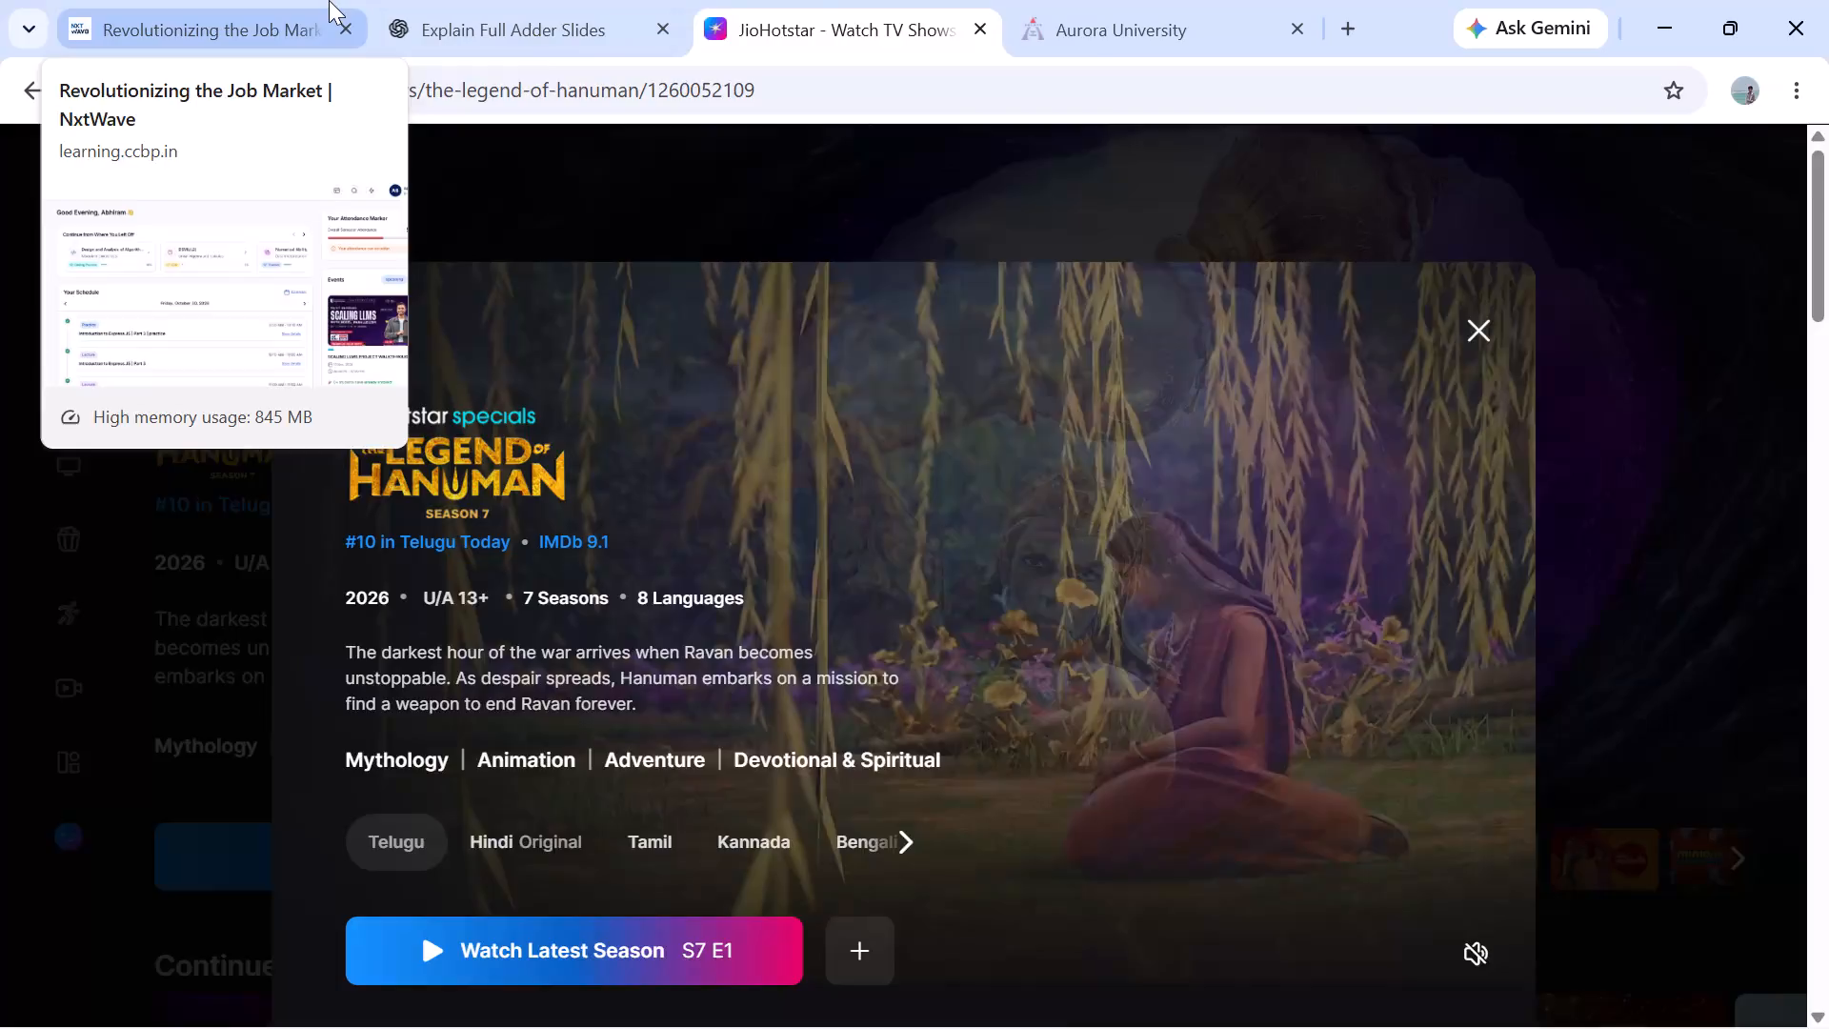
# Review the Friday, October 30 schedule on the NxtWave learning portal, expanding the details of the Introduction to Express JS Part 3 practice session.
pyautogui.click(329, 0)
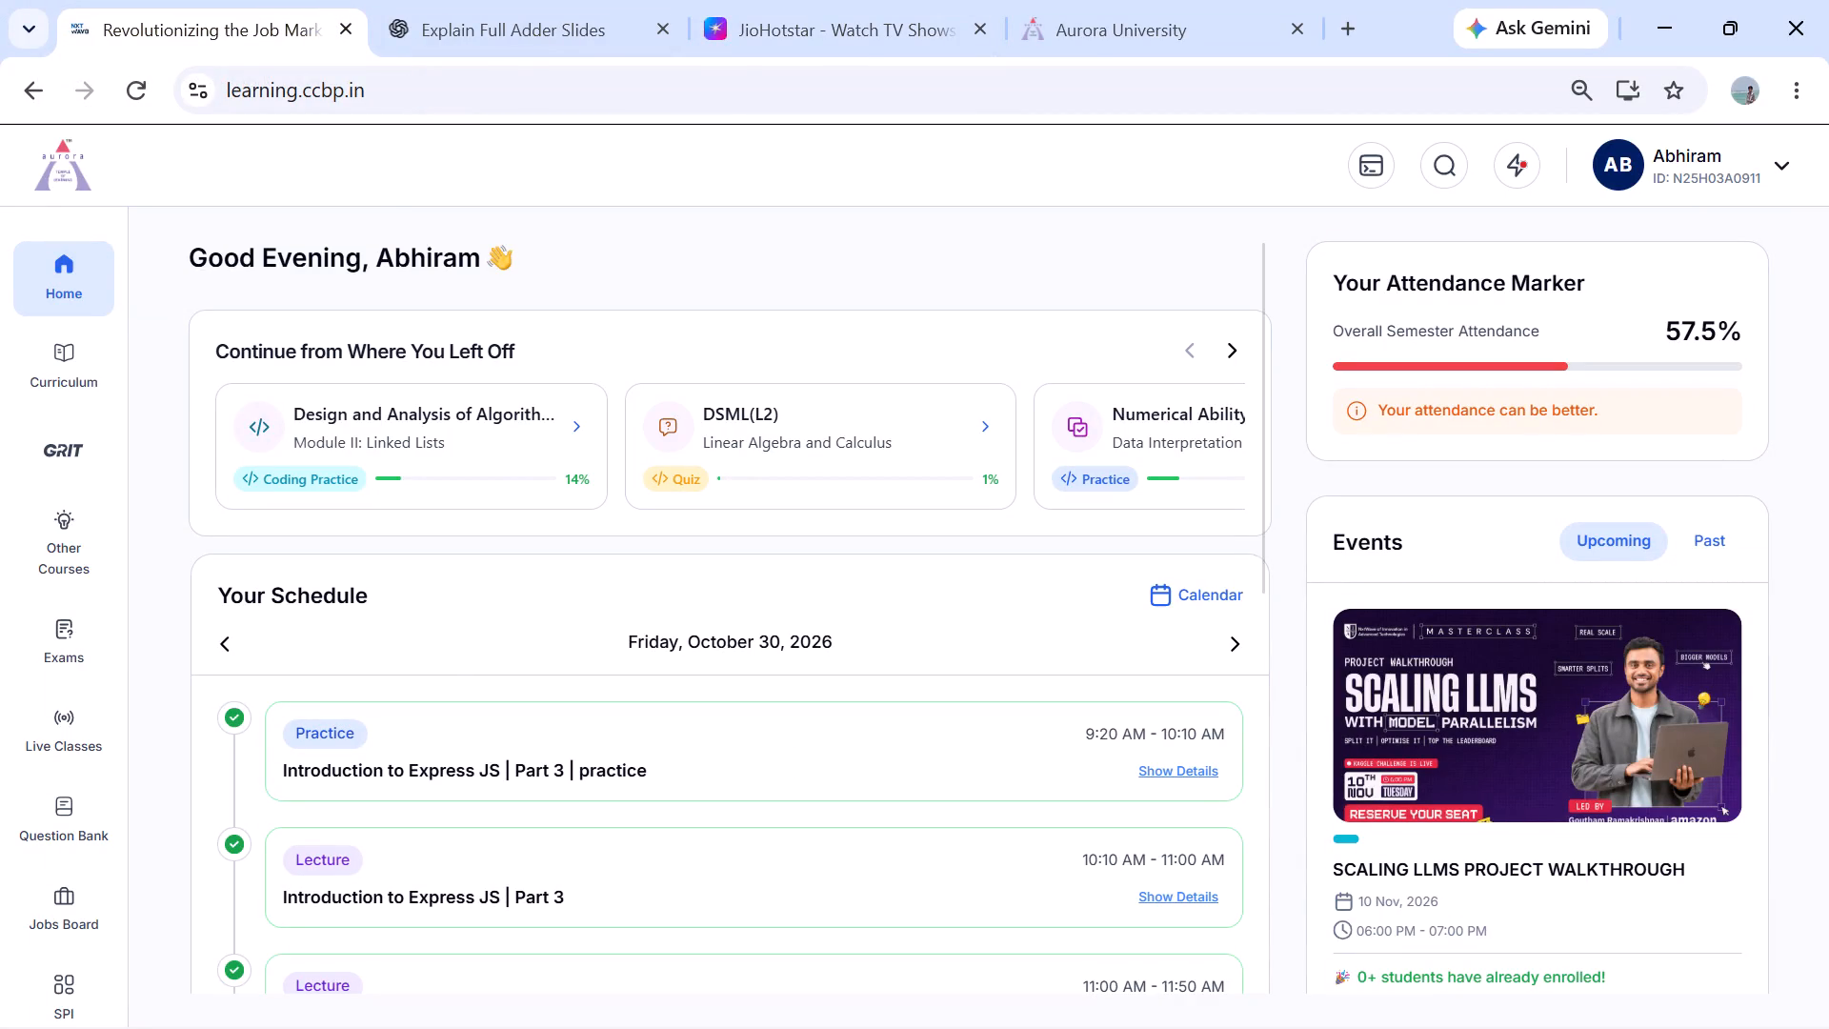
pyautogui.click(1195, 766)
pyautogui.scroll(-1, 513, 799)
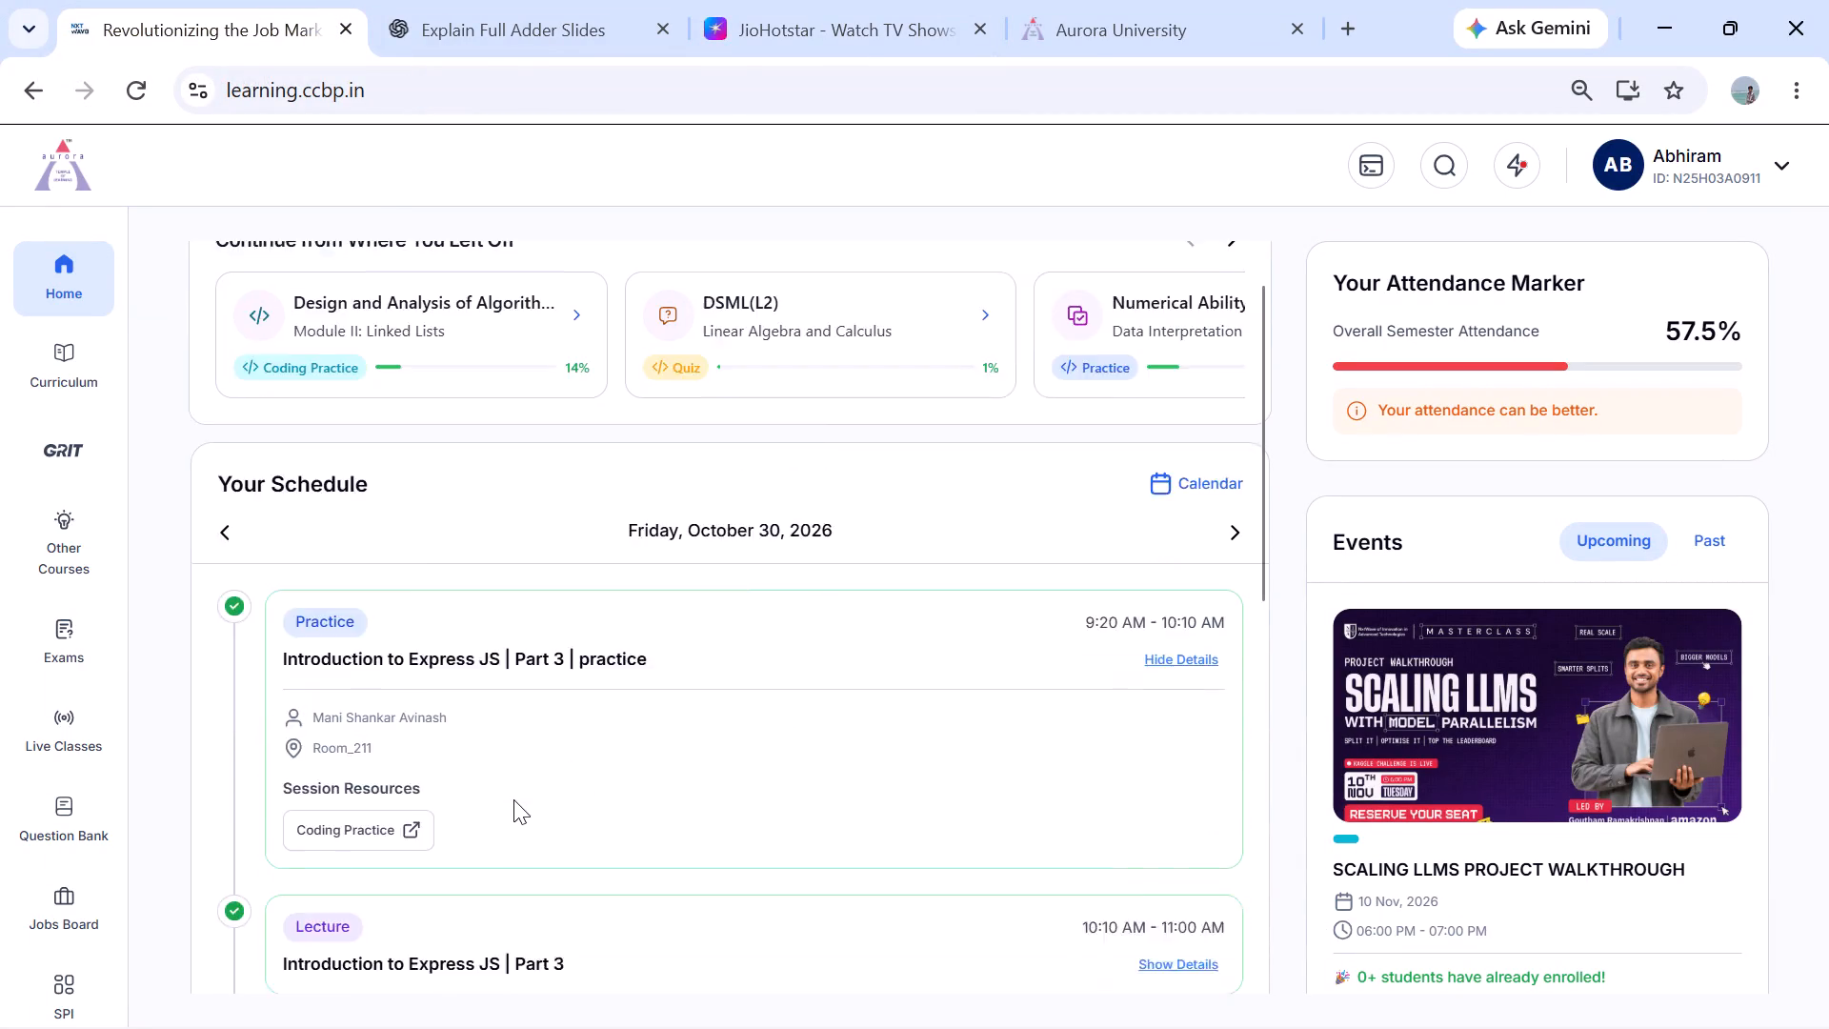
pyautogui.scroll(-1, 513, 799)
pyautogui.scroll(-2, 1102, 730)
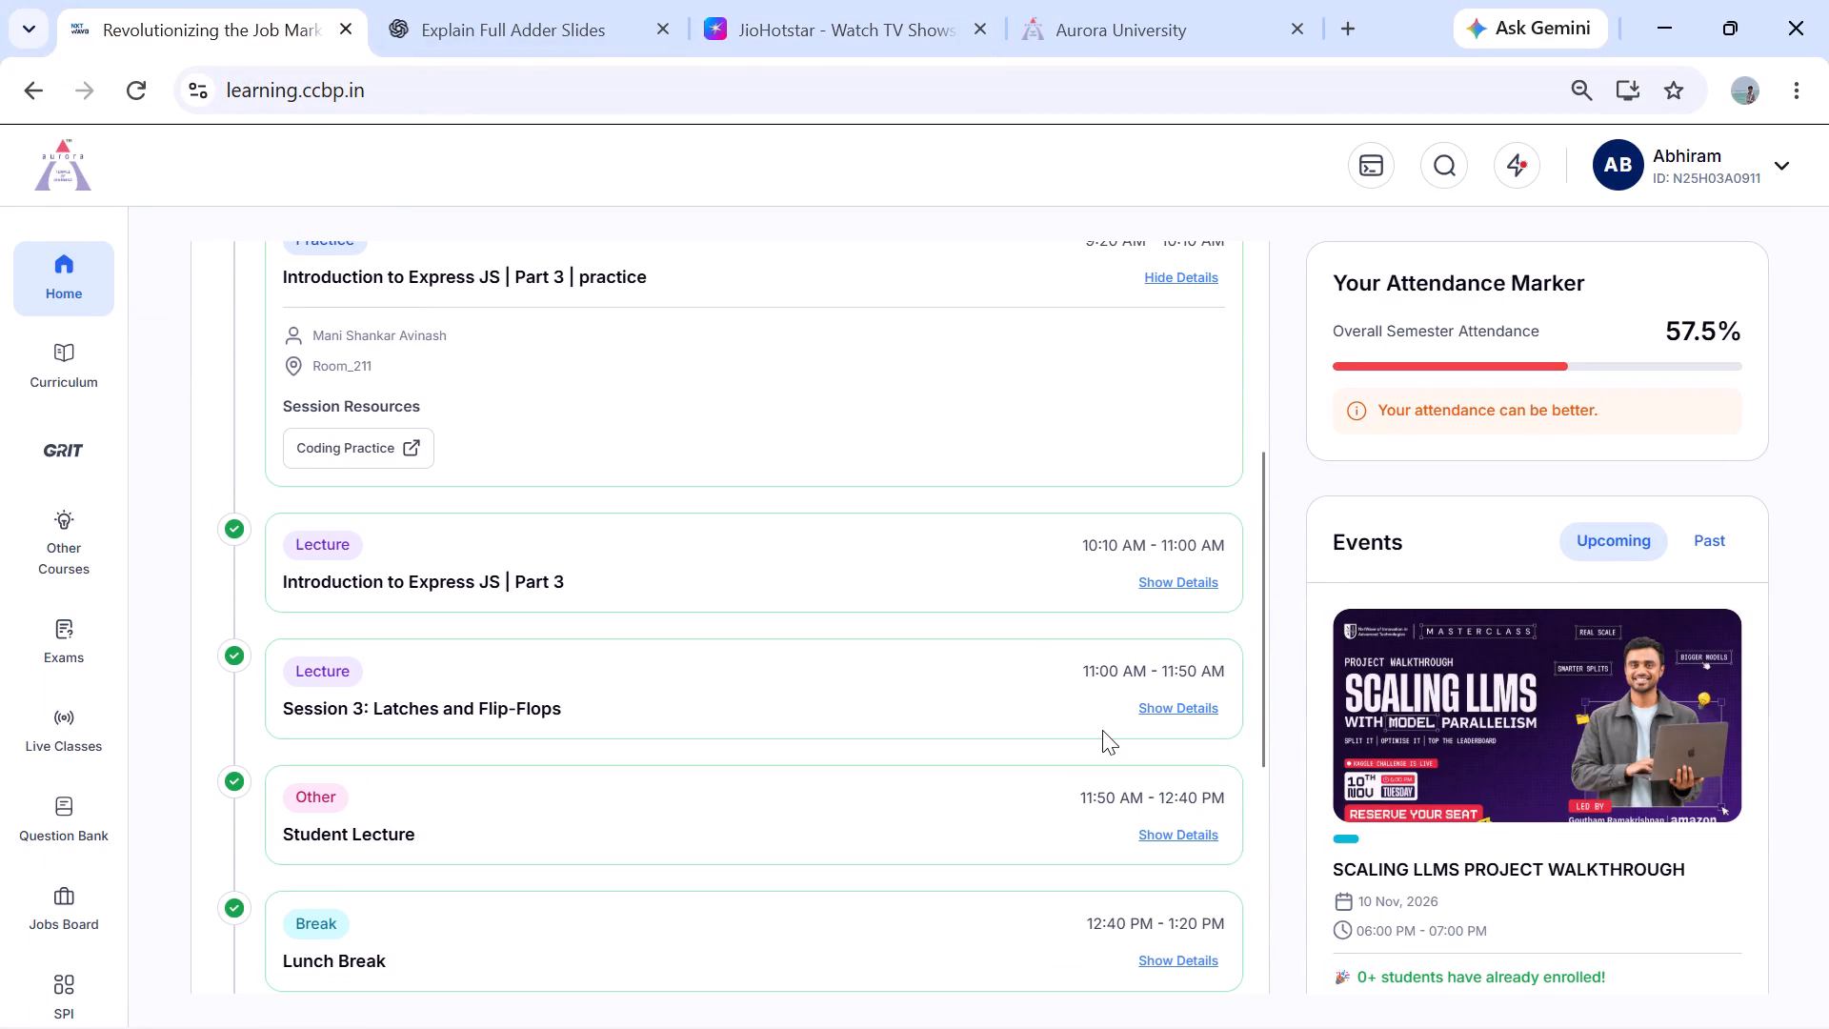
# Search for Canva in a new browser tab, open the Canva India website and go to its login page.
pyautogui.click(1360, 14)
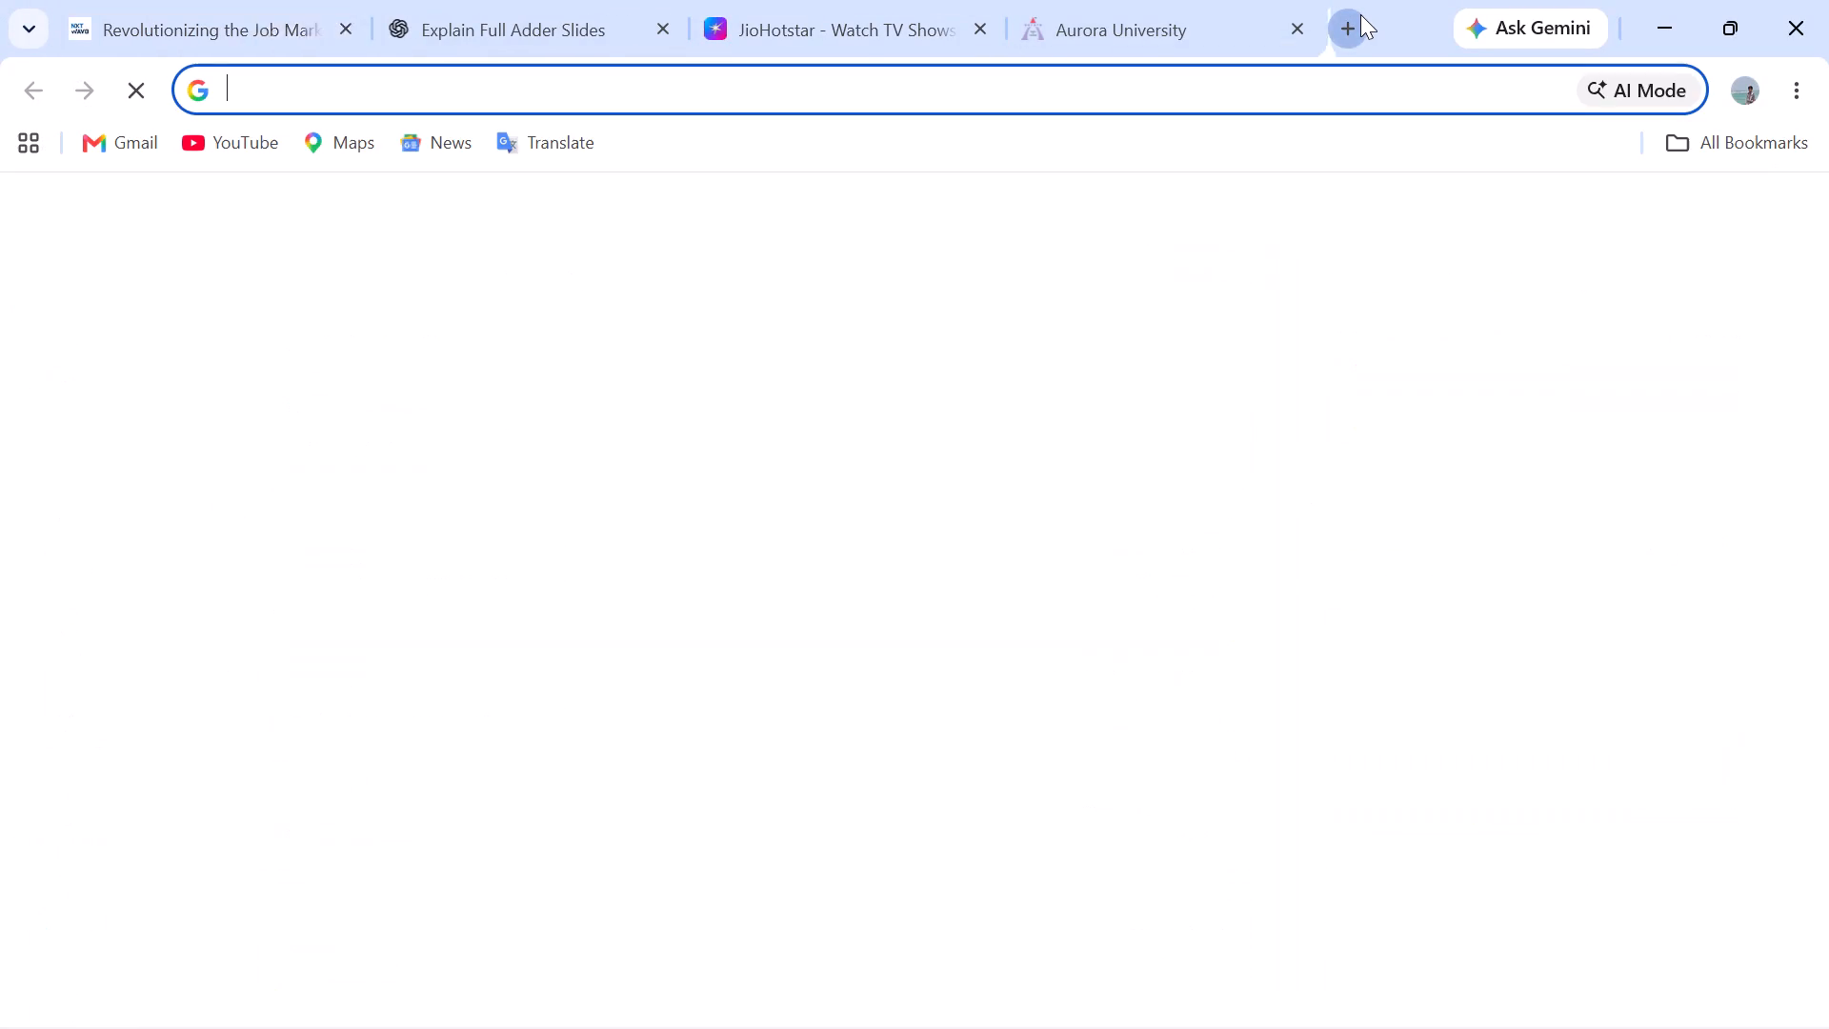
pyautogui.write('CAN')
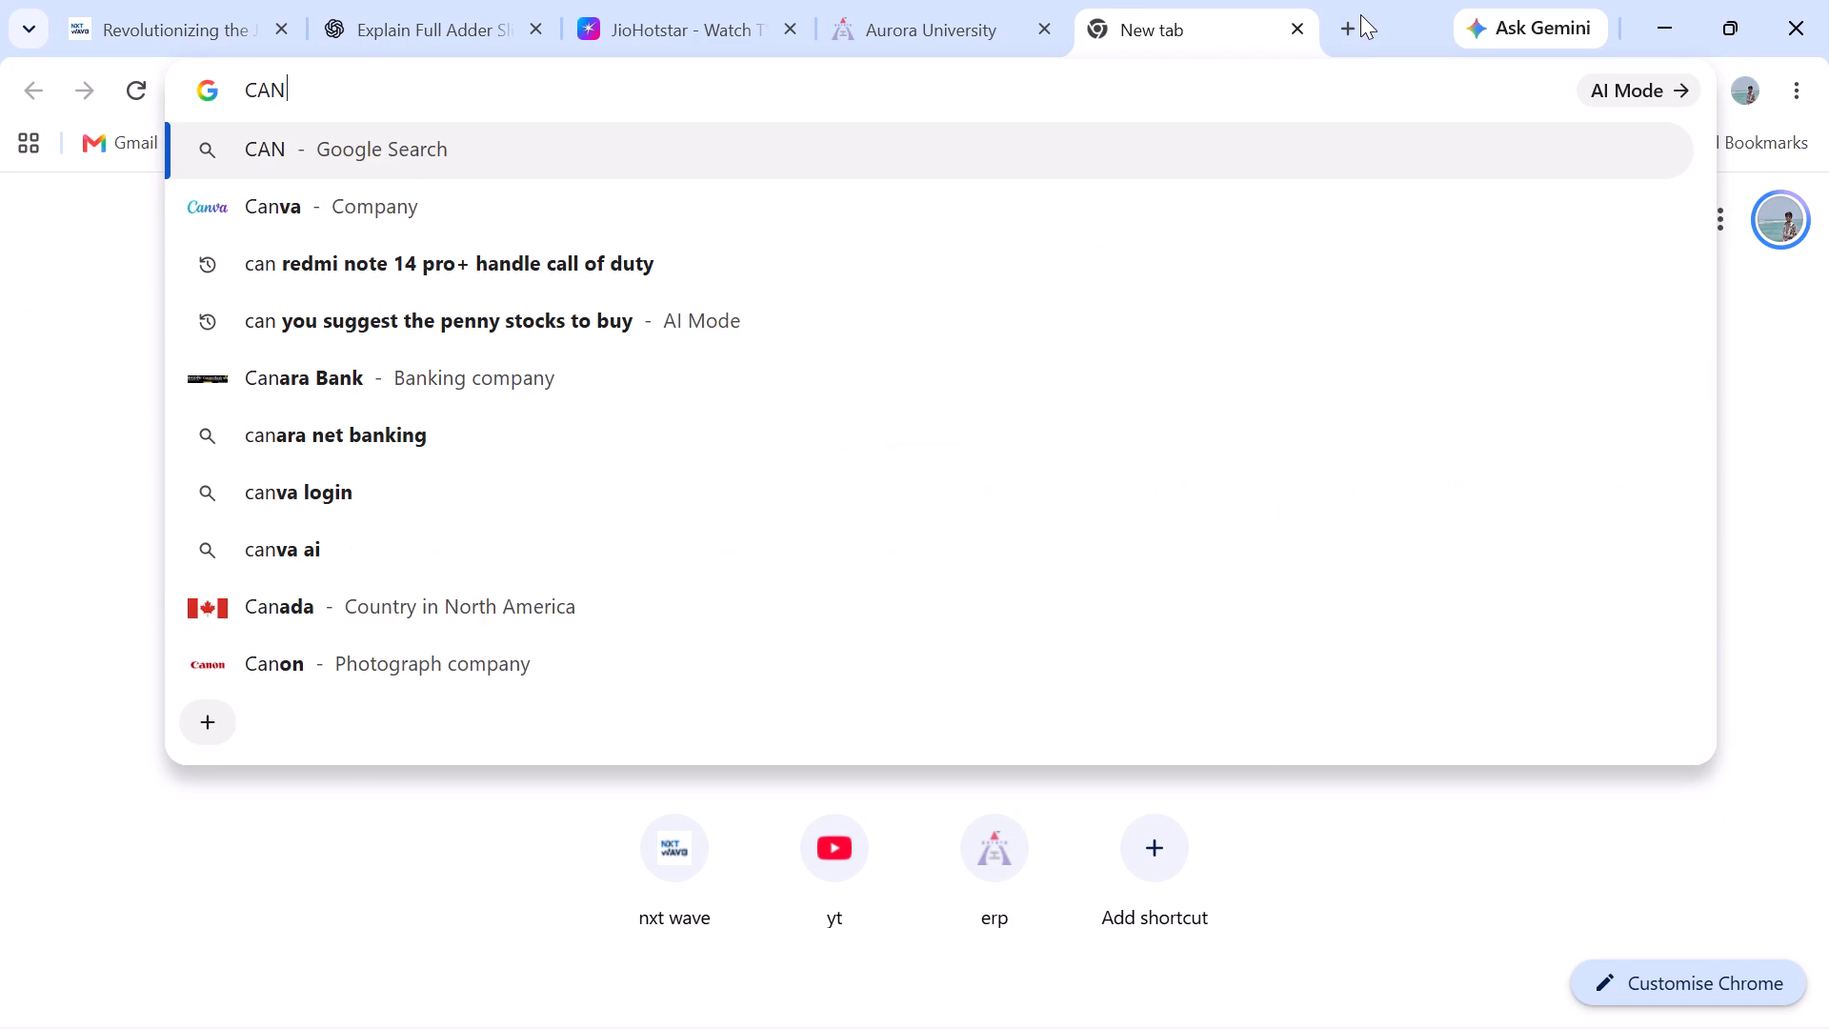
pyautogui.press('Down')
pyautogui.press('Return')
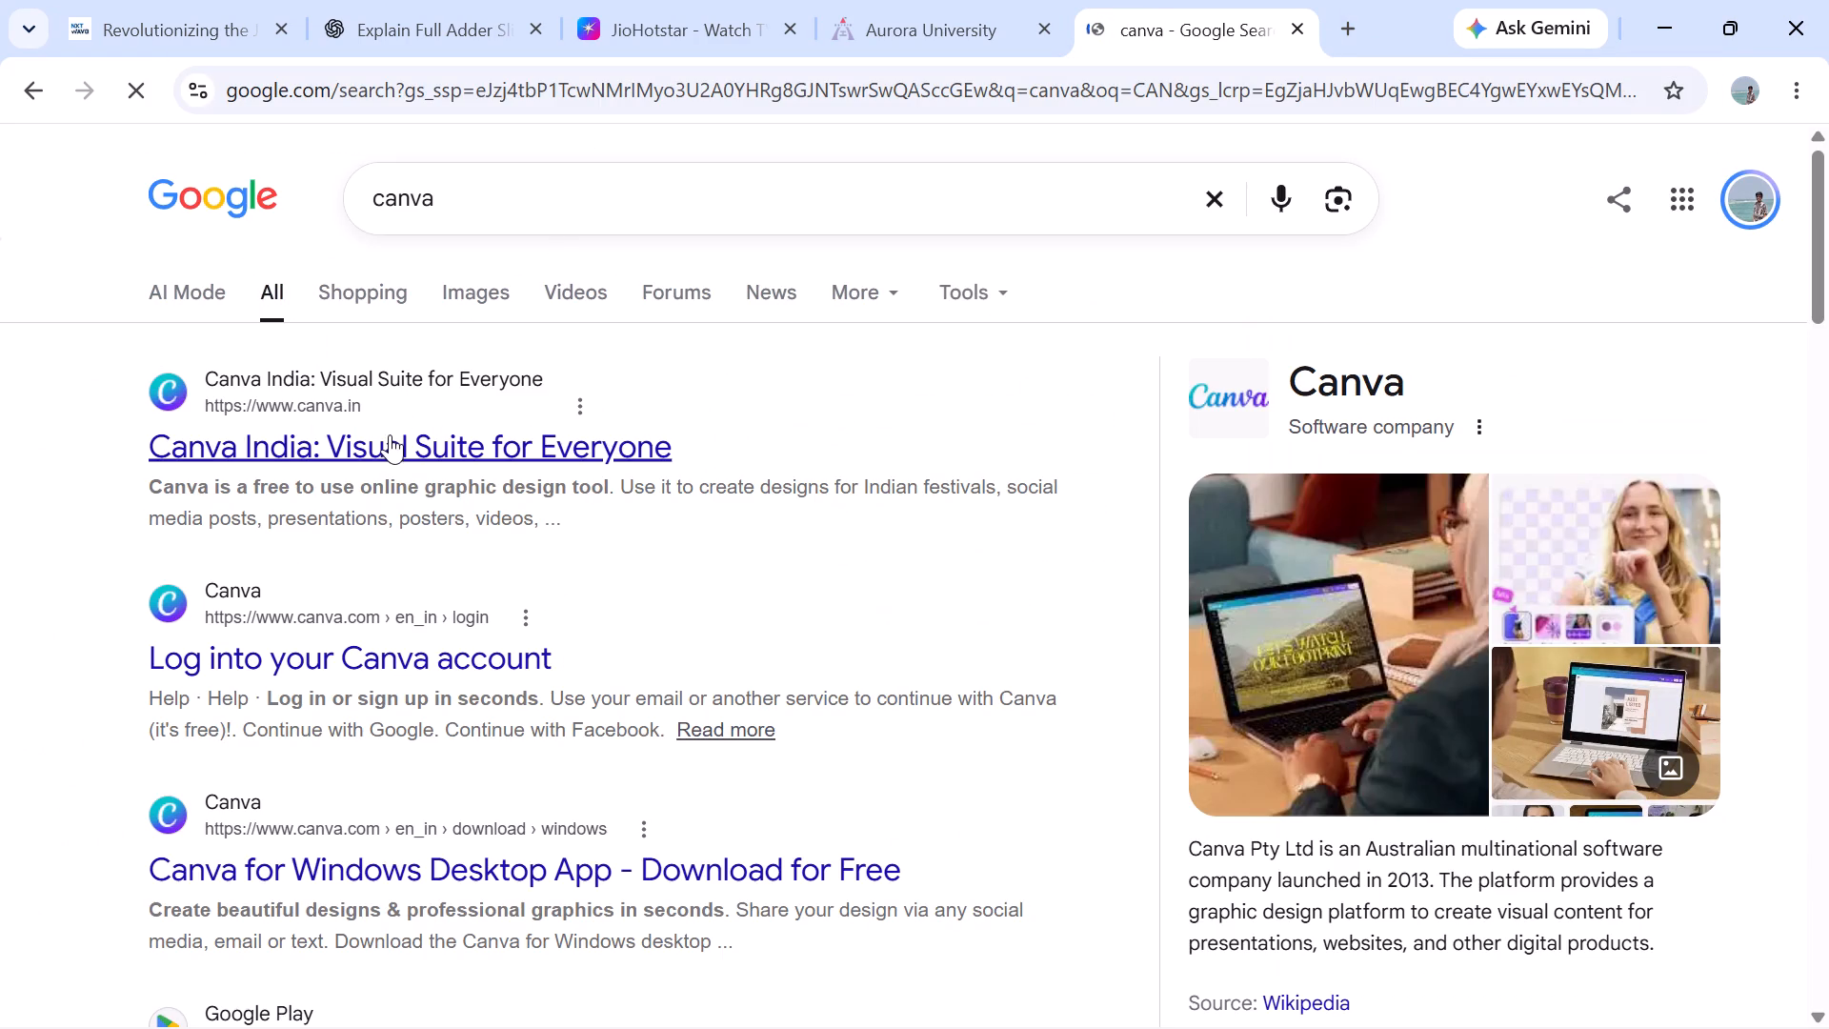
pyautogui.click(390, 435)
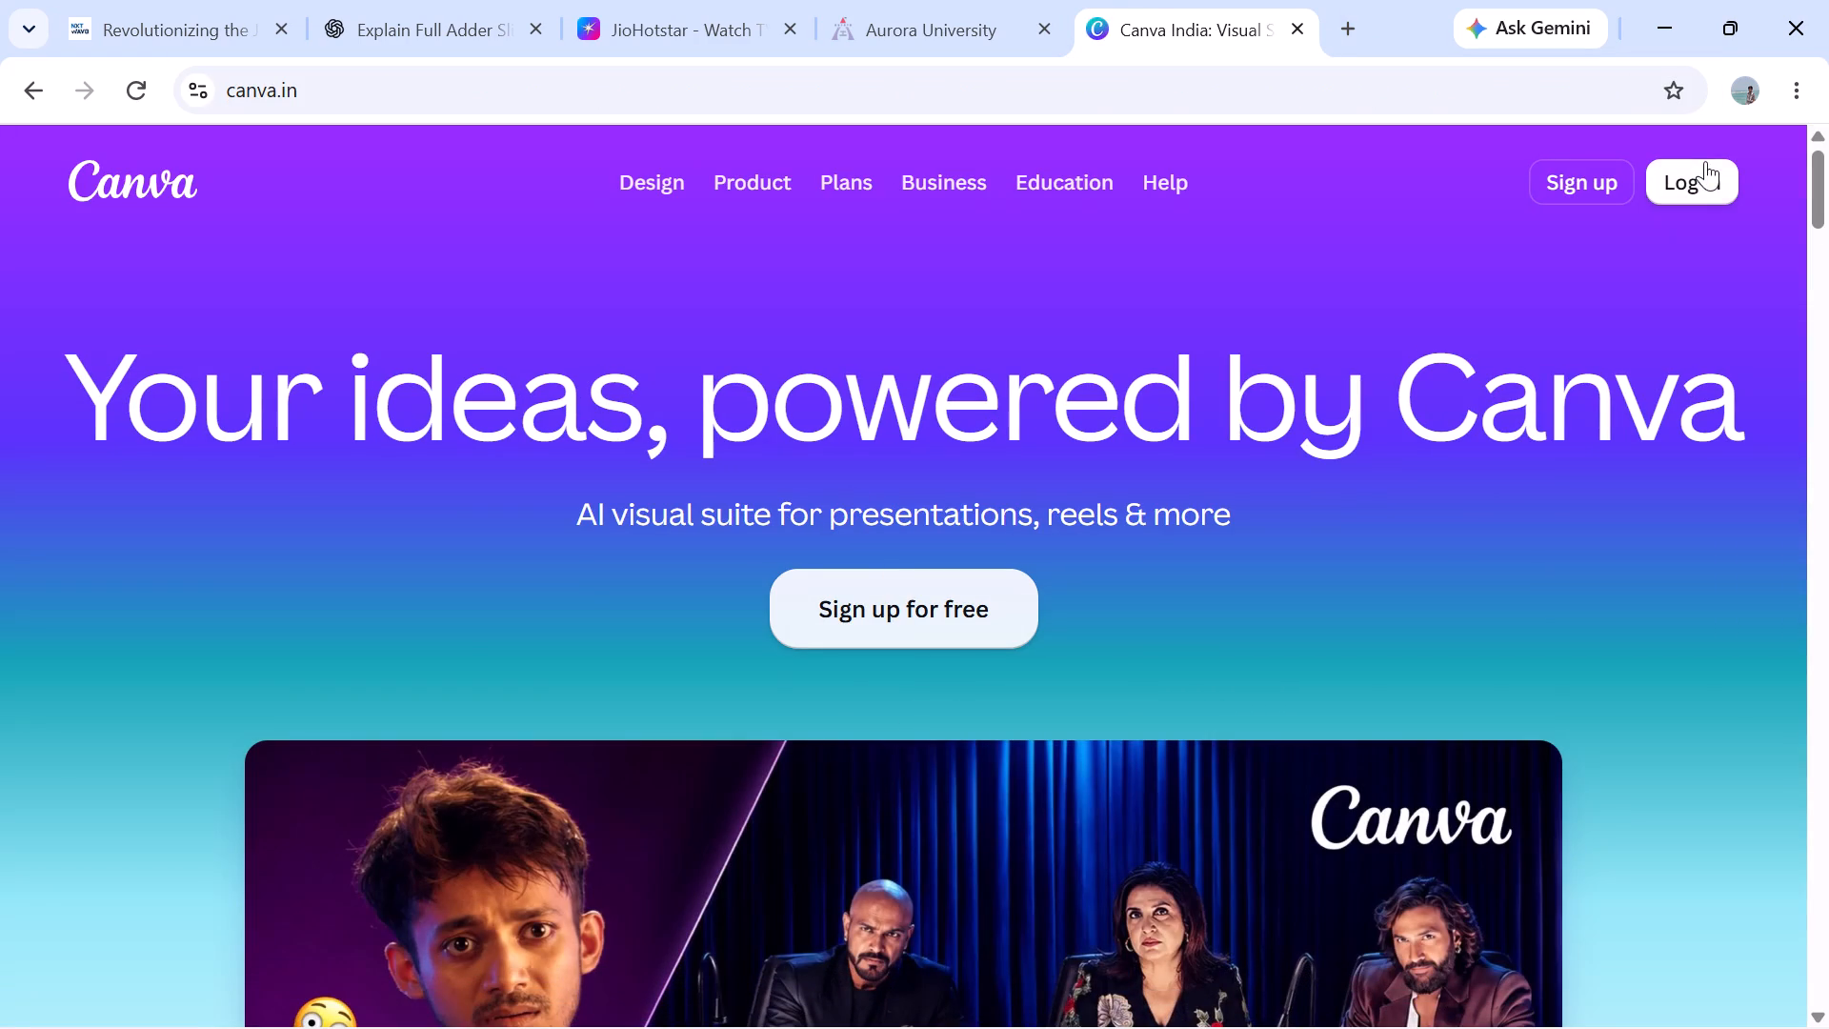
pyautogui.click(1700, 163)
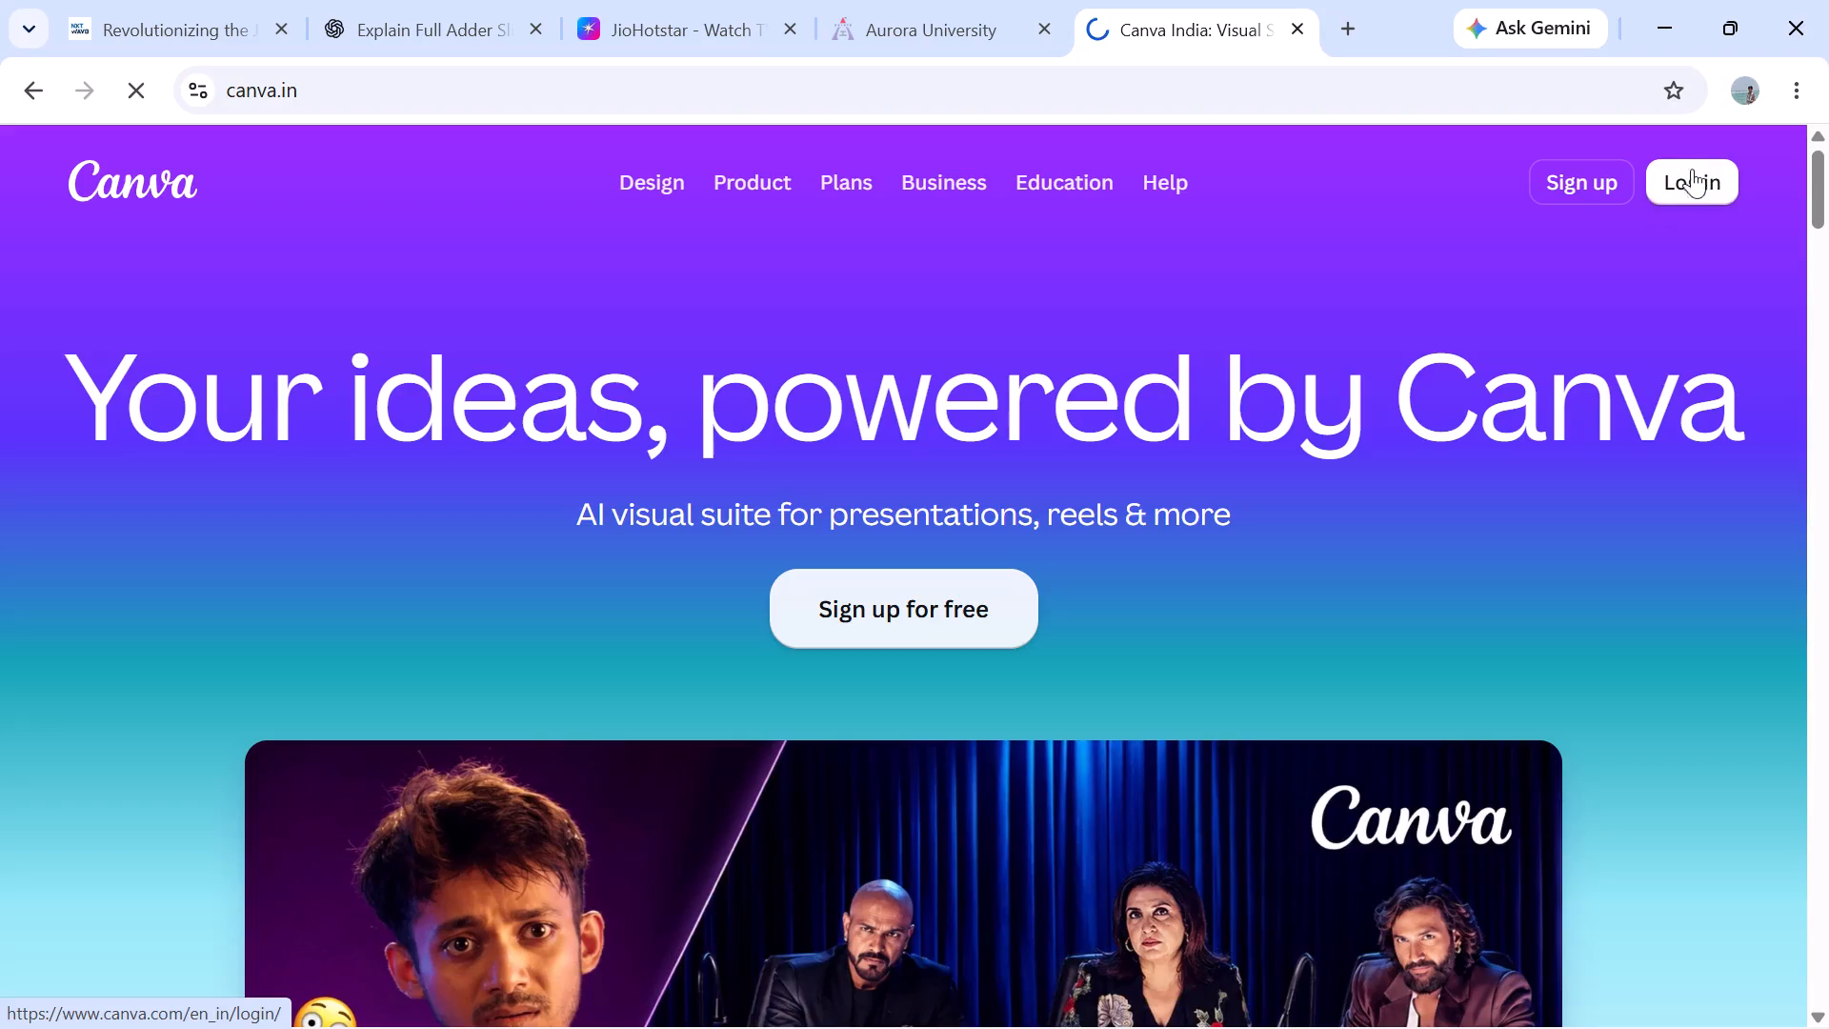
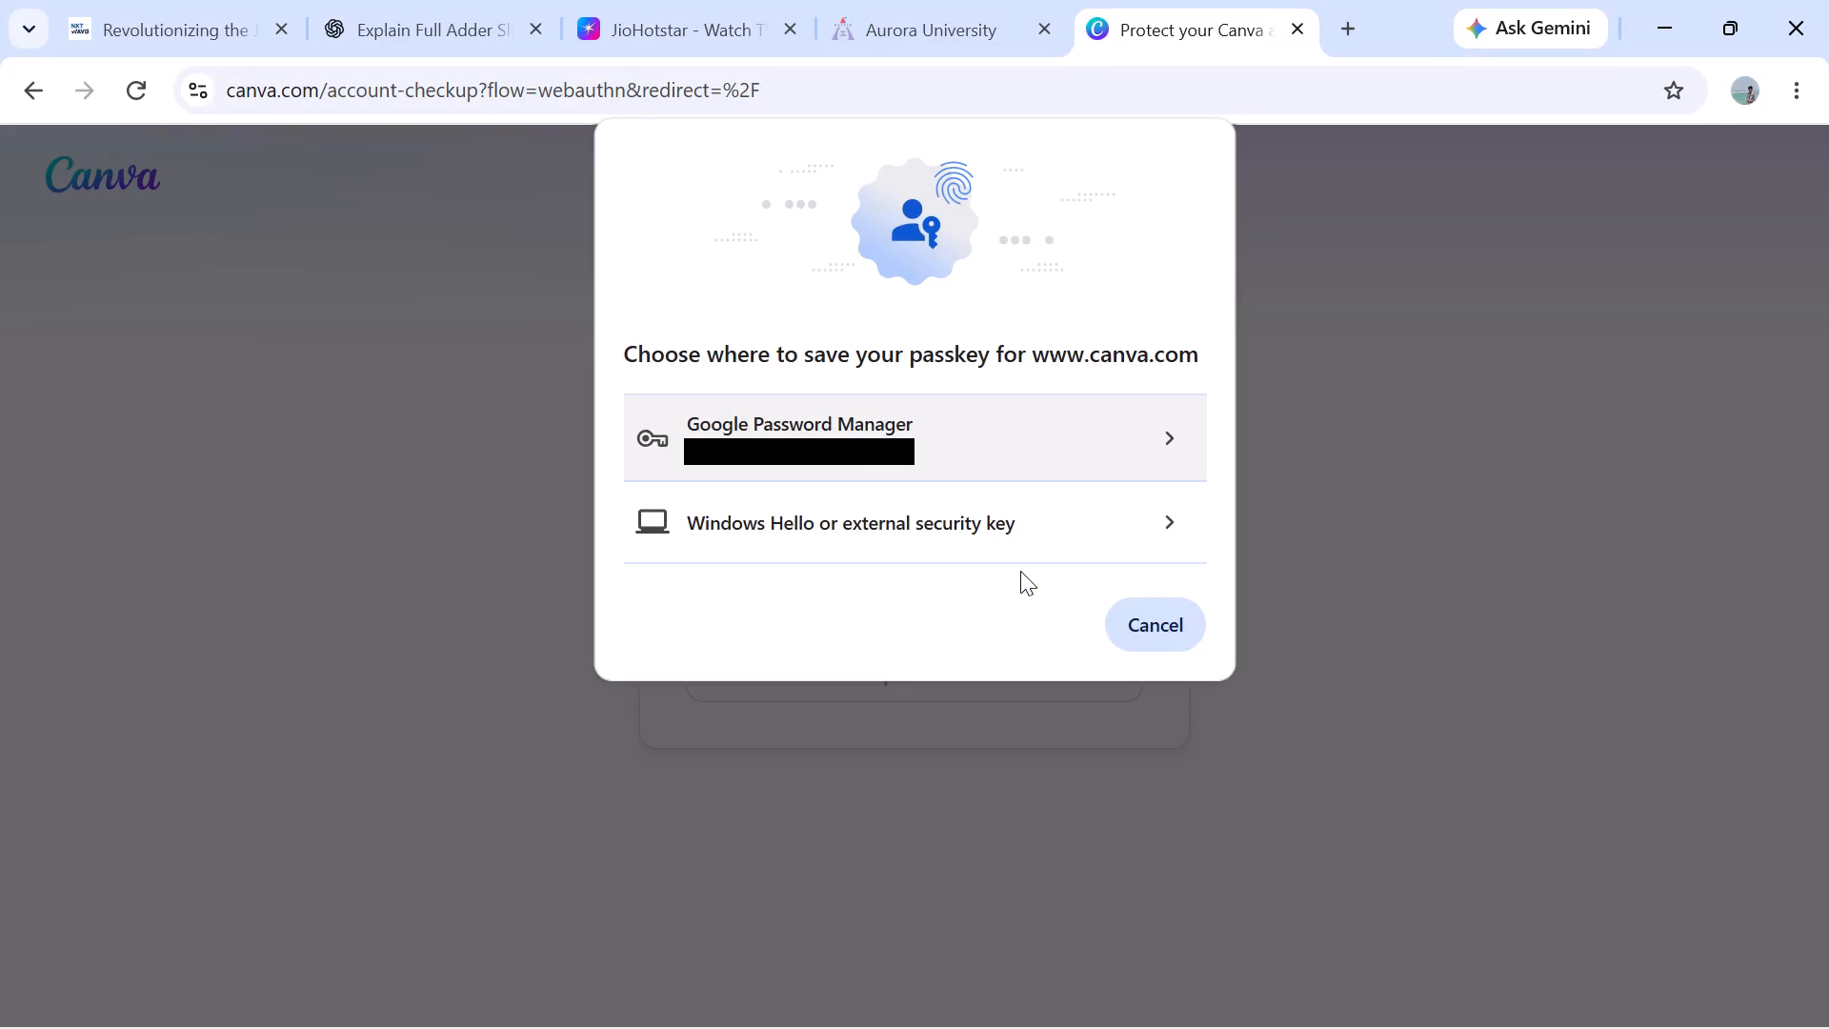
pyautogui.click(1004, 442)
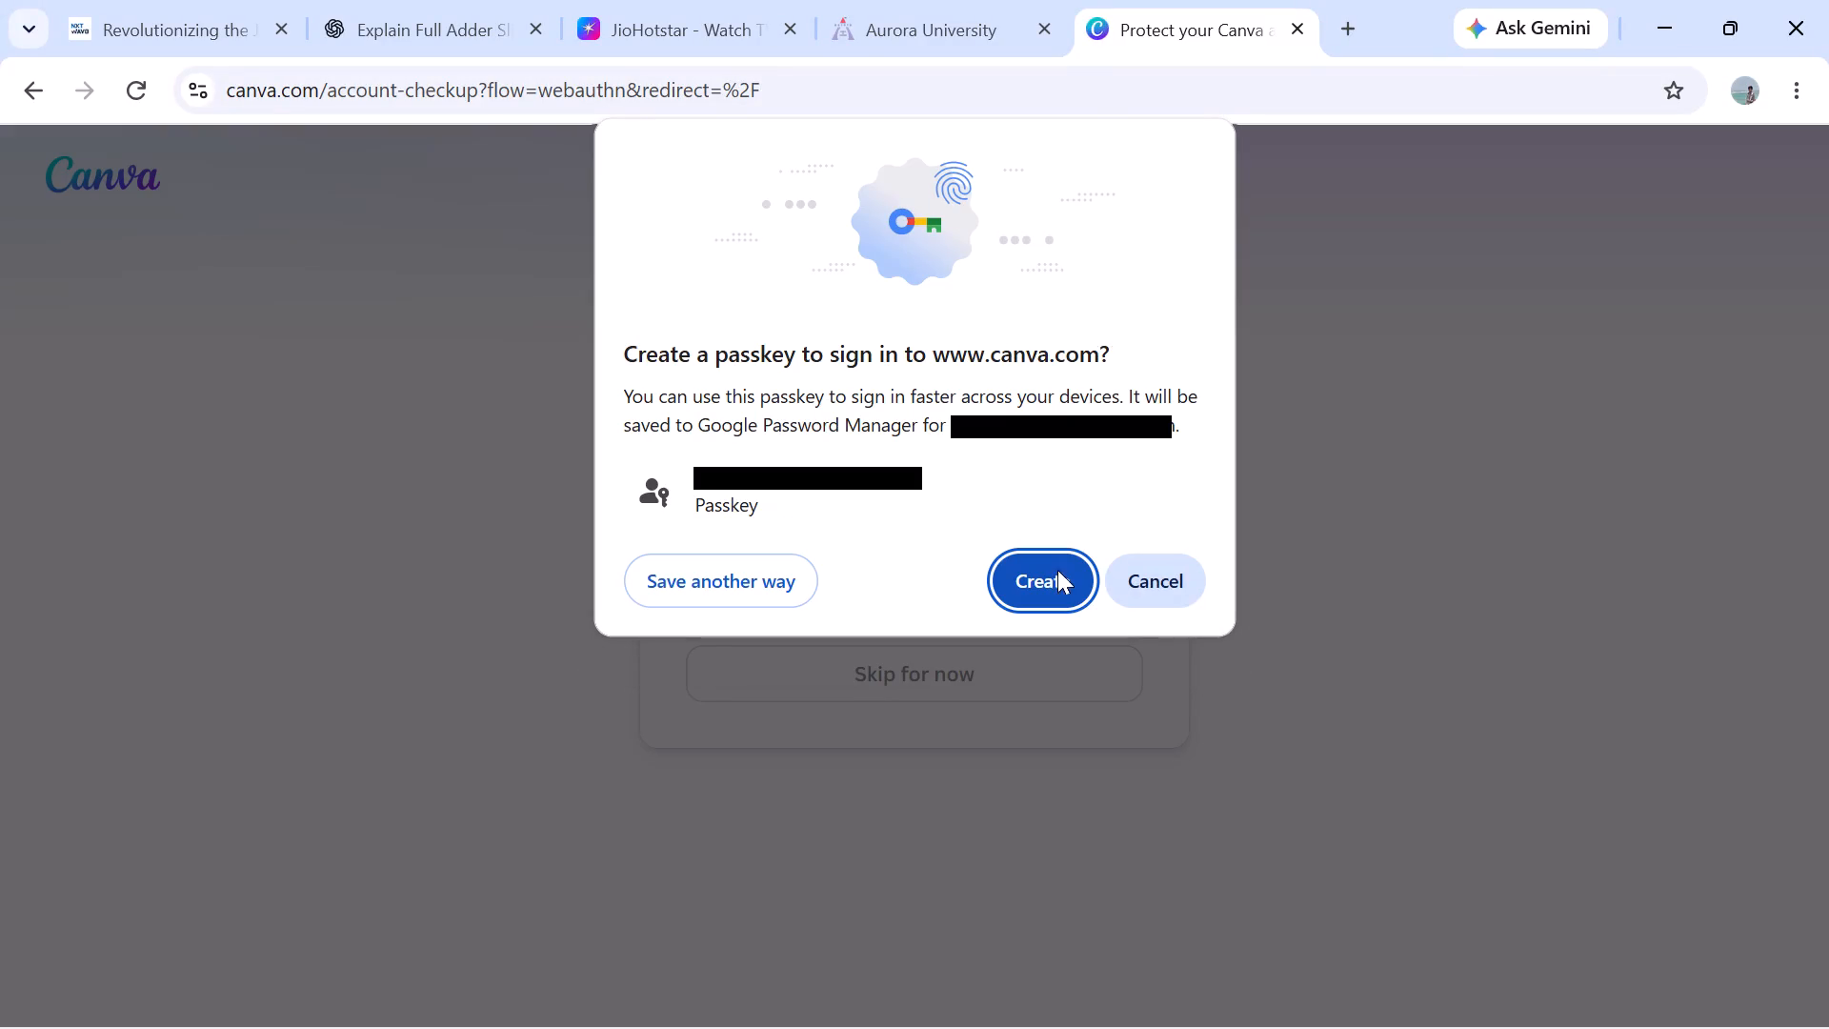
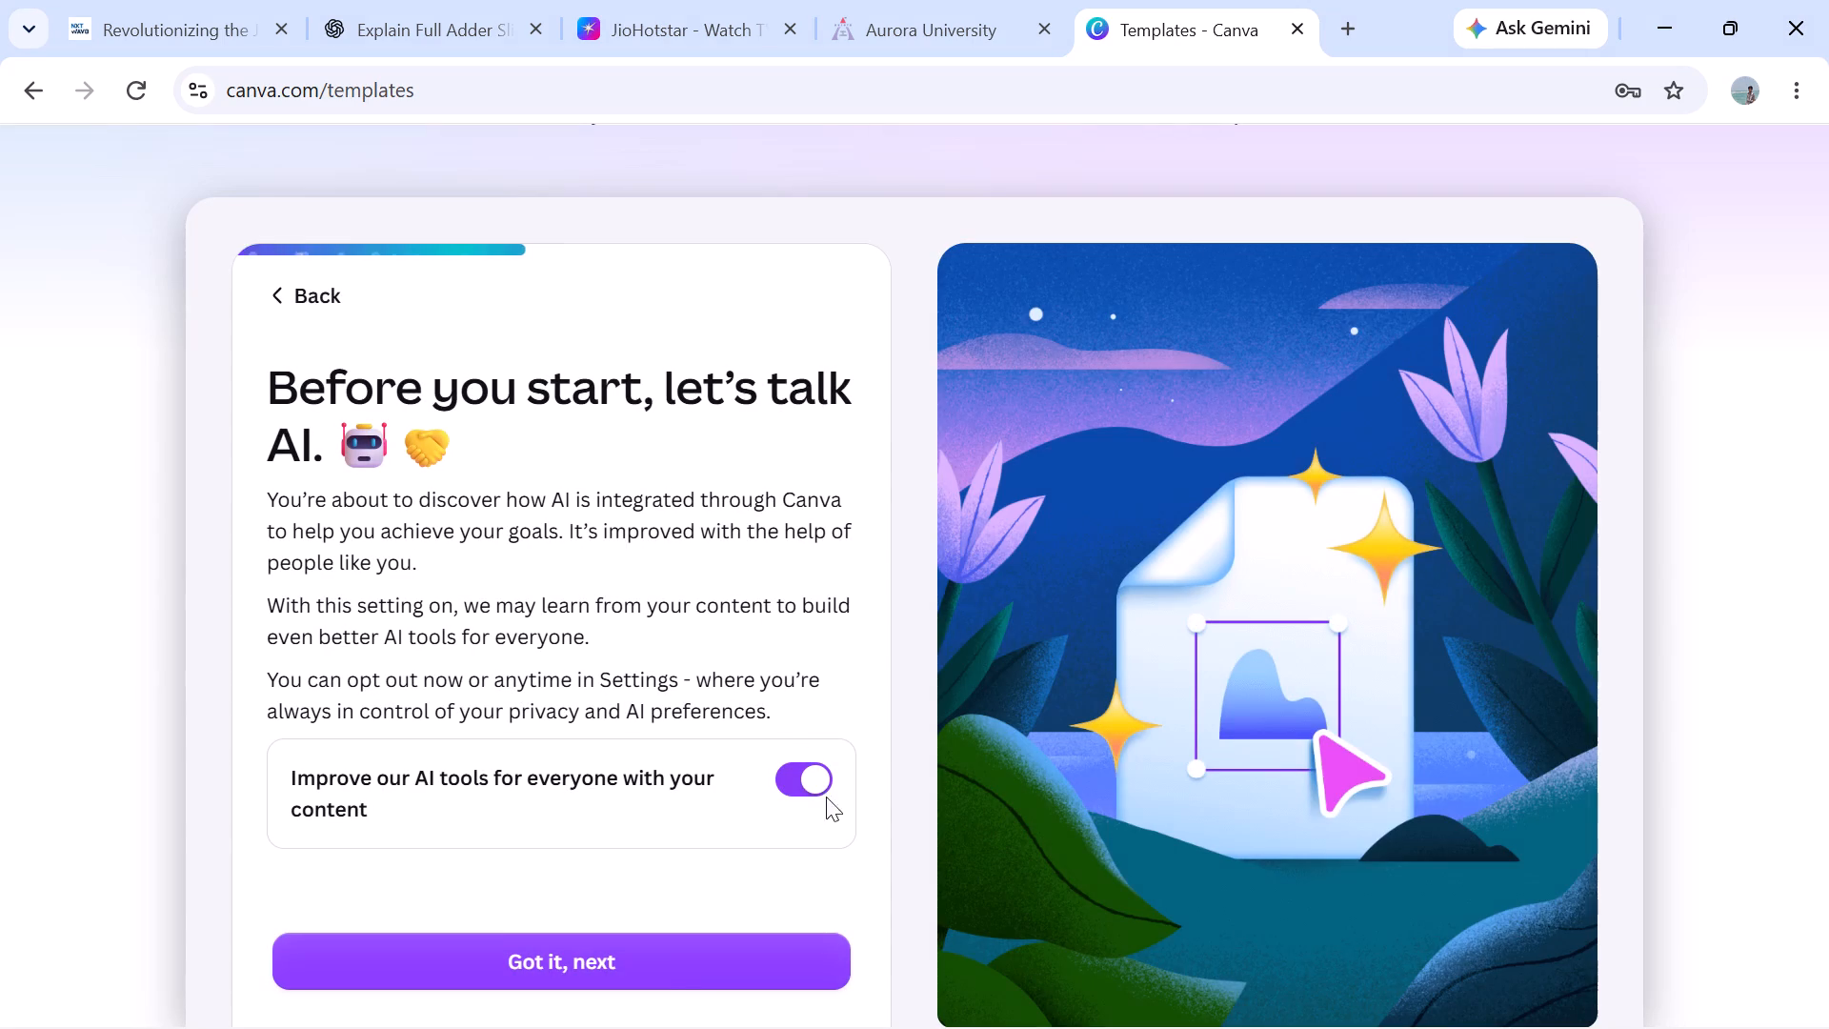
# Accept the AI improvement notice with its setting left on and continue to the templates page.
pyautogui.click(671, 979)
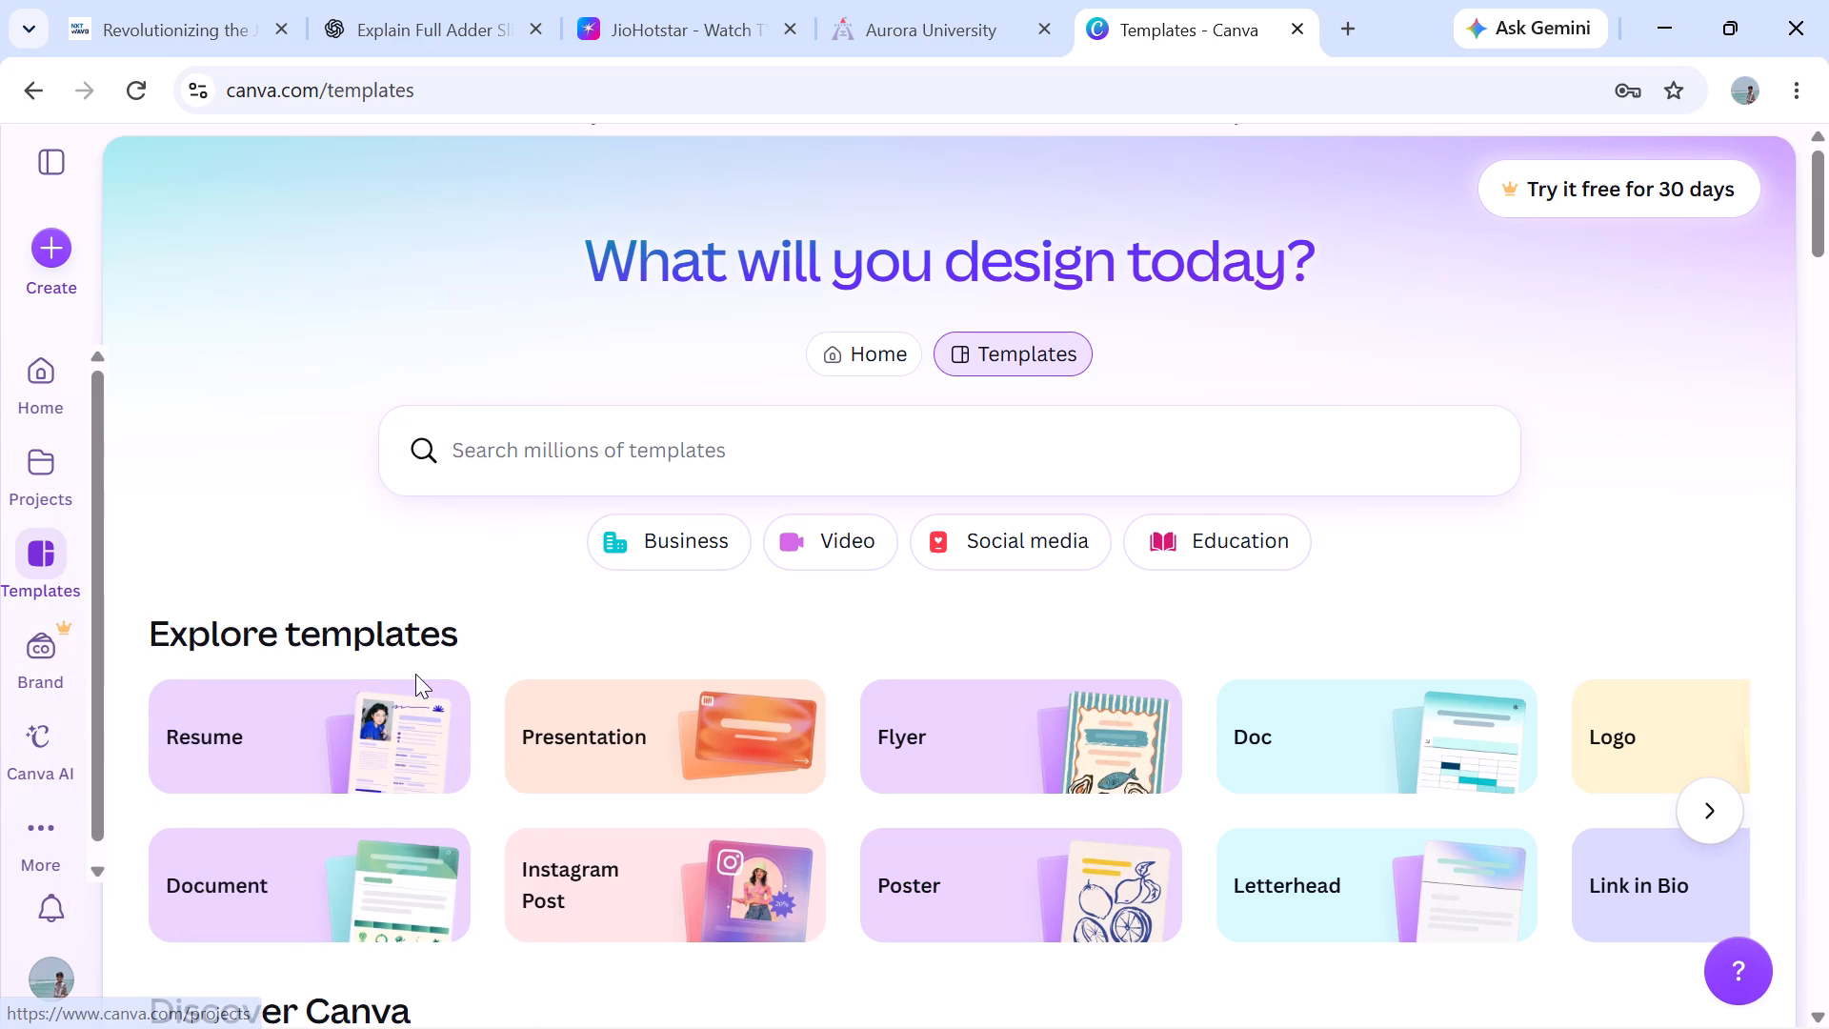
# Browse the design categories under Explore templates.
pyautogui.scroll(-2, 415, 674)
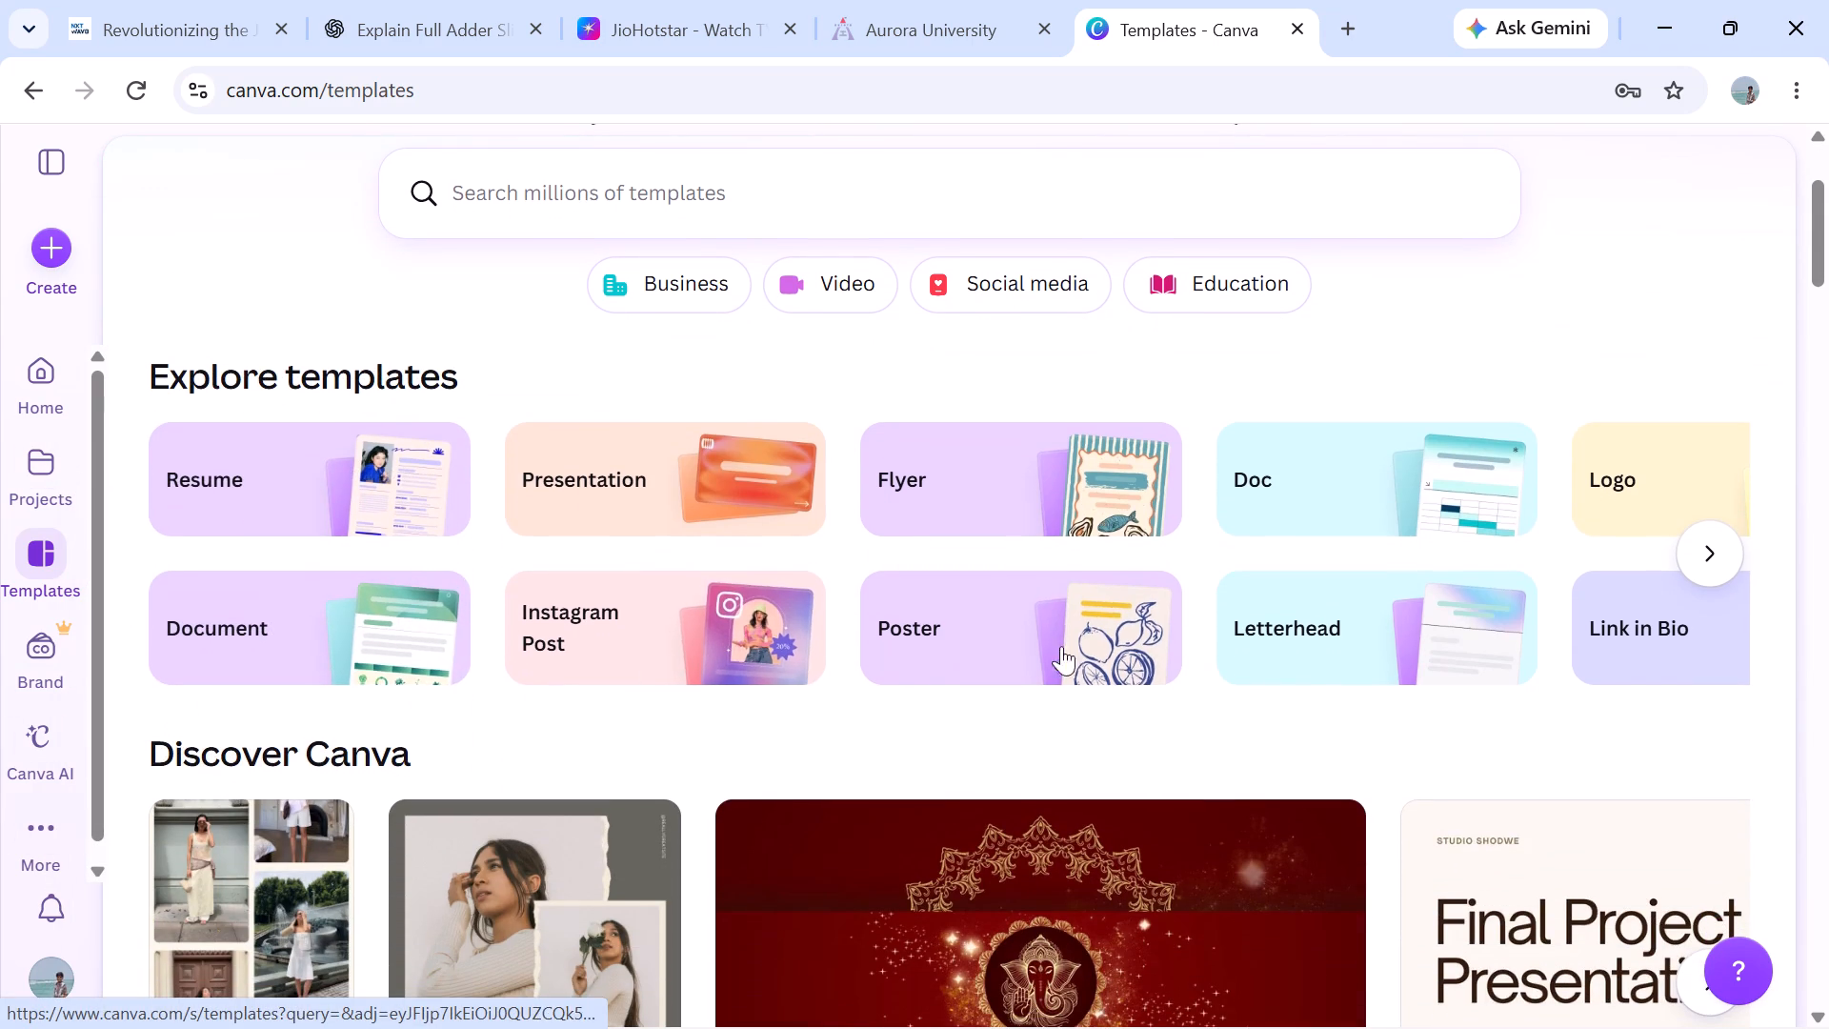
pyautogui.hscroll(-5, 1242, 676)
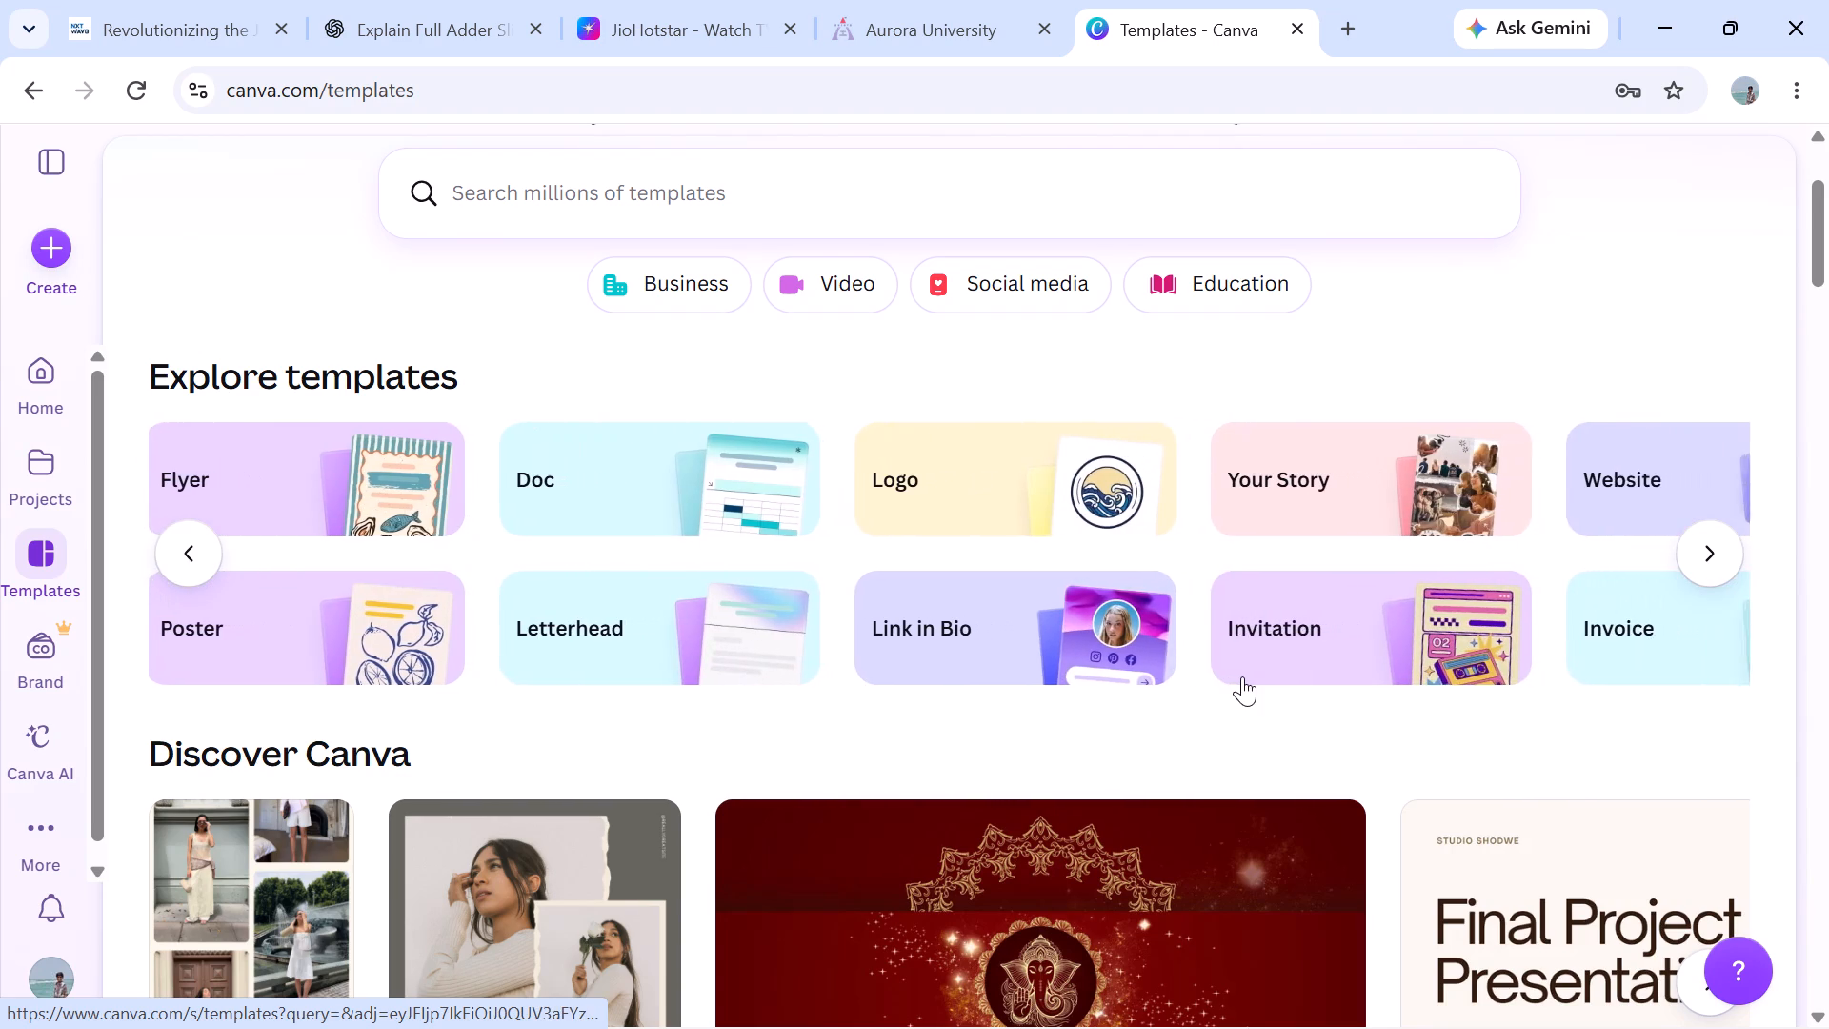
pyautogui.hscroll(-7, 1242, 676)
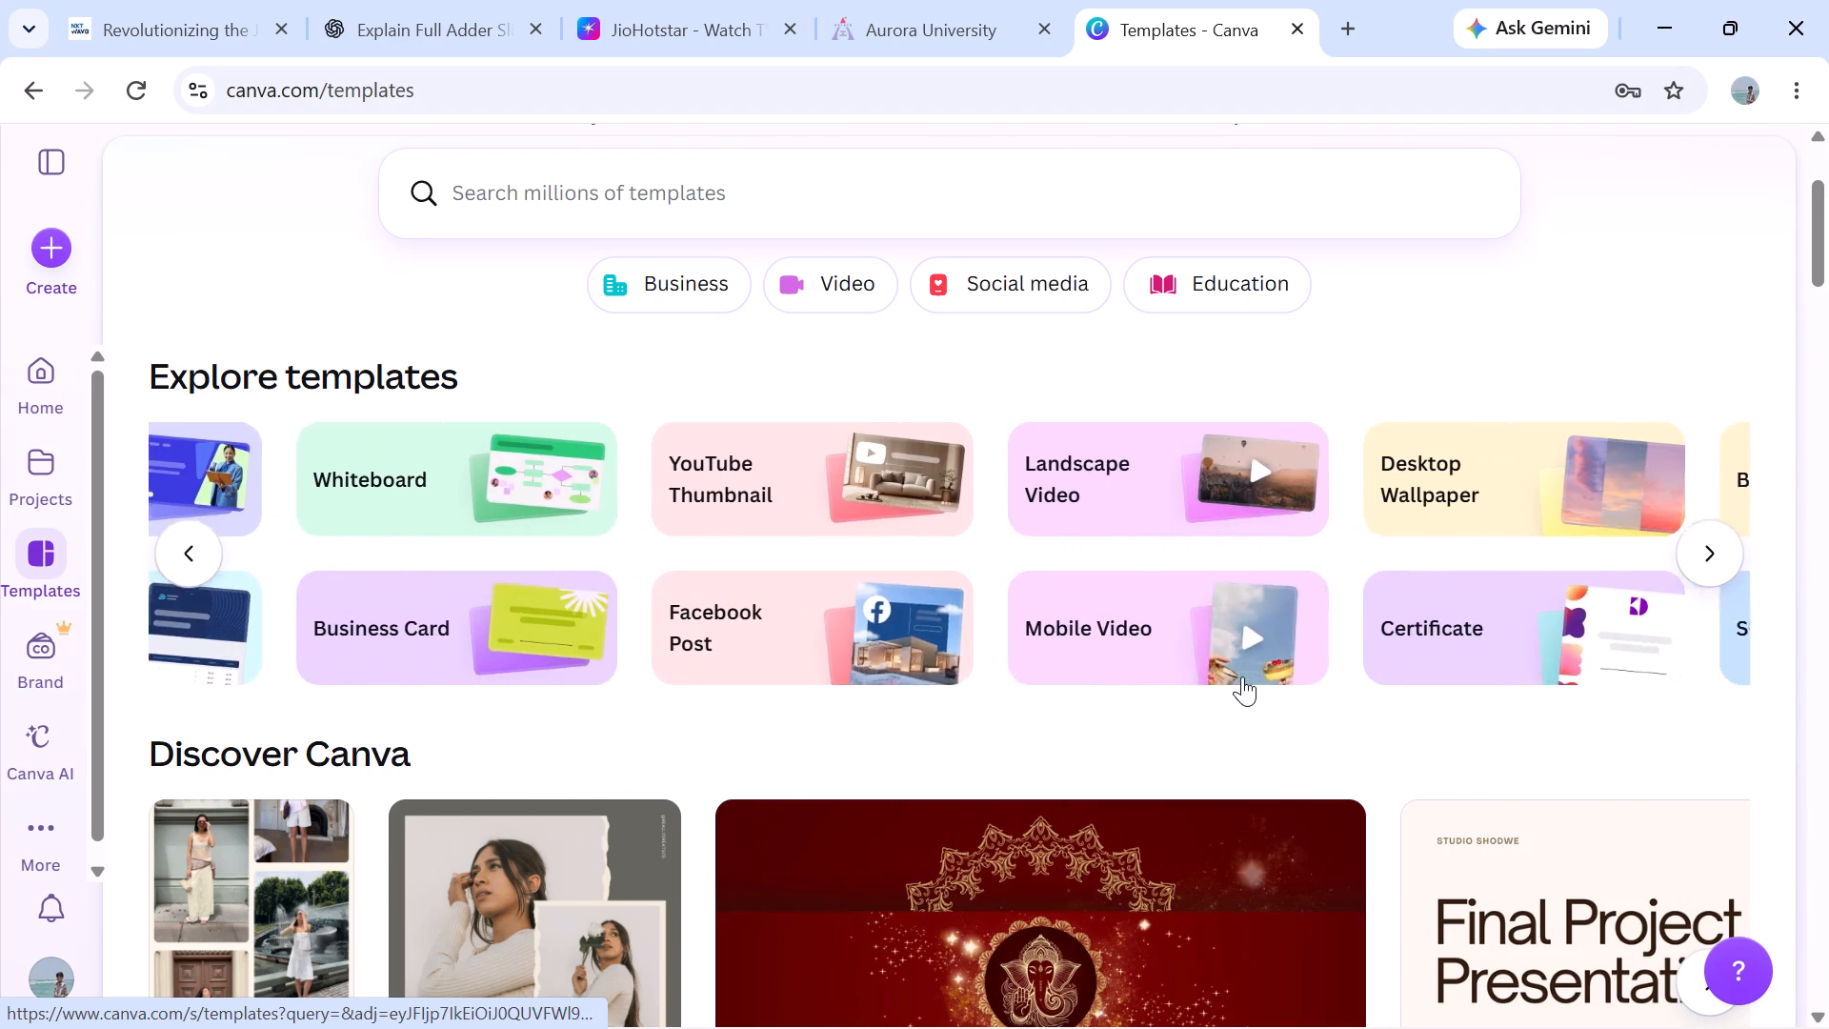
pyautogui.hscroll(-2, 1242, 676)
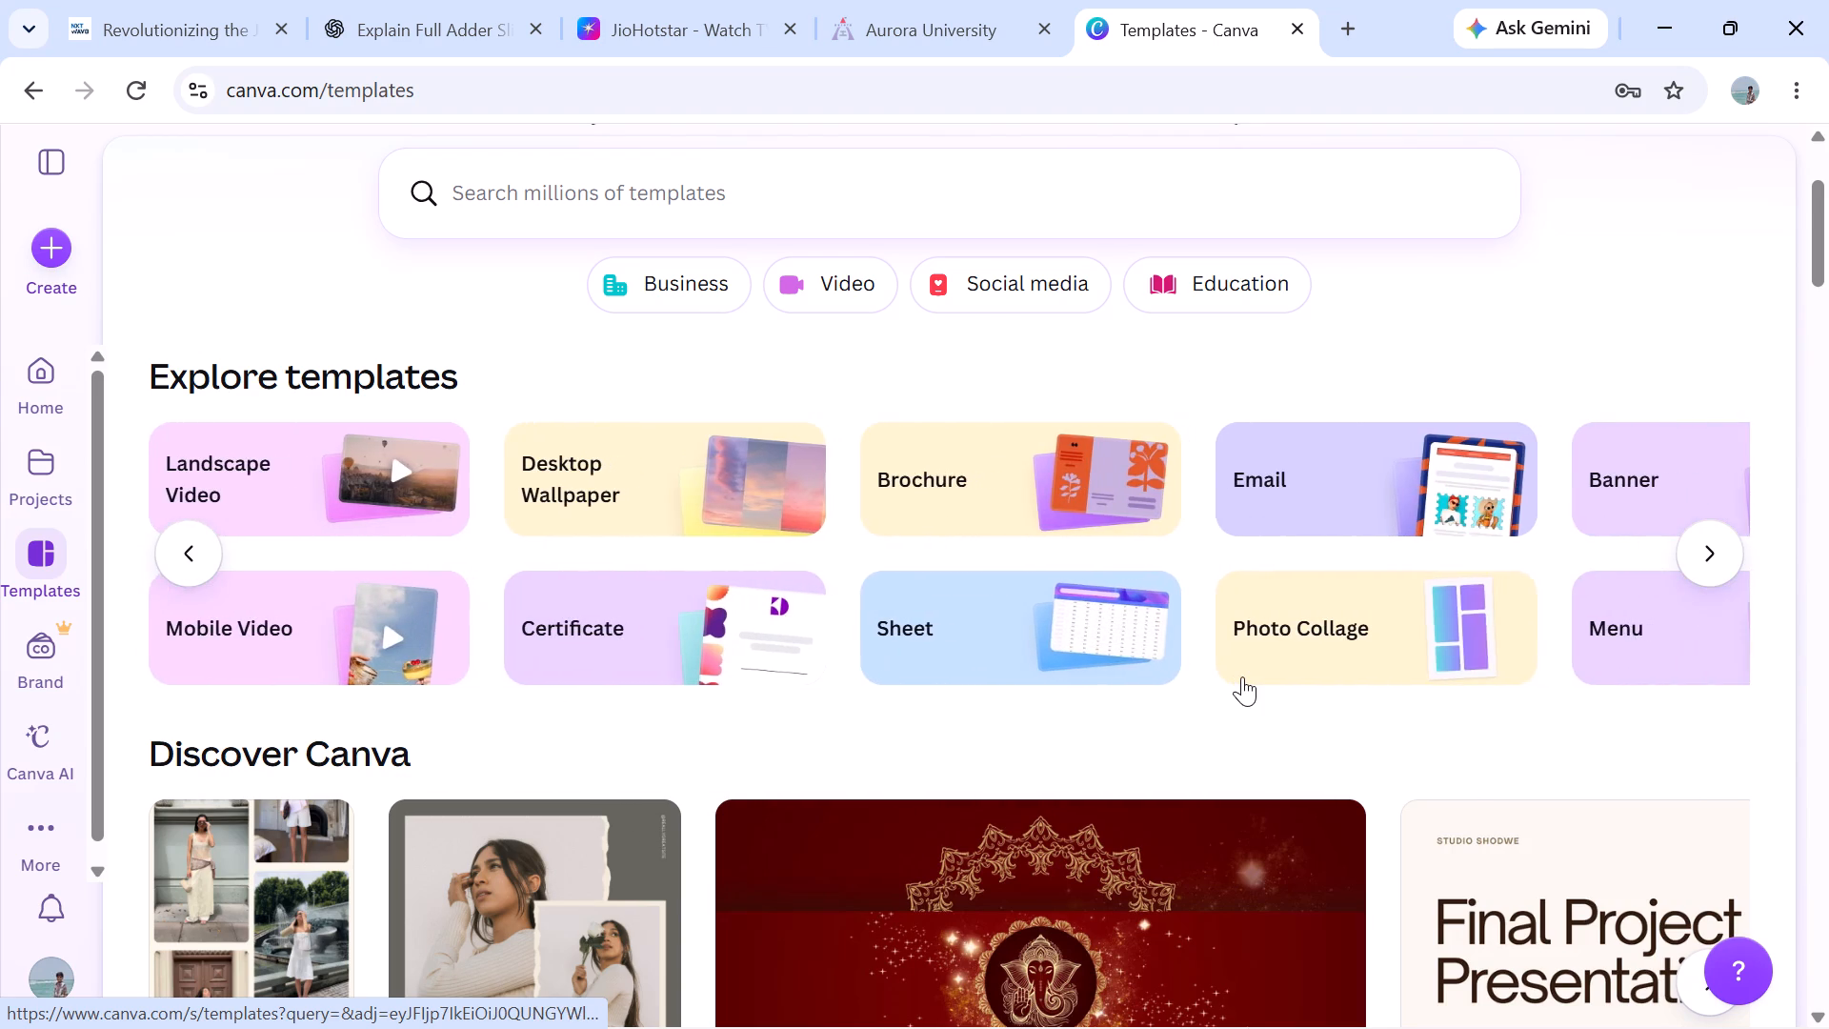
pyautogui.hscroll(-6, 1242, 676)
# Look through the trending, top-pick and suggested template designs for a suitable one.
pyautogui.scroll(-1, 1242, 676)
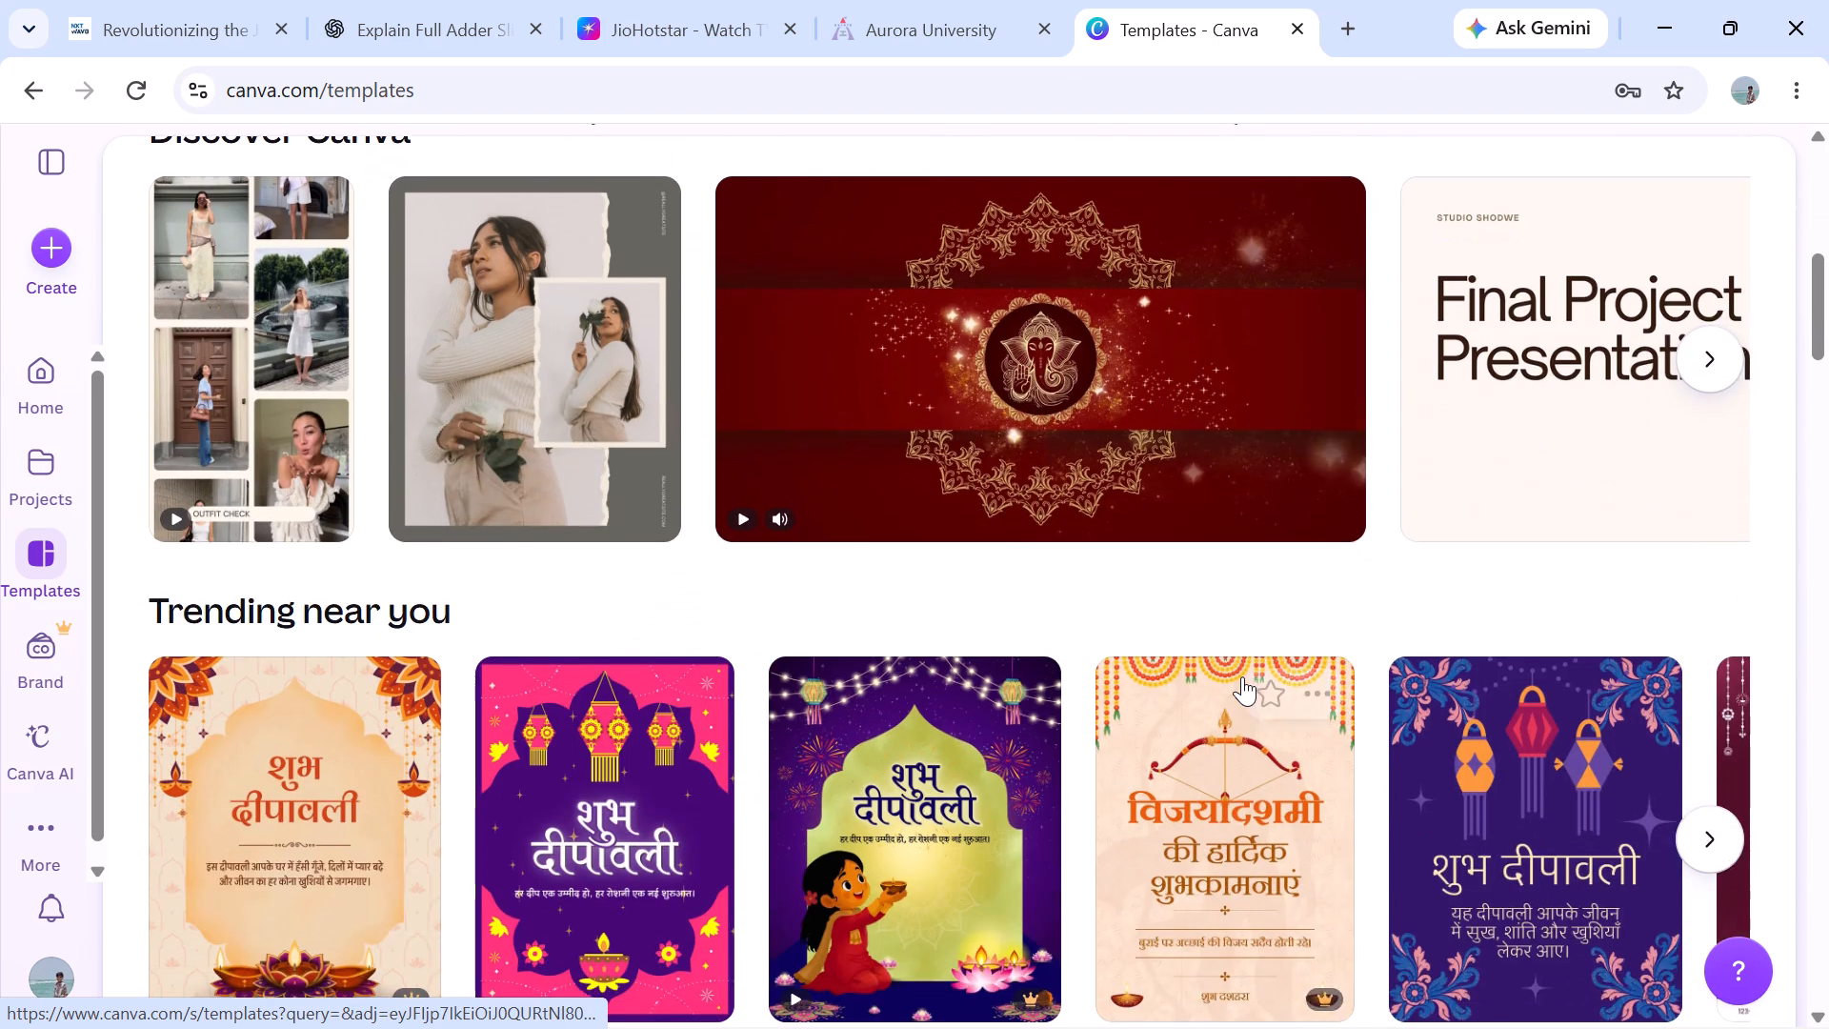
pyautogui.scroll(-3, 1242, 676)
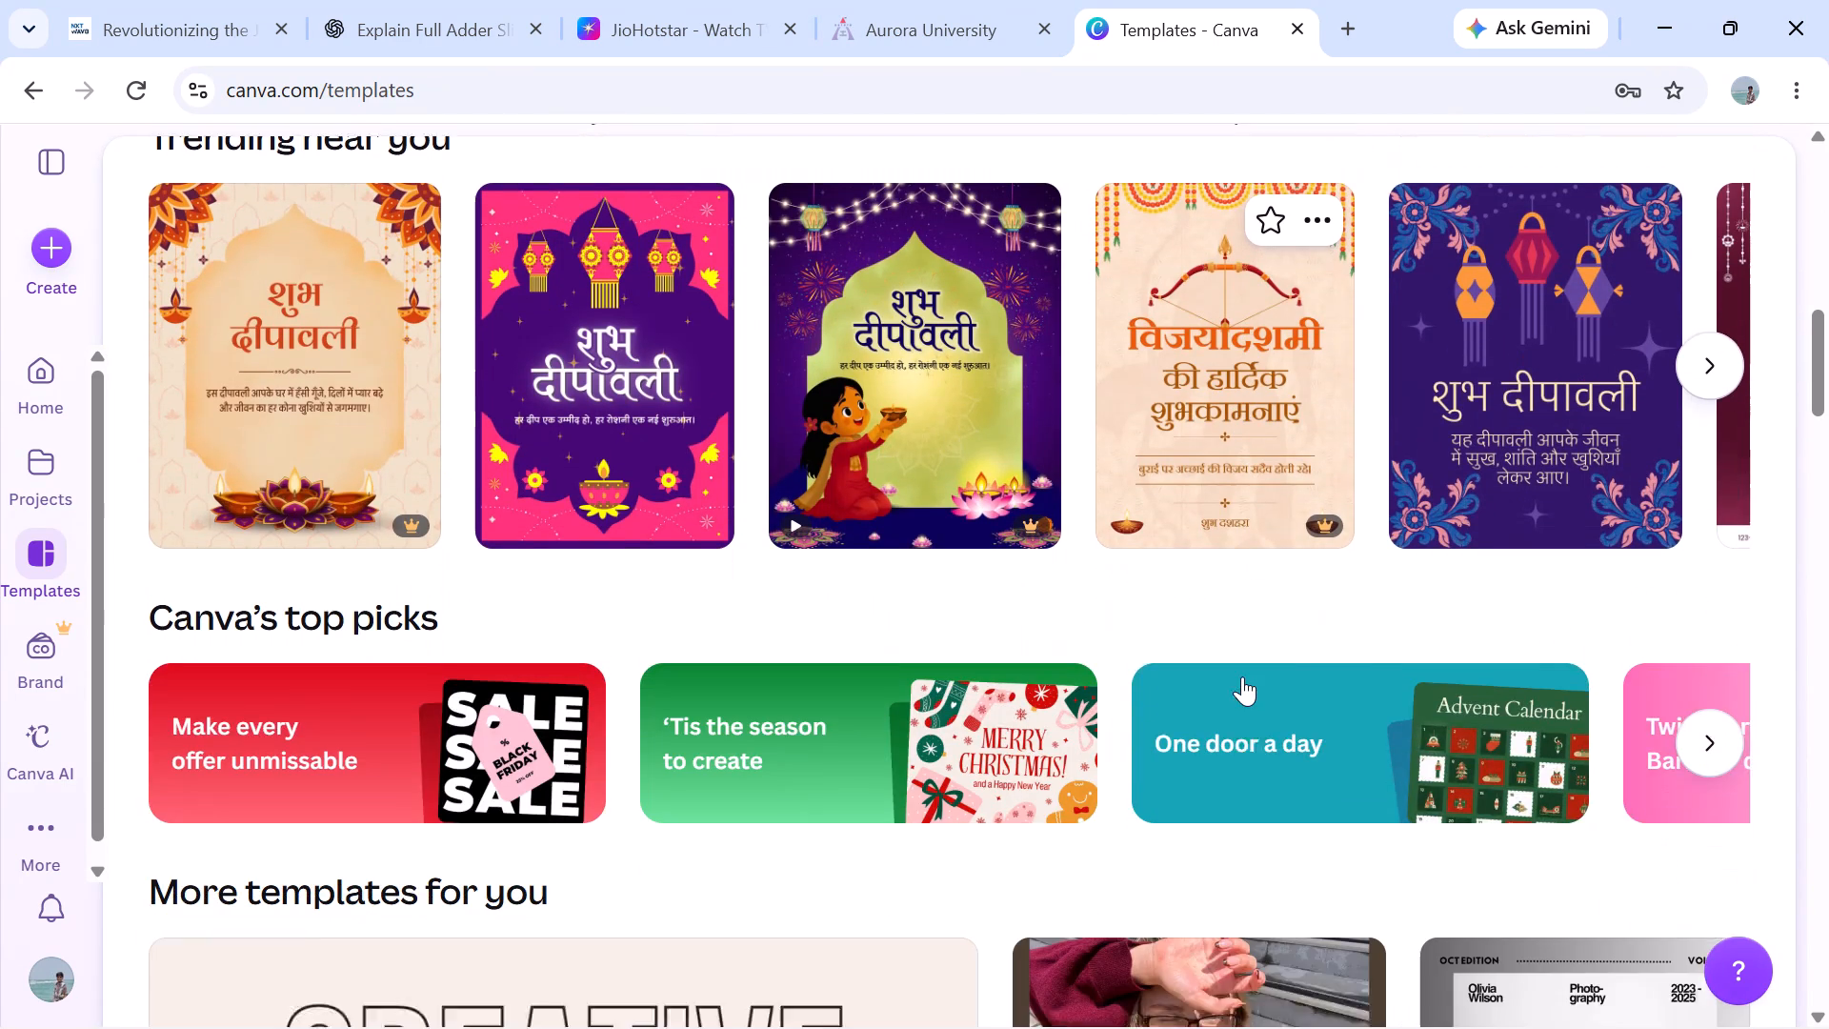
pyautogui.scroll(-9, 1242, 676)
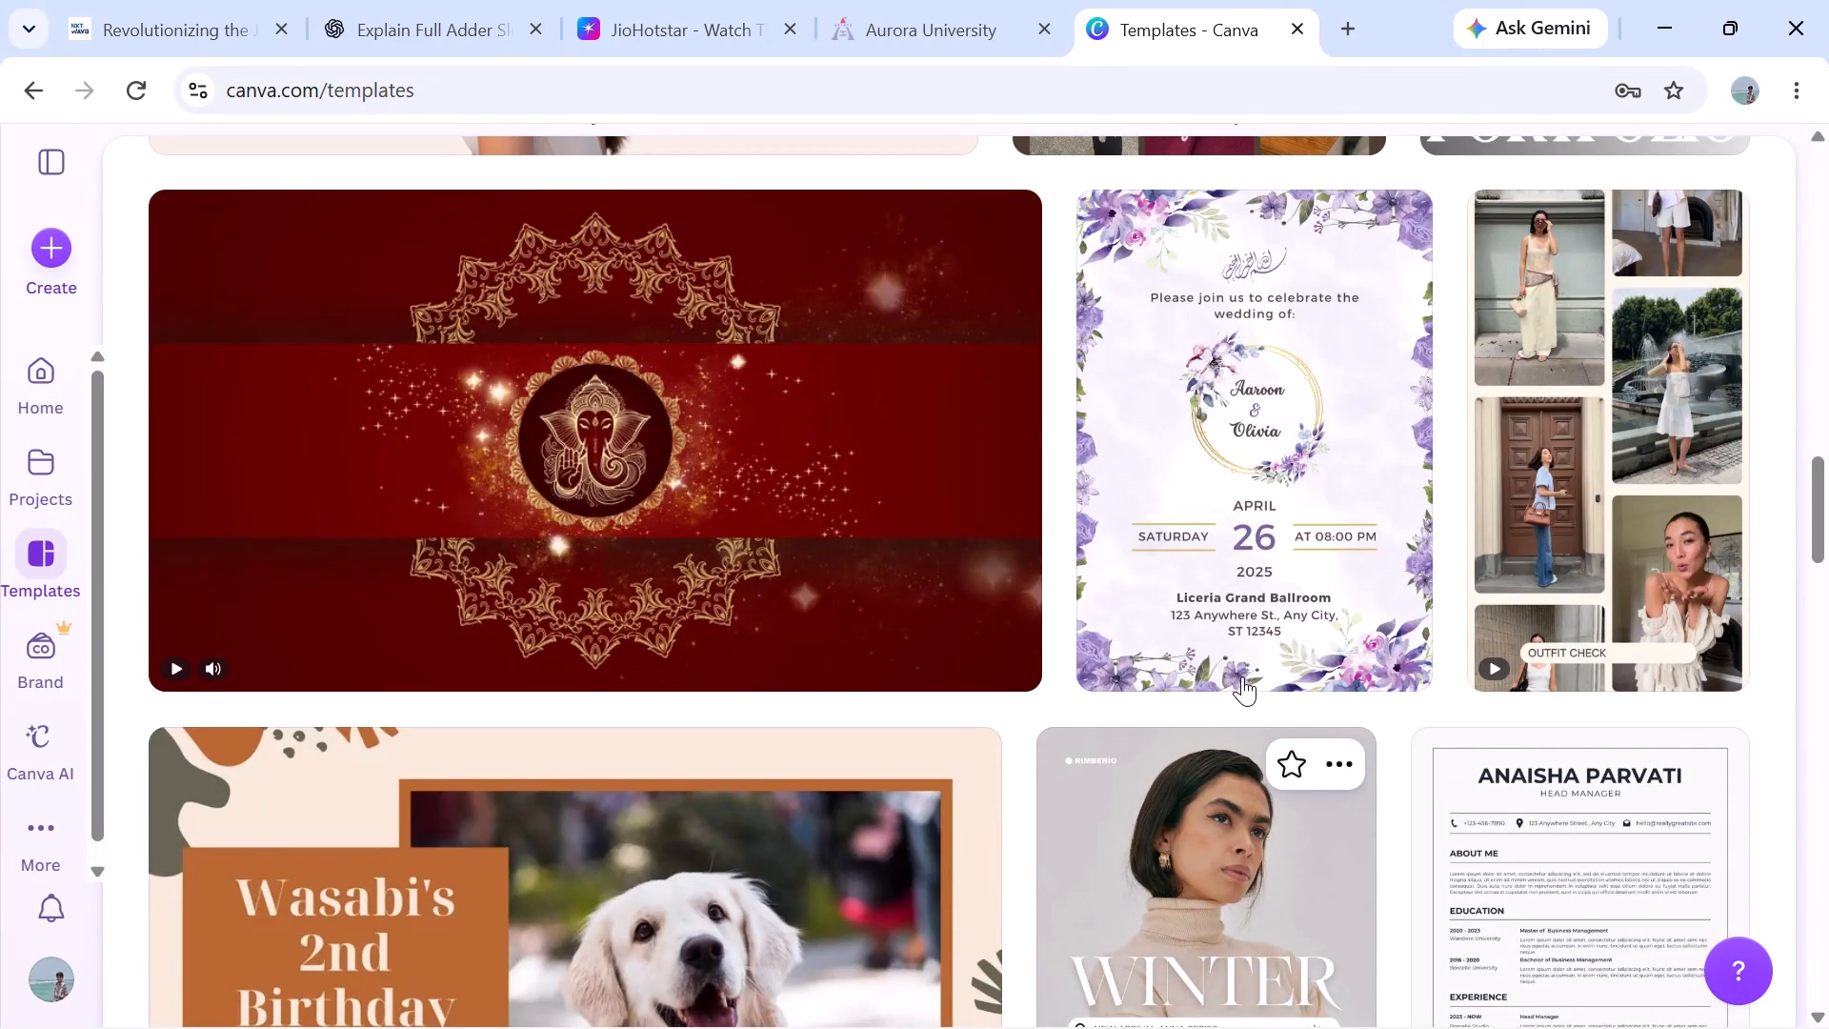
pyautogui.scroll(-2, 1242, 676)
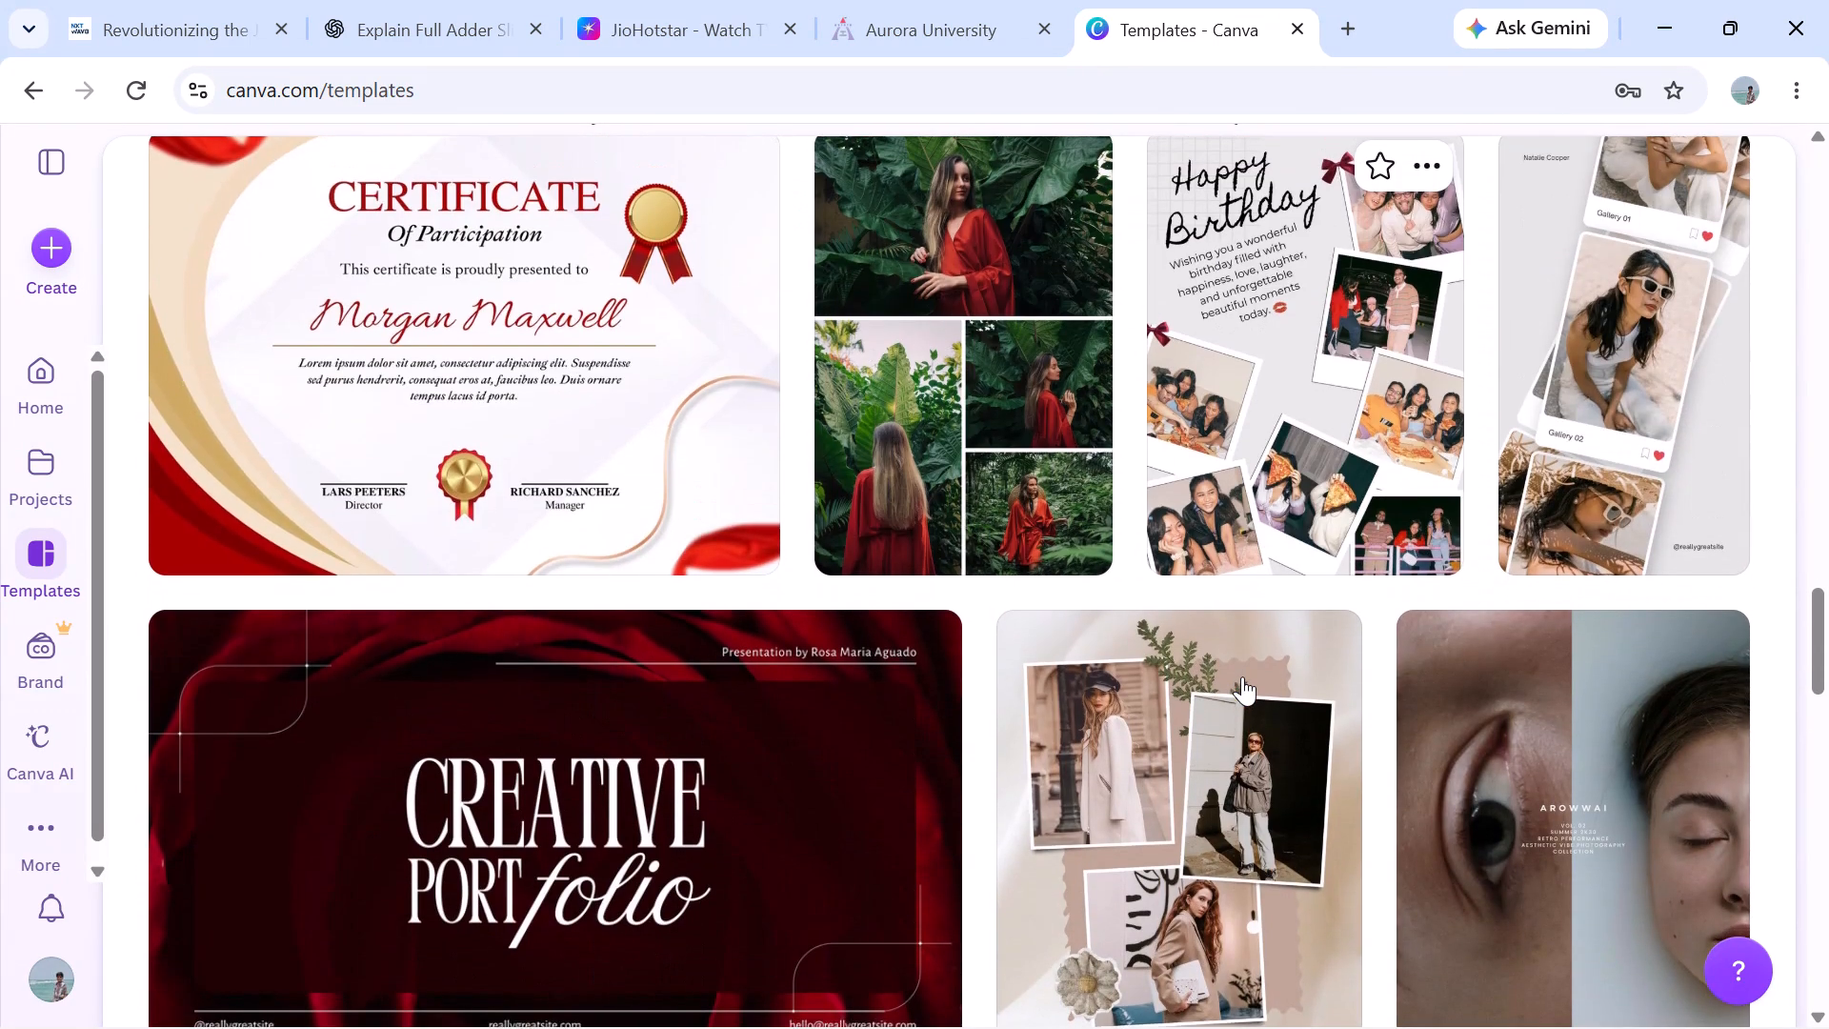
pyautogui.scroll(-2, 1242, 676)
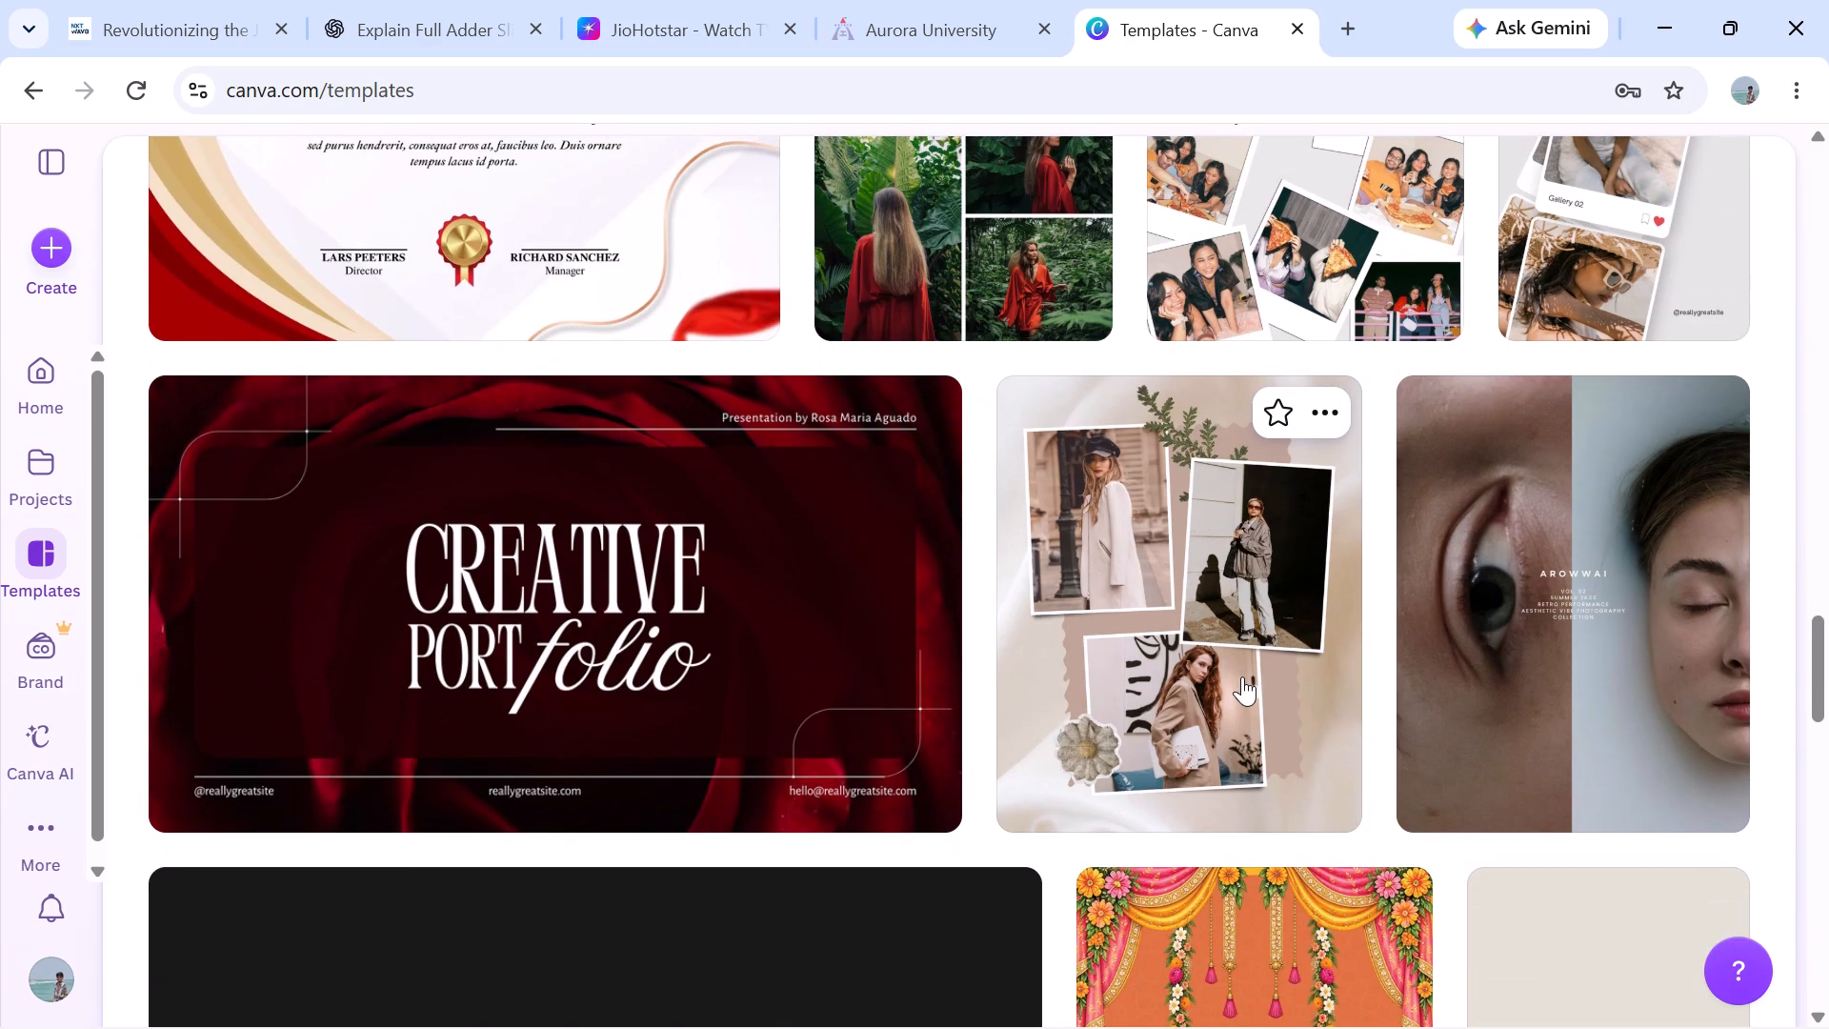
pyautogui.scroll(-3, 1242, 676)
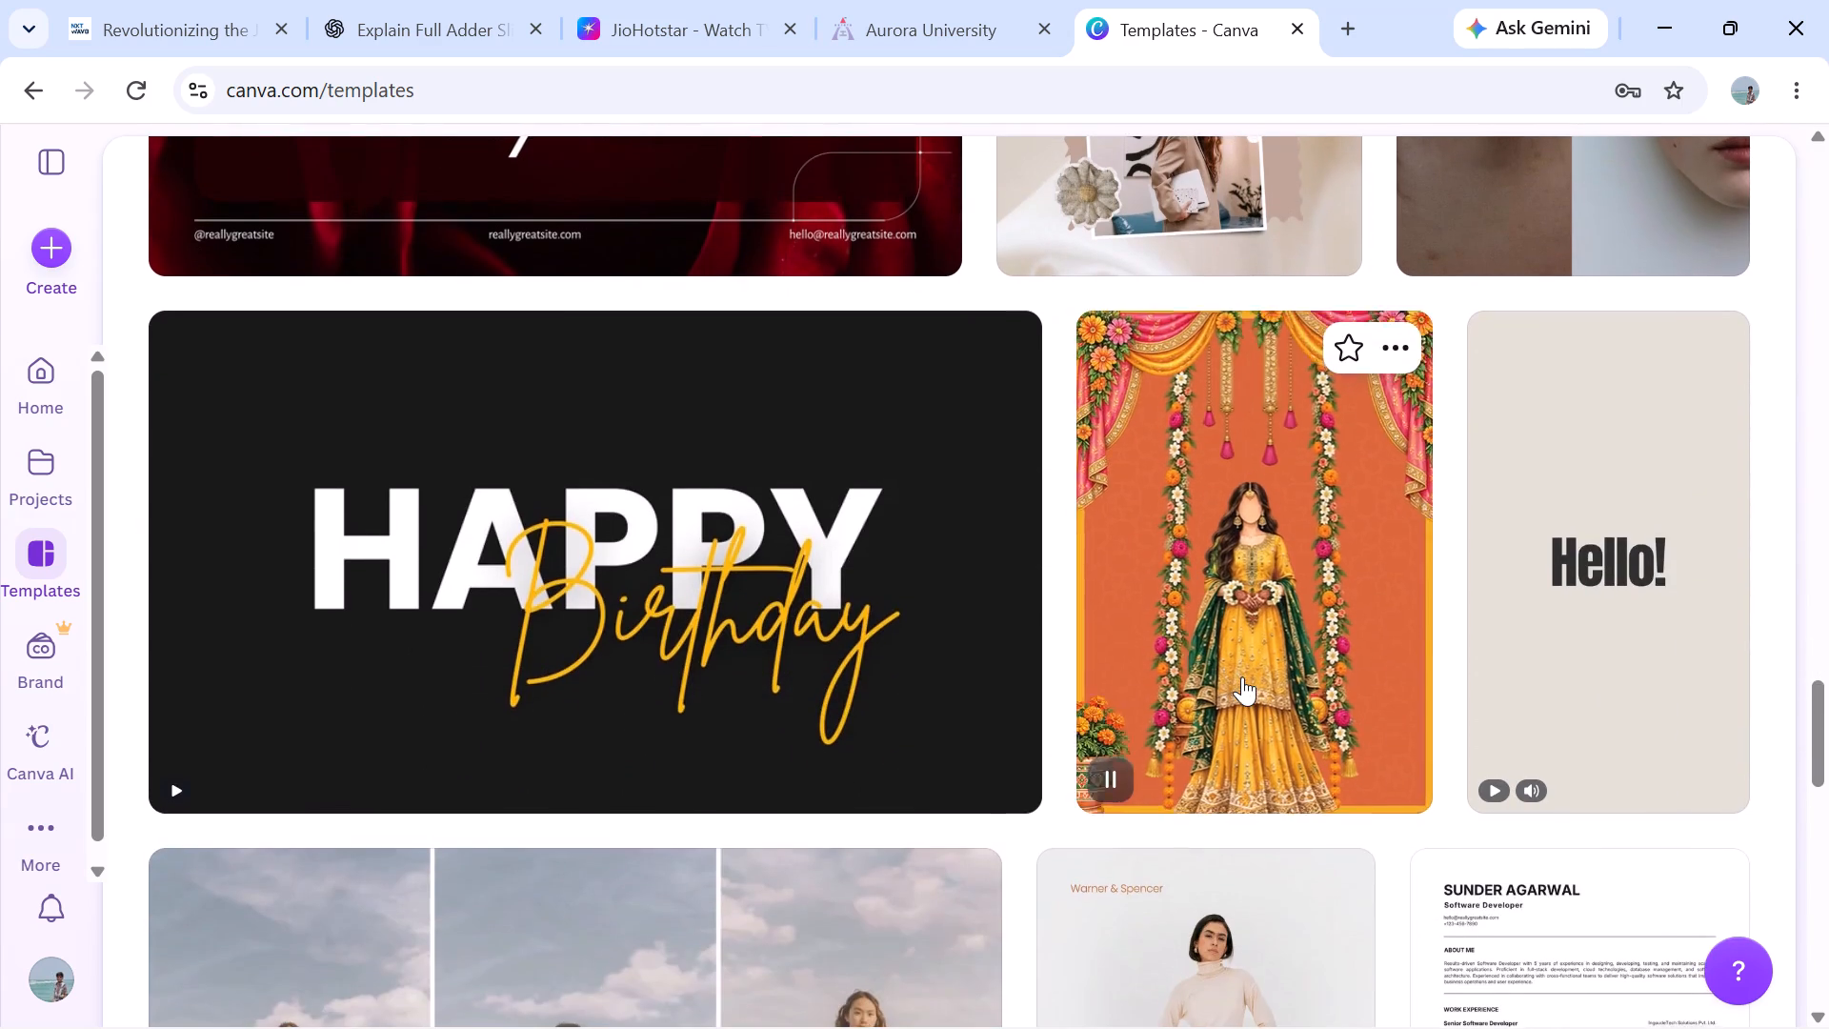
pyautogui.scroll(-6, 1242, 676)
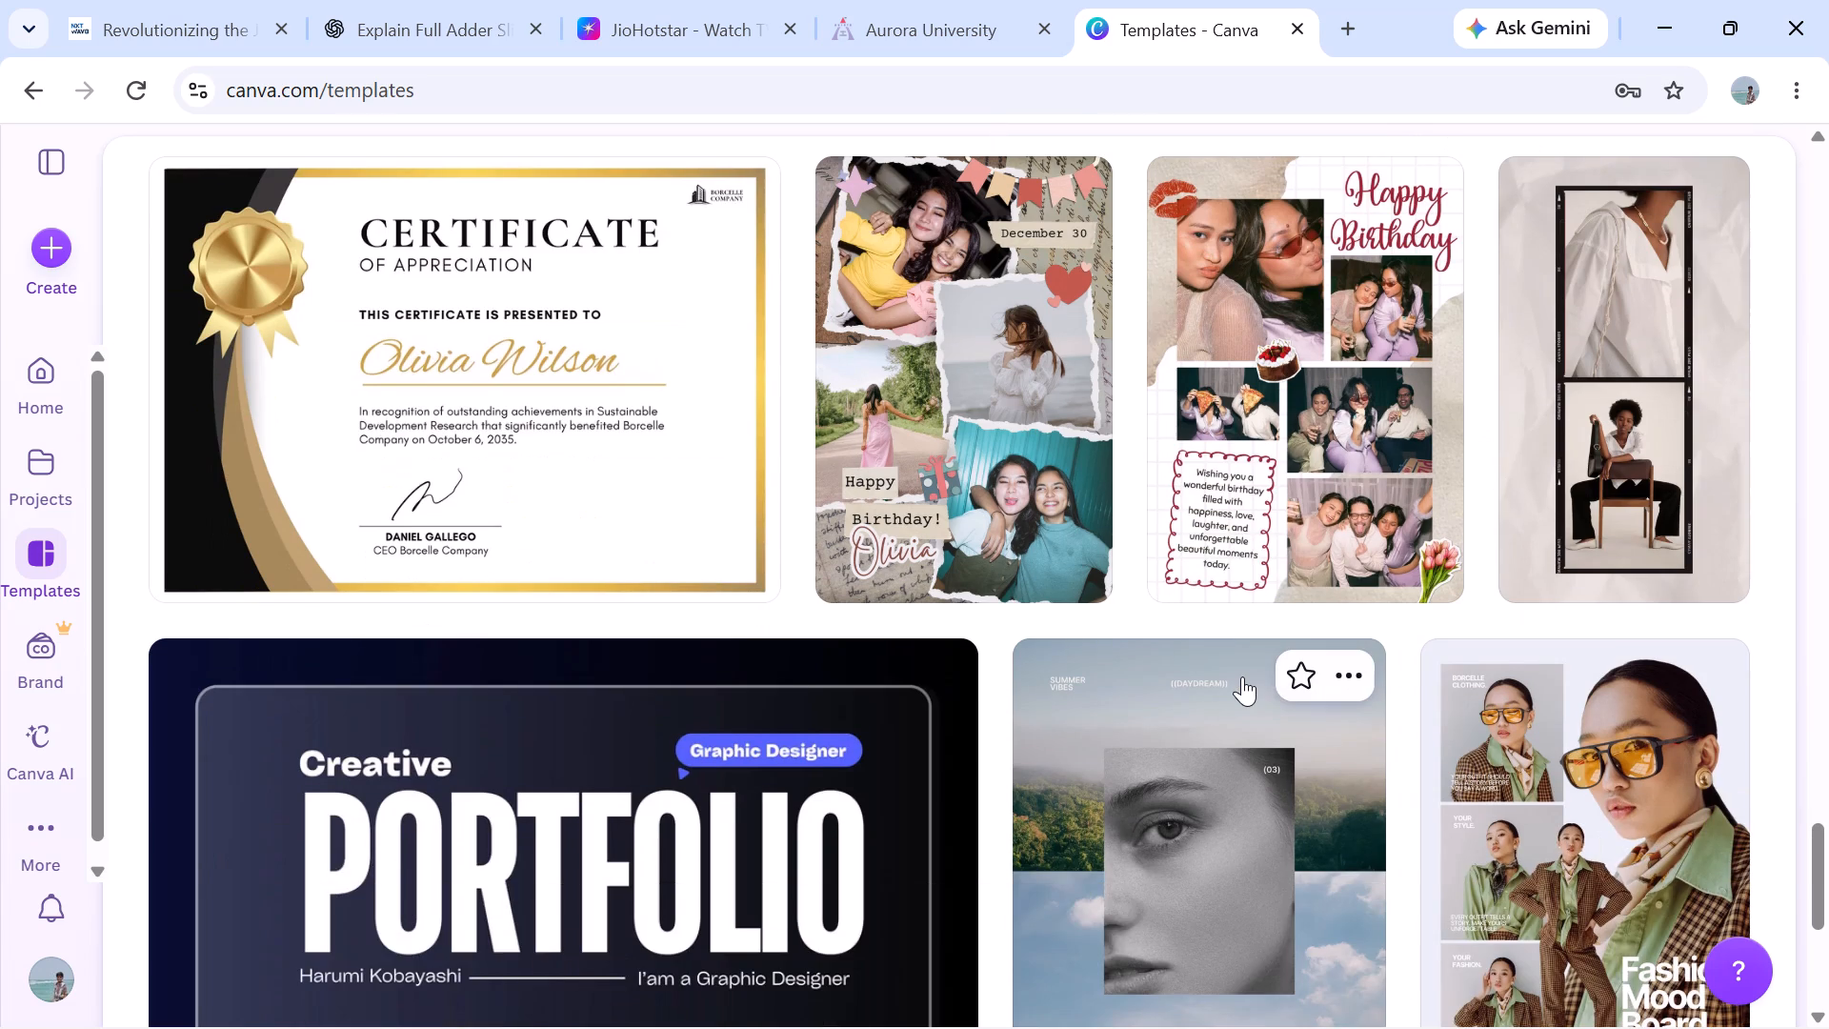
pyautogui.hscroll(1, 1242, 676)
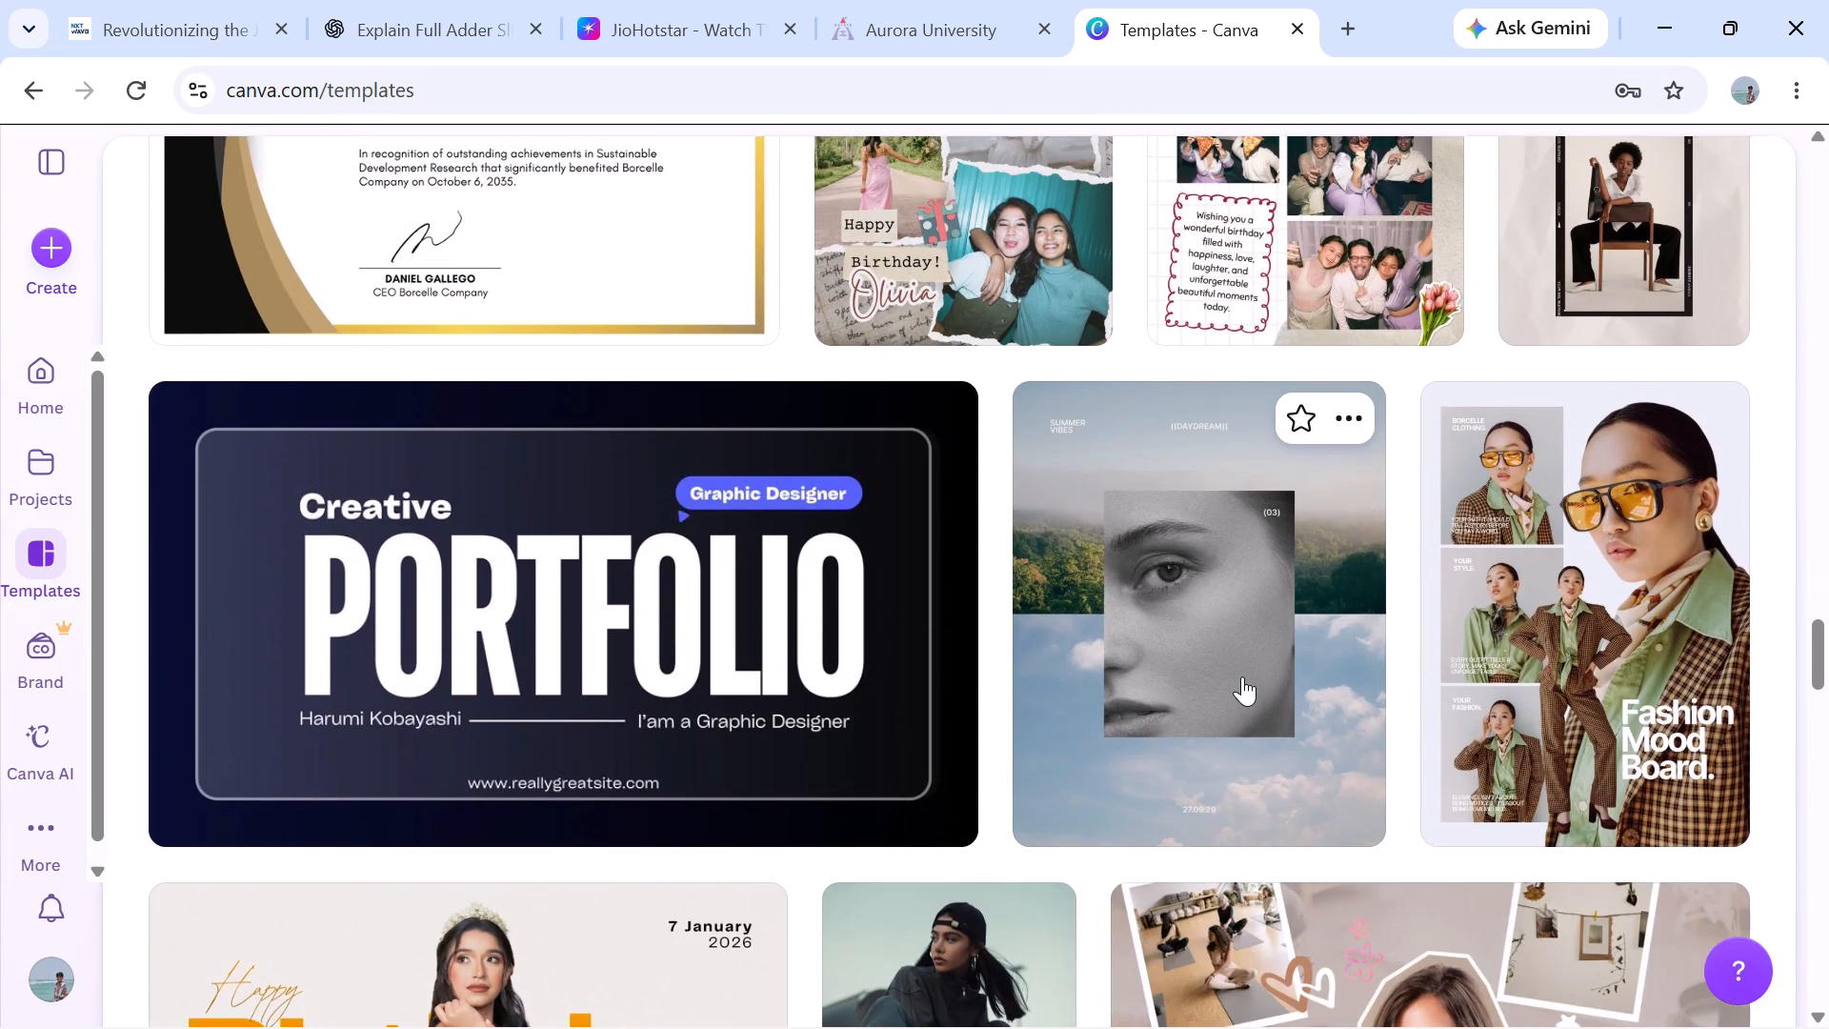
pyautogui.hscroll(1, 1242, 676)
pyautogui.scroll(1, 1242, 676)
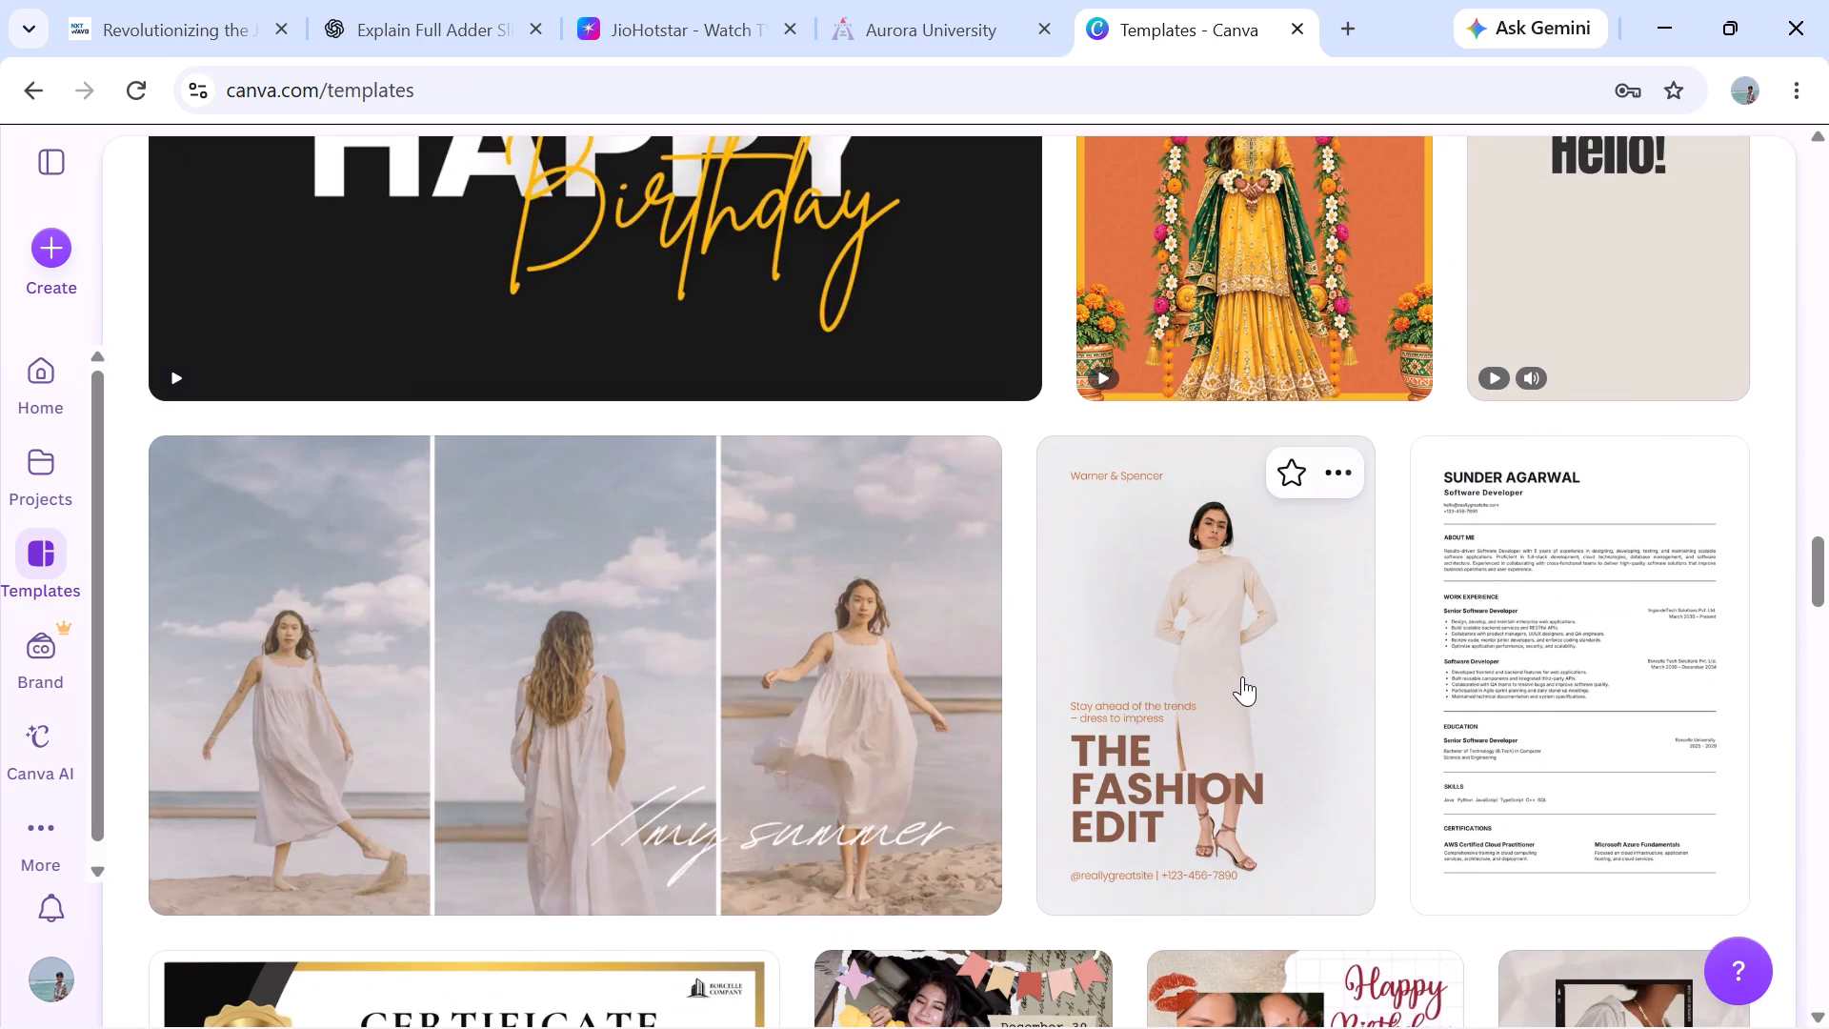
pyautogui.scroll(3, 1242, 676)
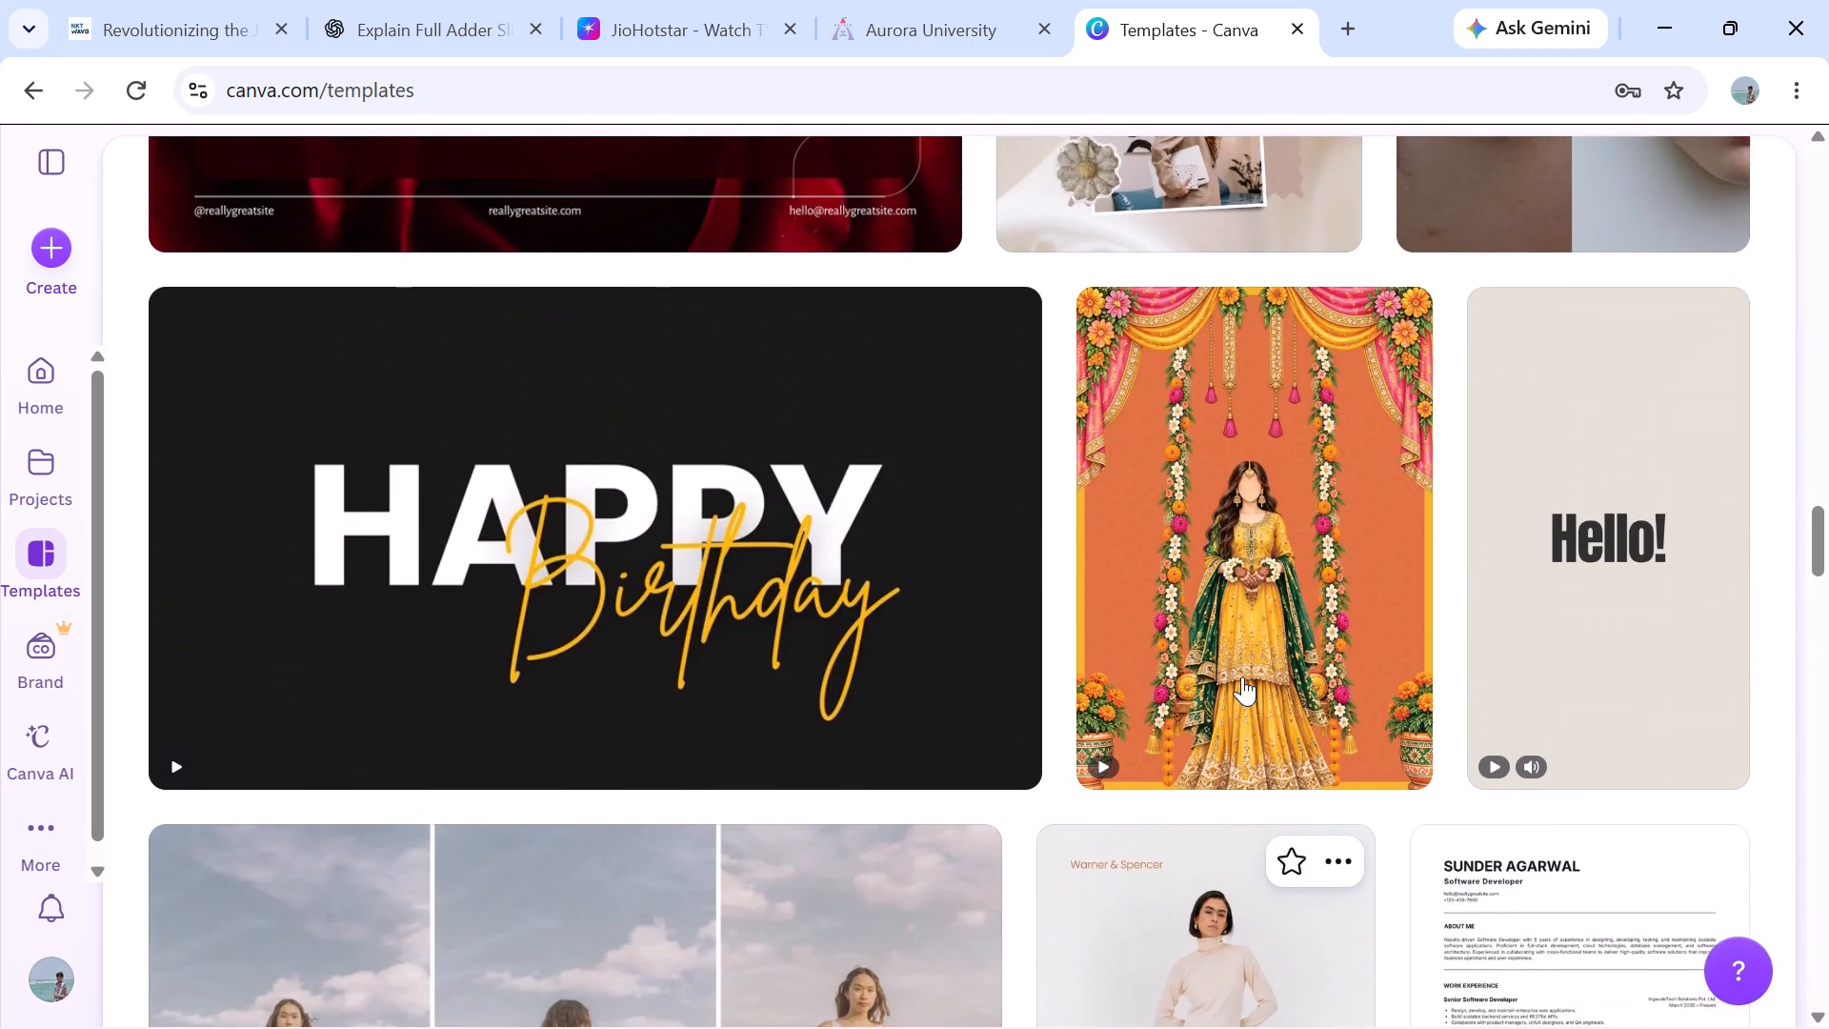
# Open the black and gold Happy Birthday video template and examine the similar designs offered with it.
pyautogui.click(879, 520)
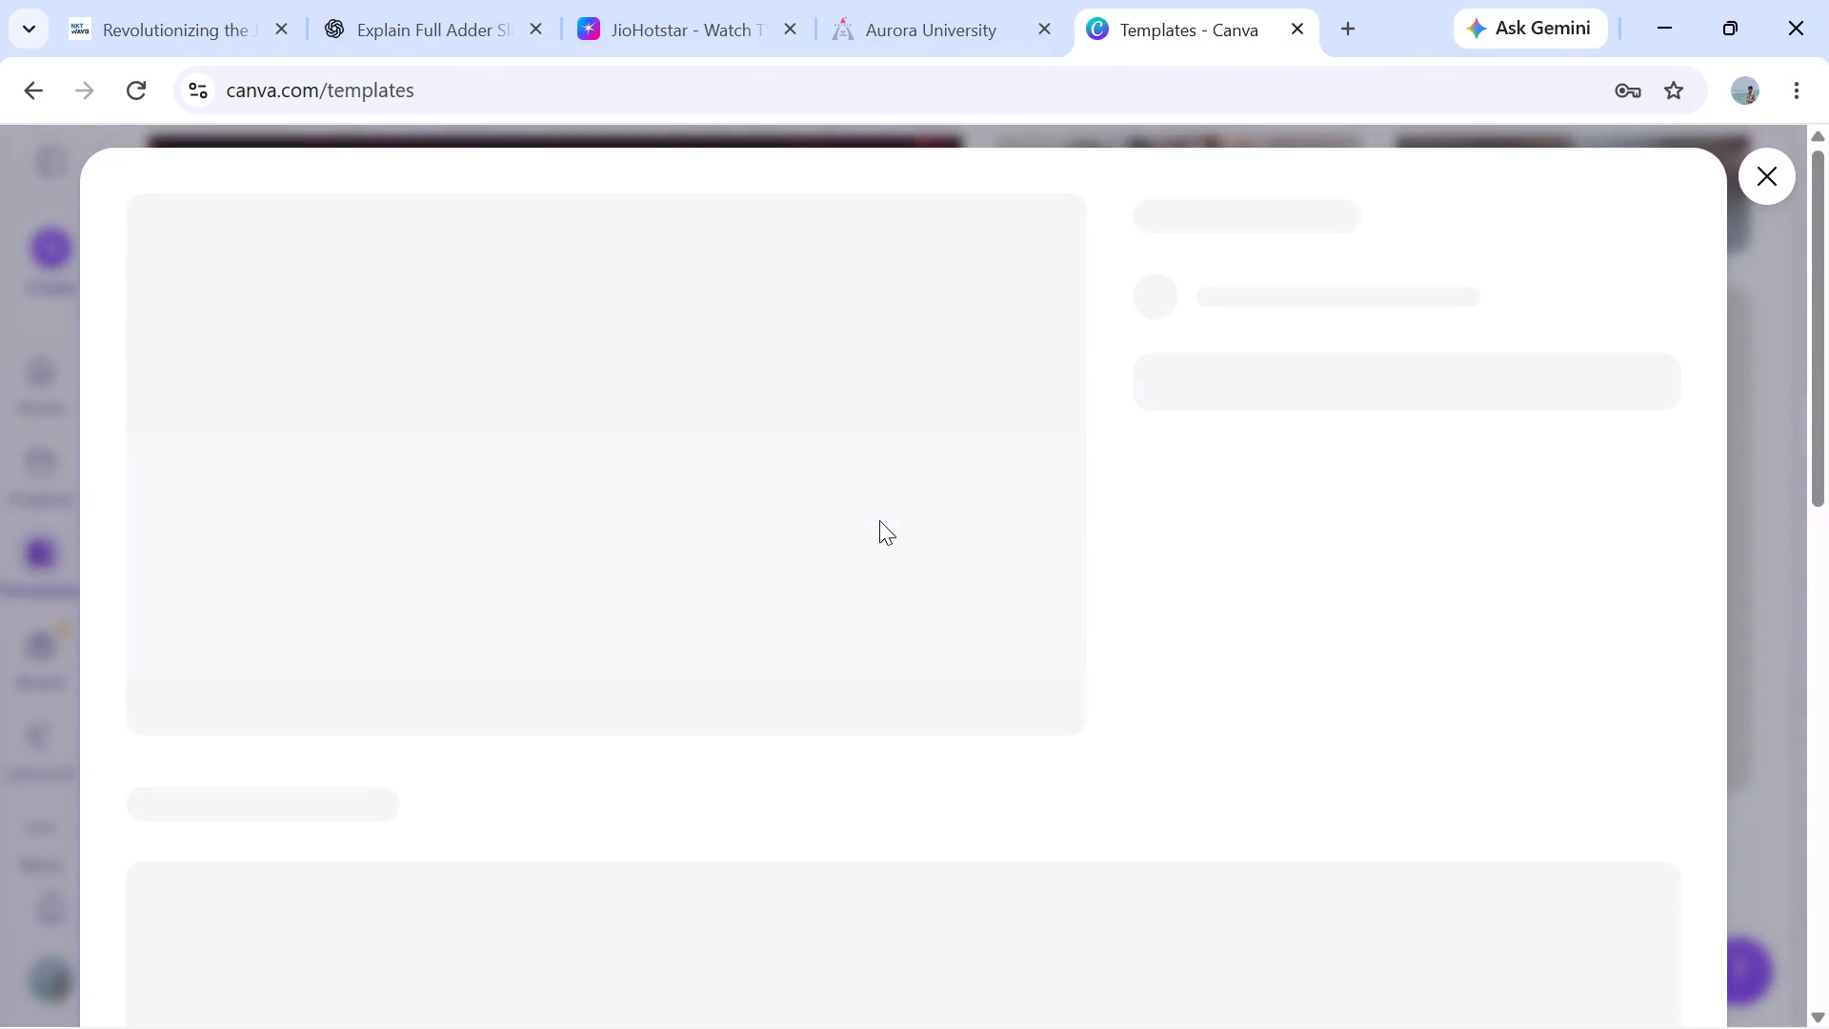
pyautogui.scroll(-1, 1098, 670)
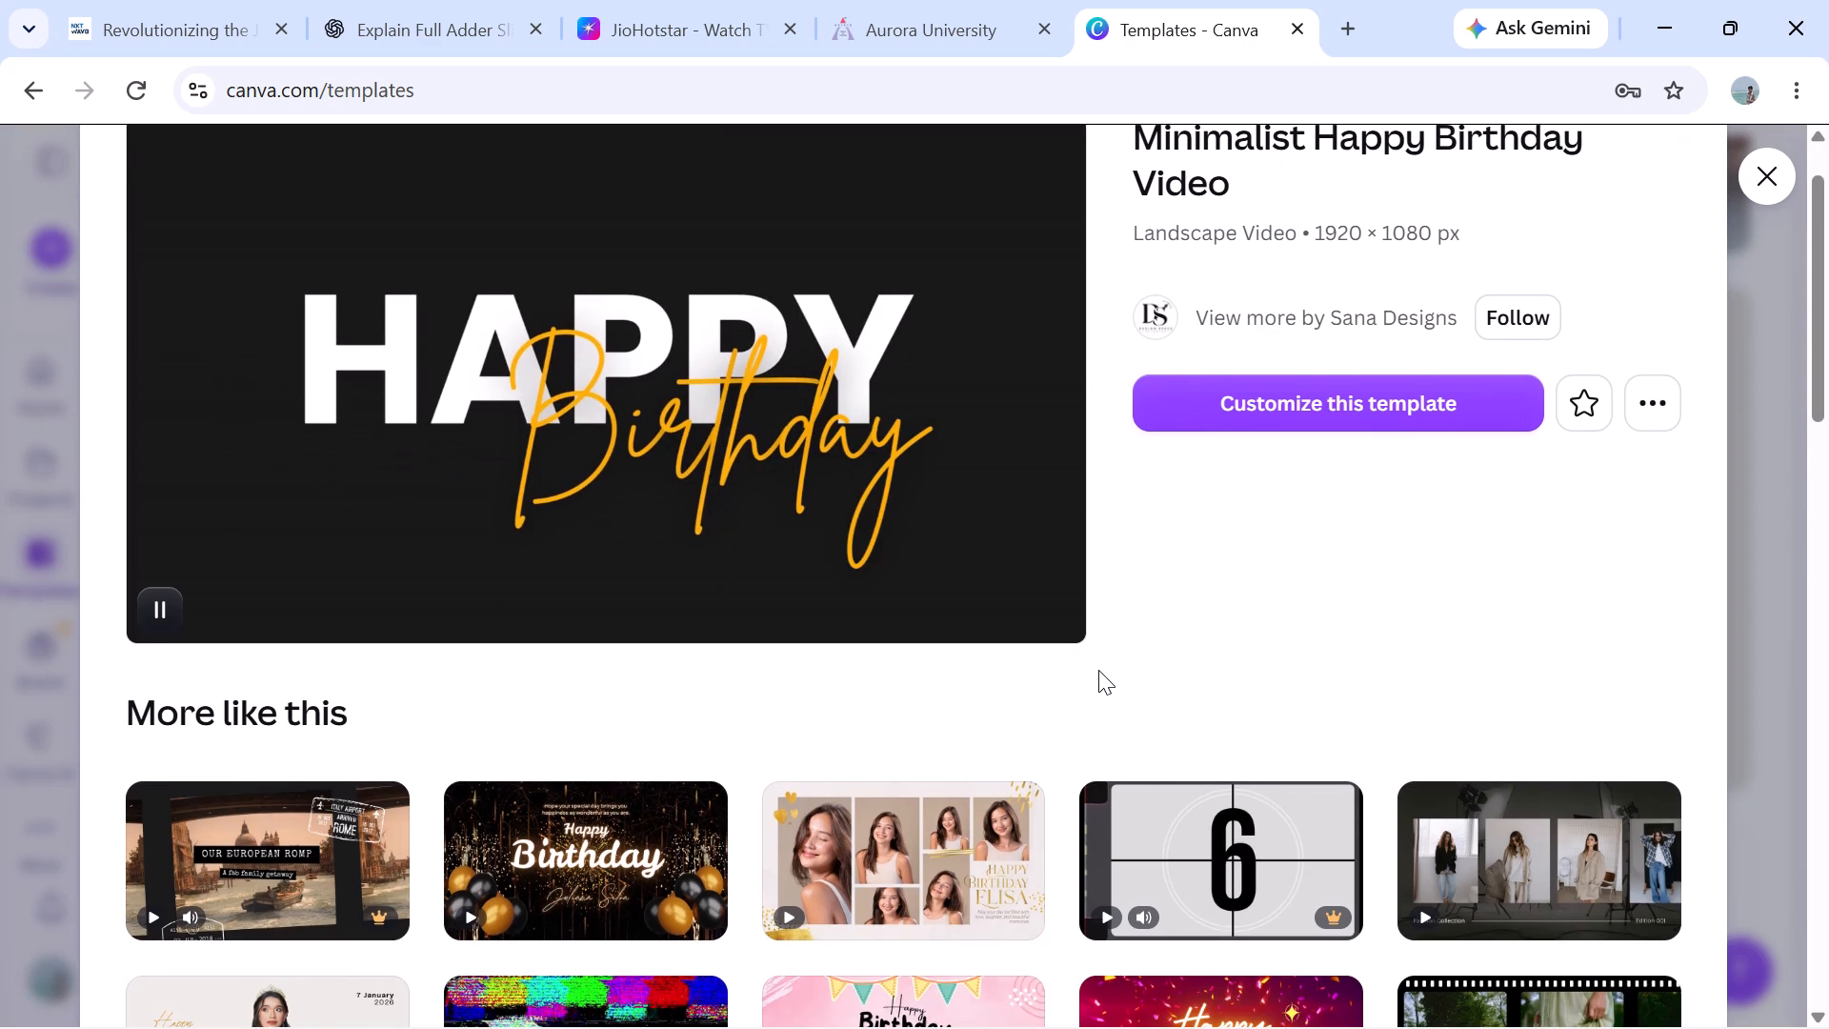
pyautogui.scroll(-1, 884, 856)
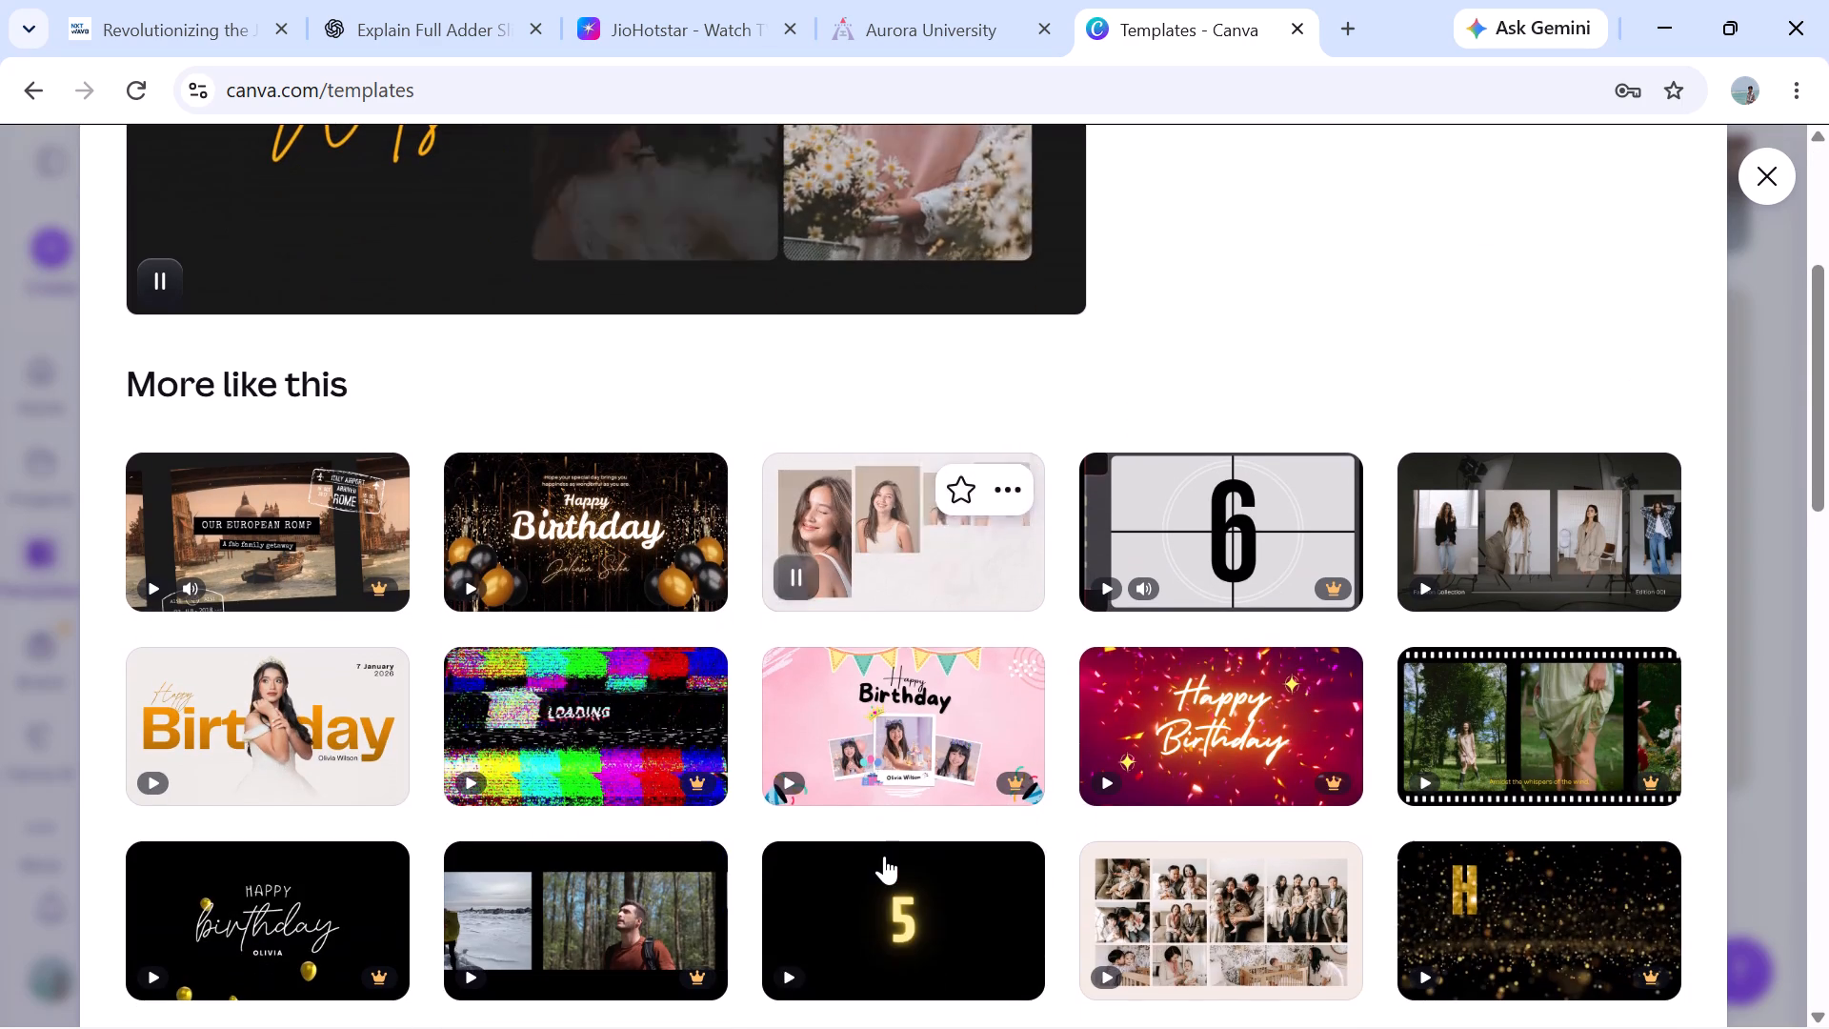
pyautogui.scroll(-1, 884, 856)
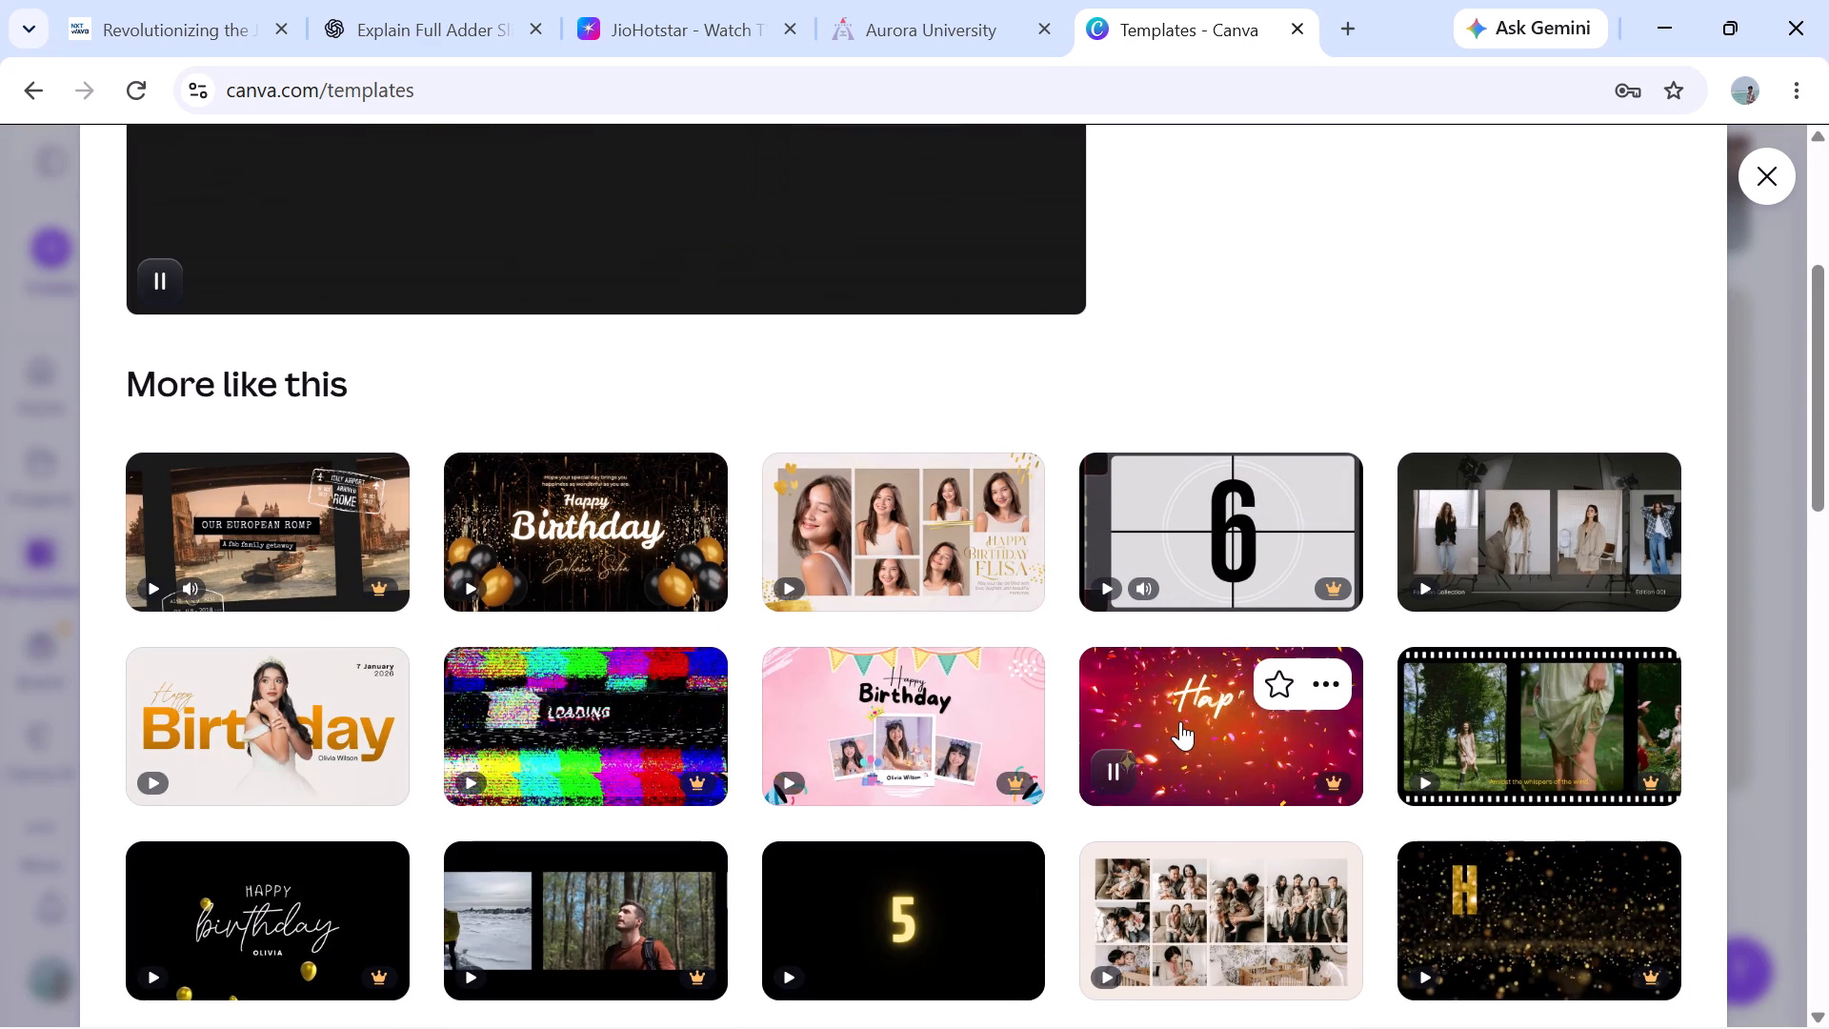
# Look through the similar designs under More like this for a suitable birthday template.
pyautogui.scroll(-1, 859, 759)
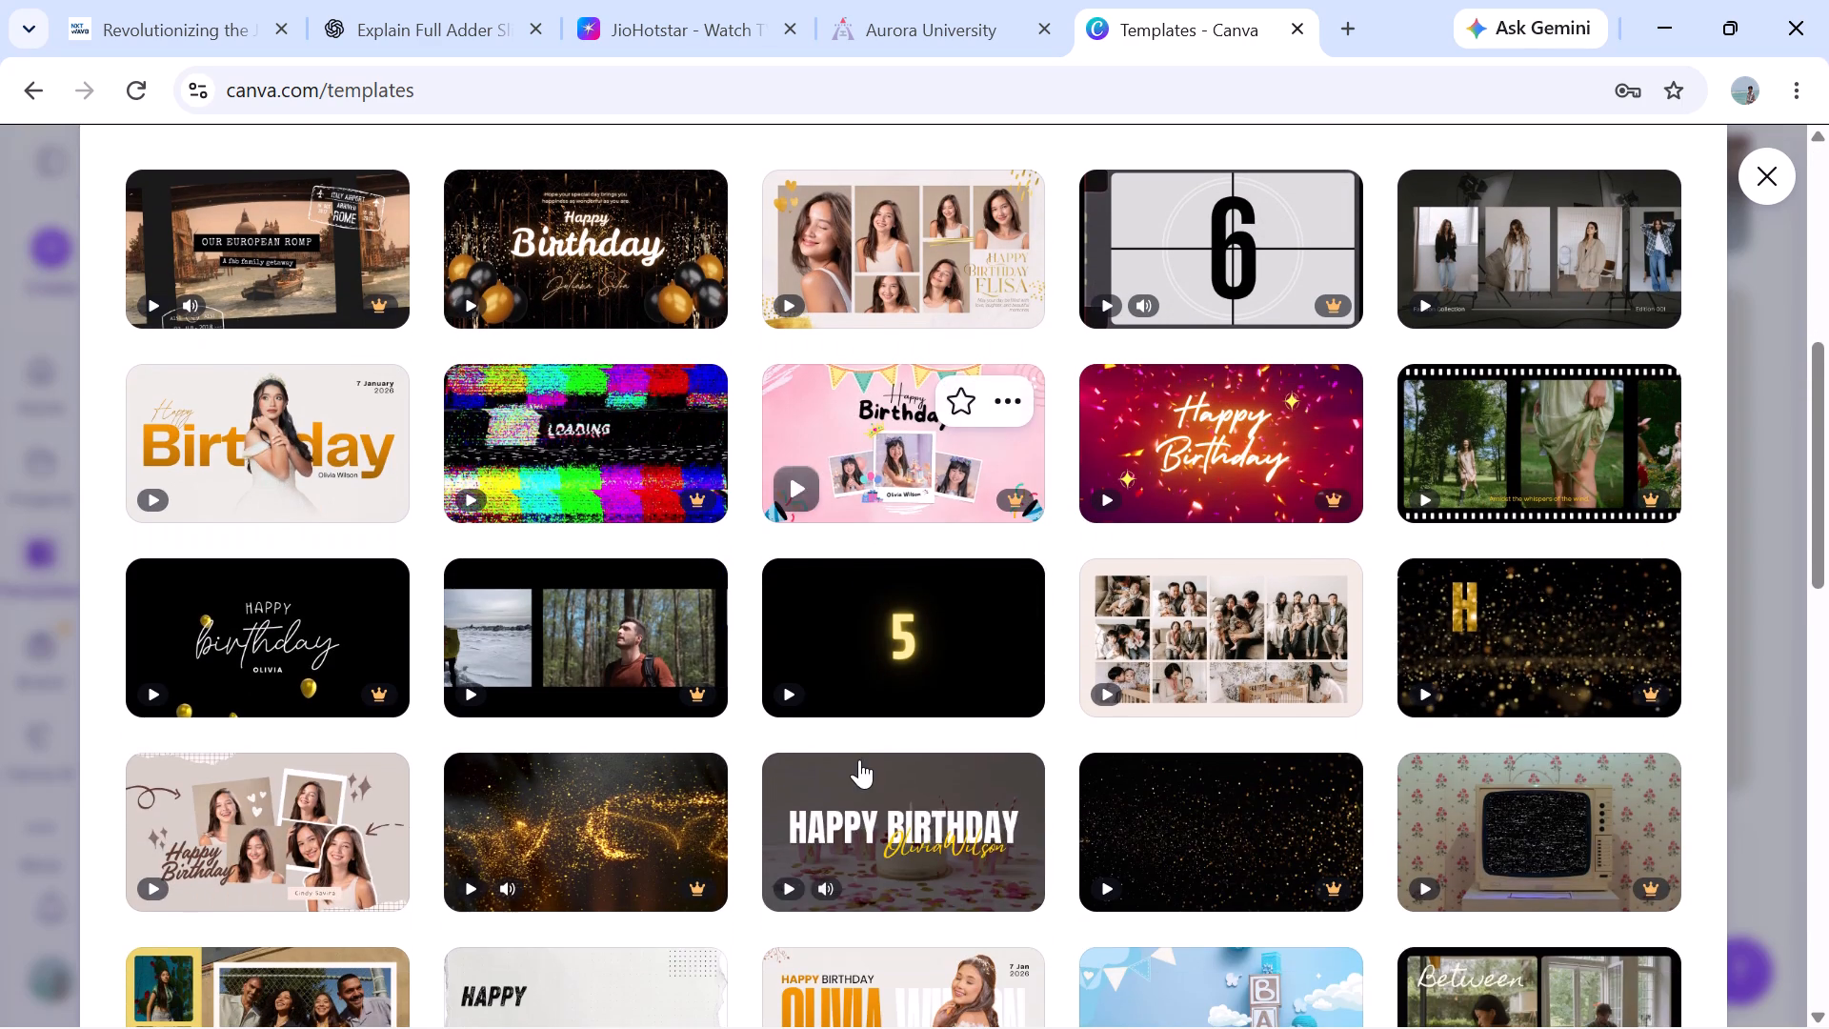
pyautogui.scroll(-2, 1188, 857)
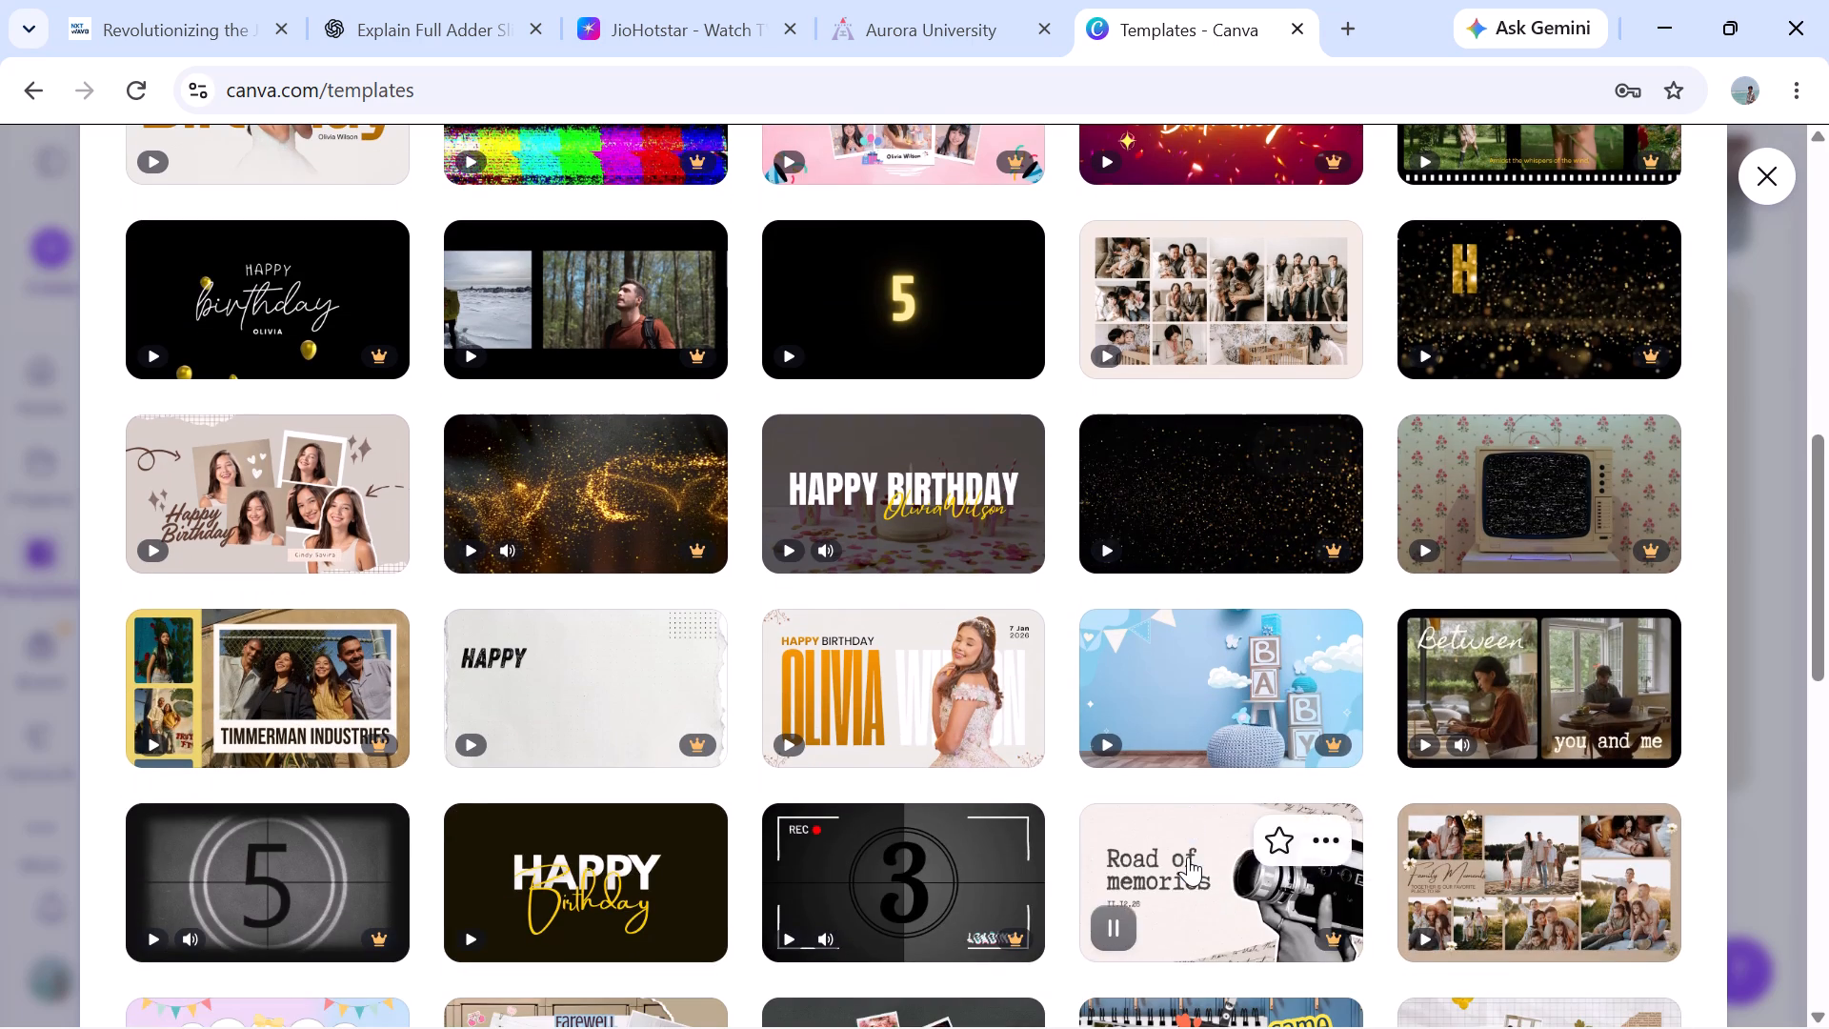
pyautogui.scroll(-1, 812, 864)
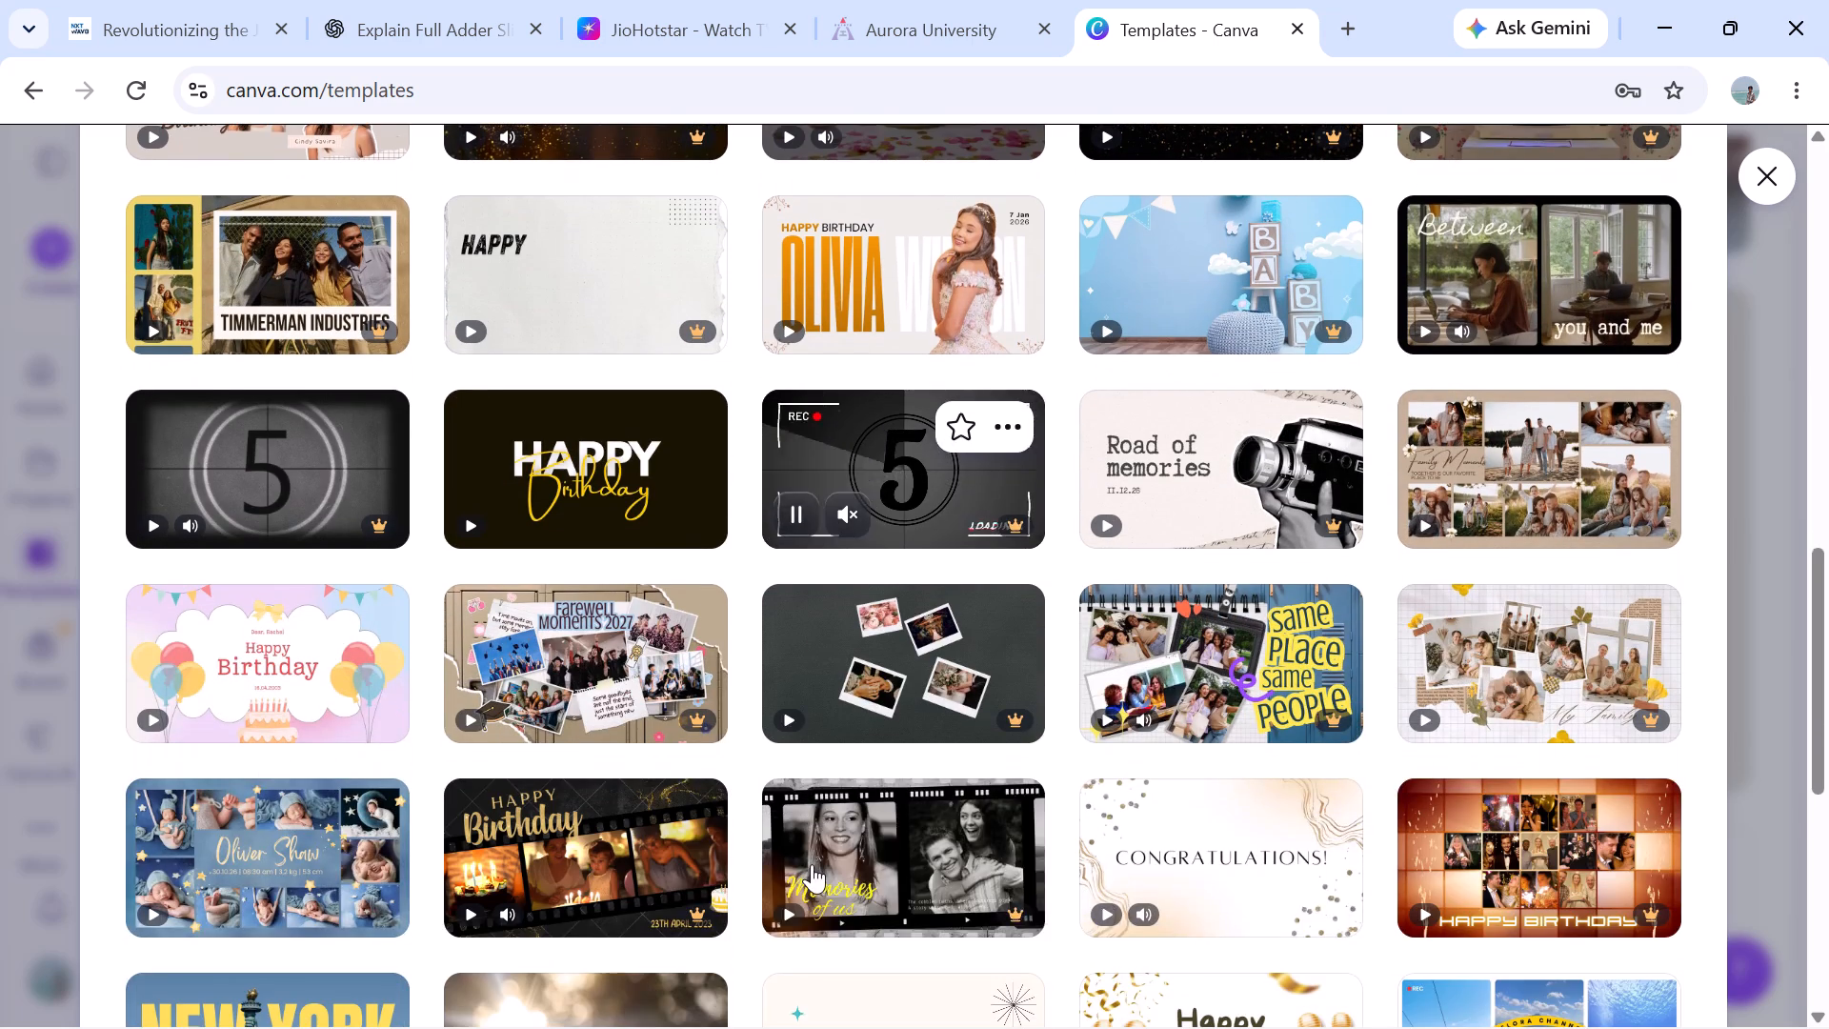
pyautogui.scroll(-3, 812, 864)
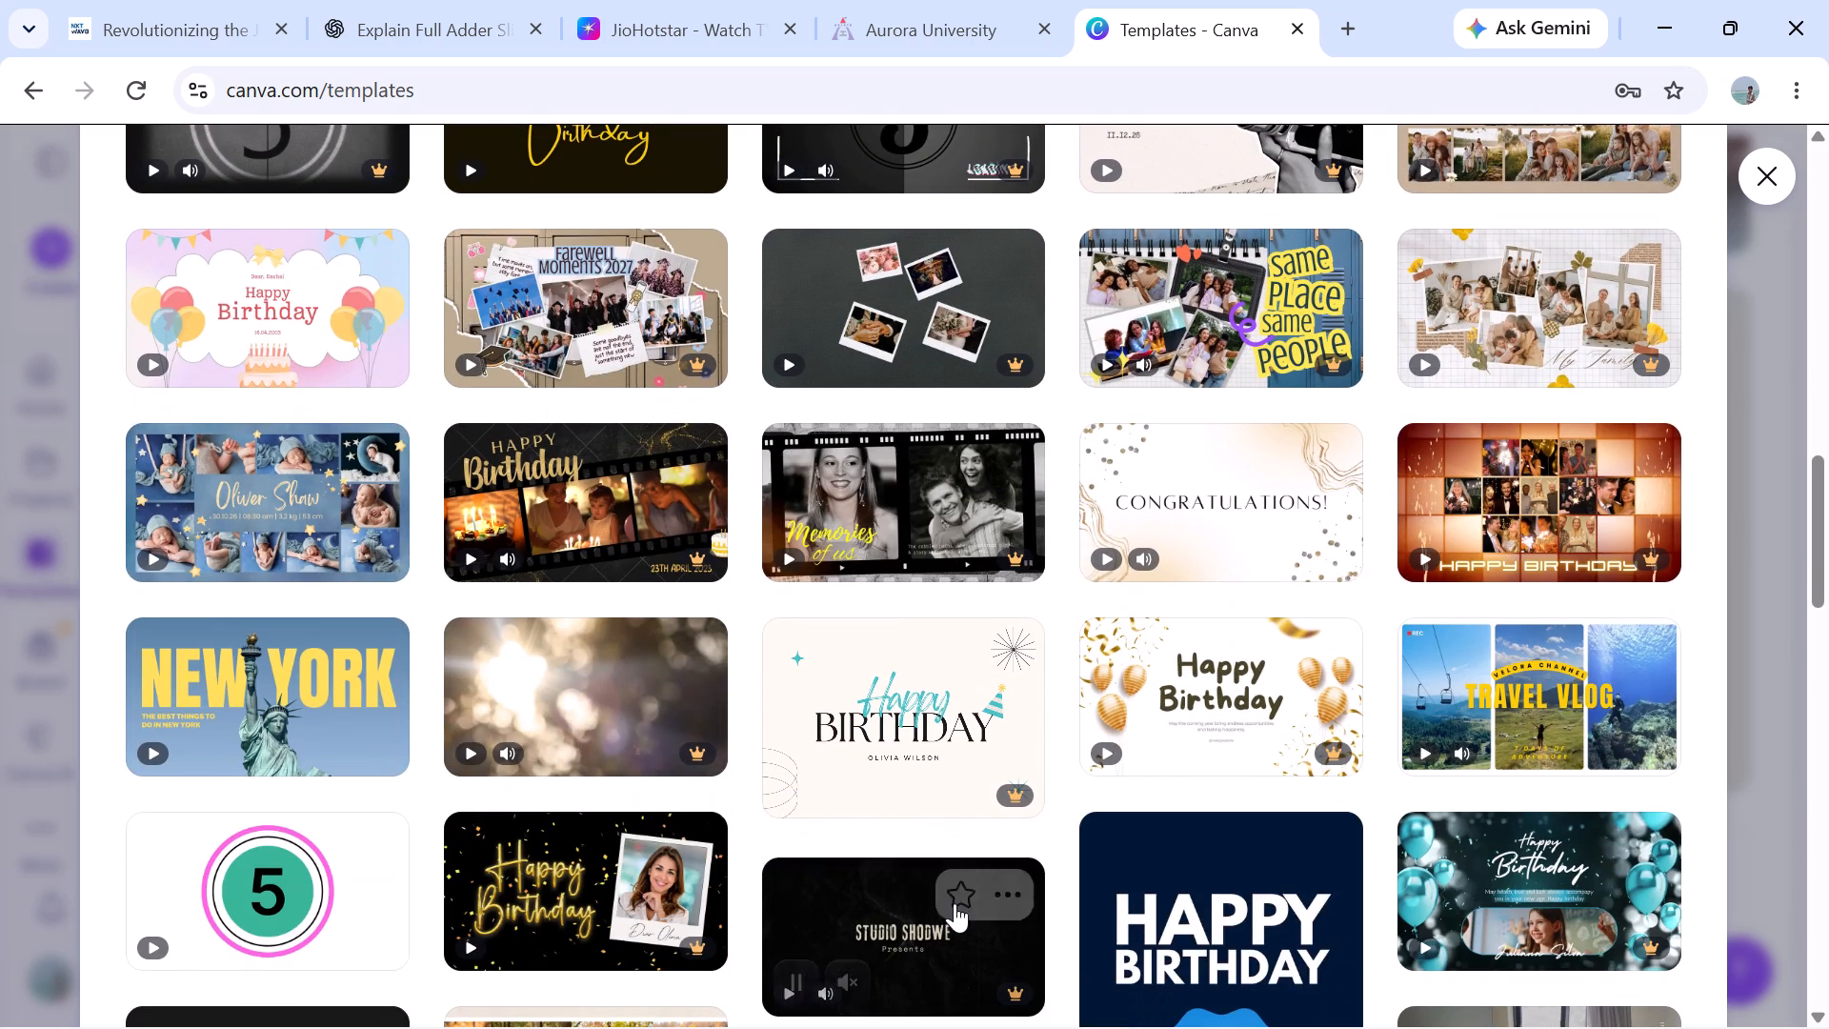
pyautogui.scroll(-1, 955, 914)
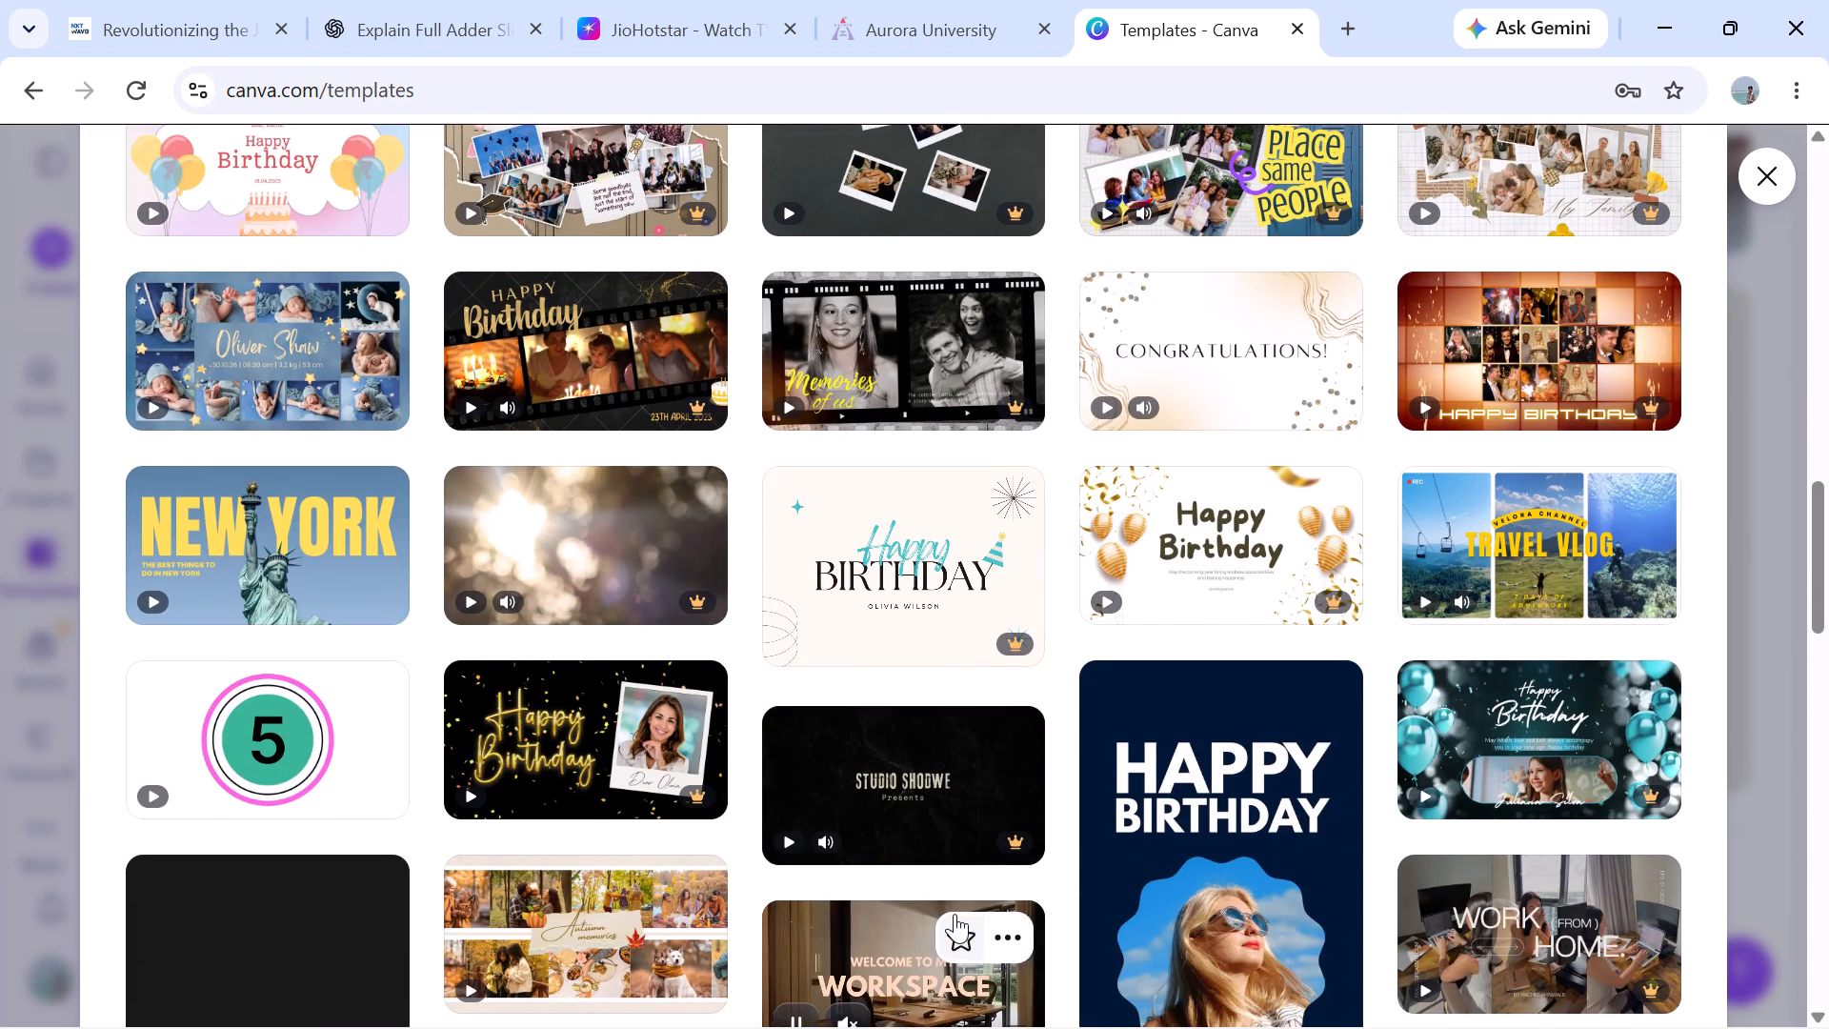
pyautogui.scroll(-2, 955, 914)
pyautogui.hscroll(1, 955, 914)
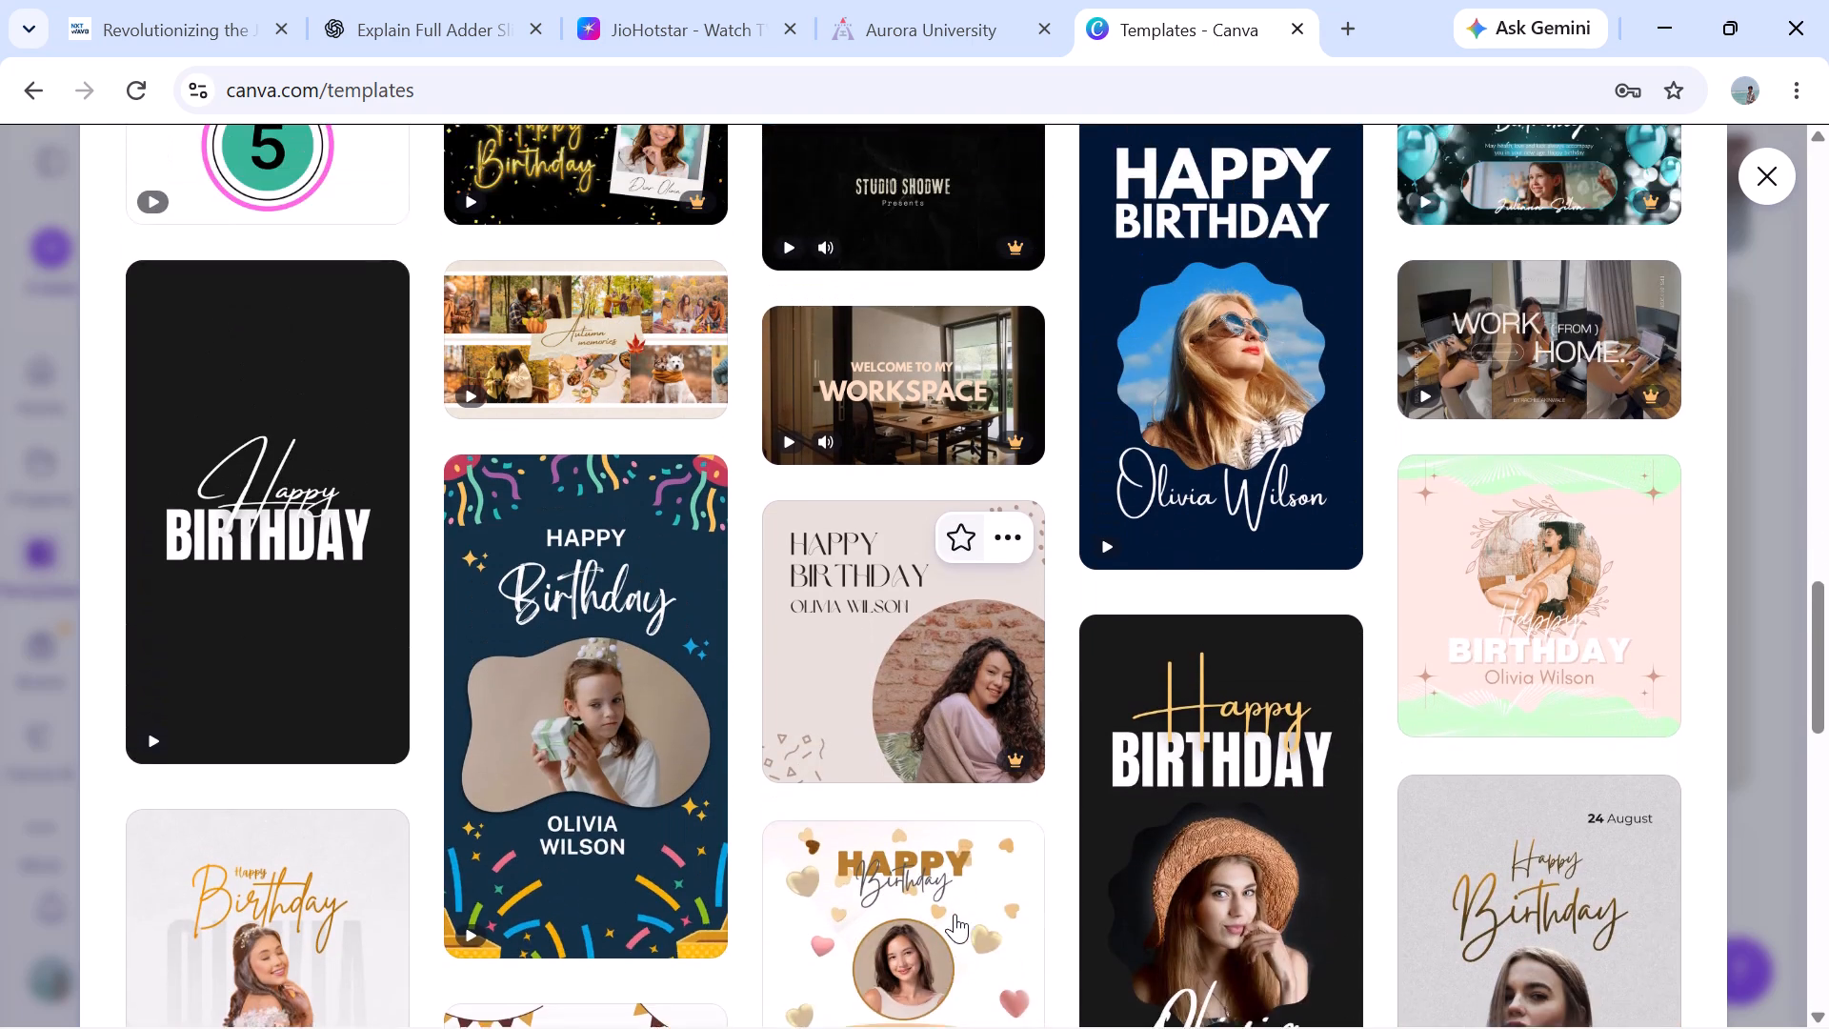
pyautogui.hscroll(1, 955, 914)
# Open the navy blue portrait Happy Birthday template with the scalloped photo of a woman in sunglasses for editing.
pyautogui.click(1236, 378)
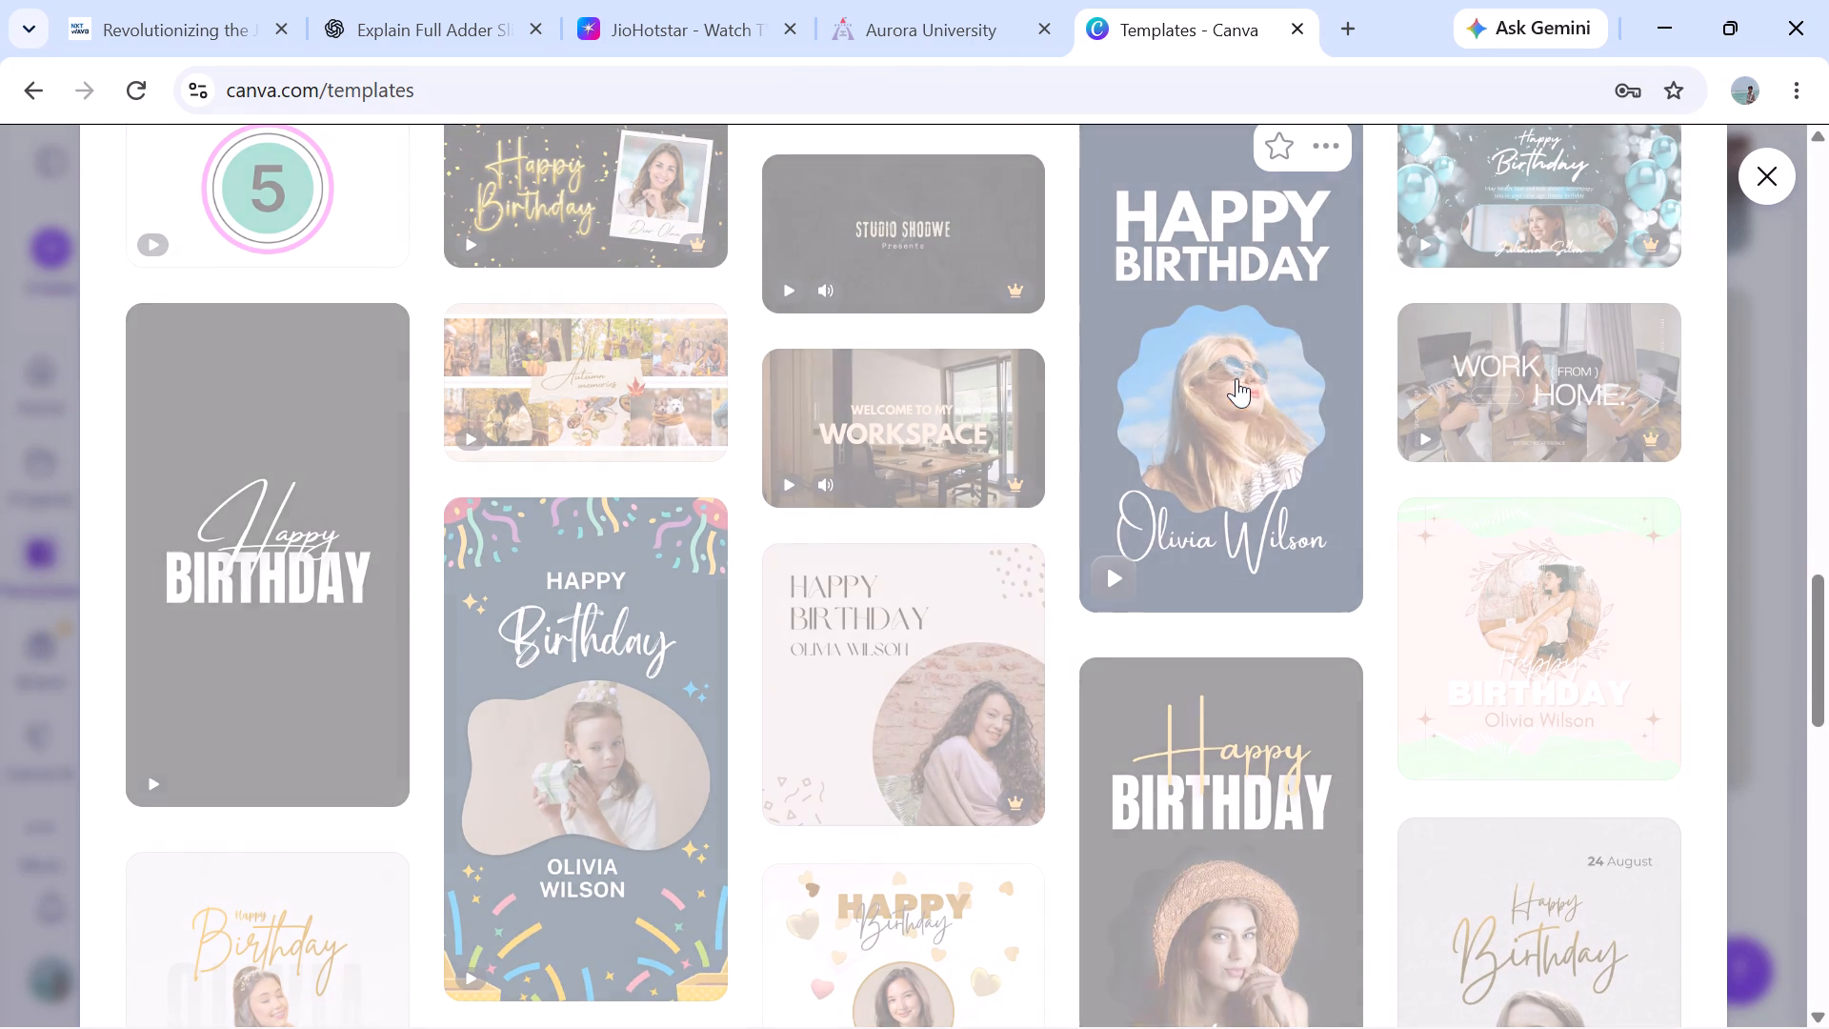
pyautogui.click(1281, 473)
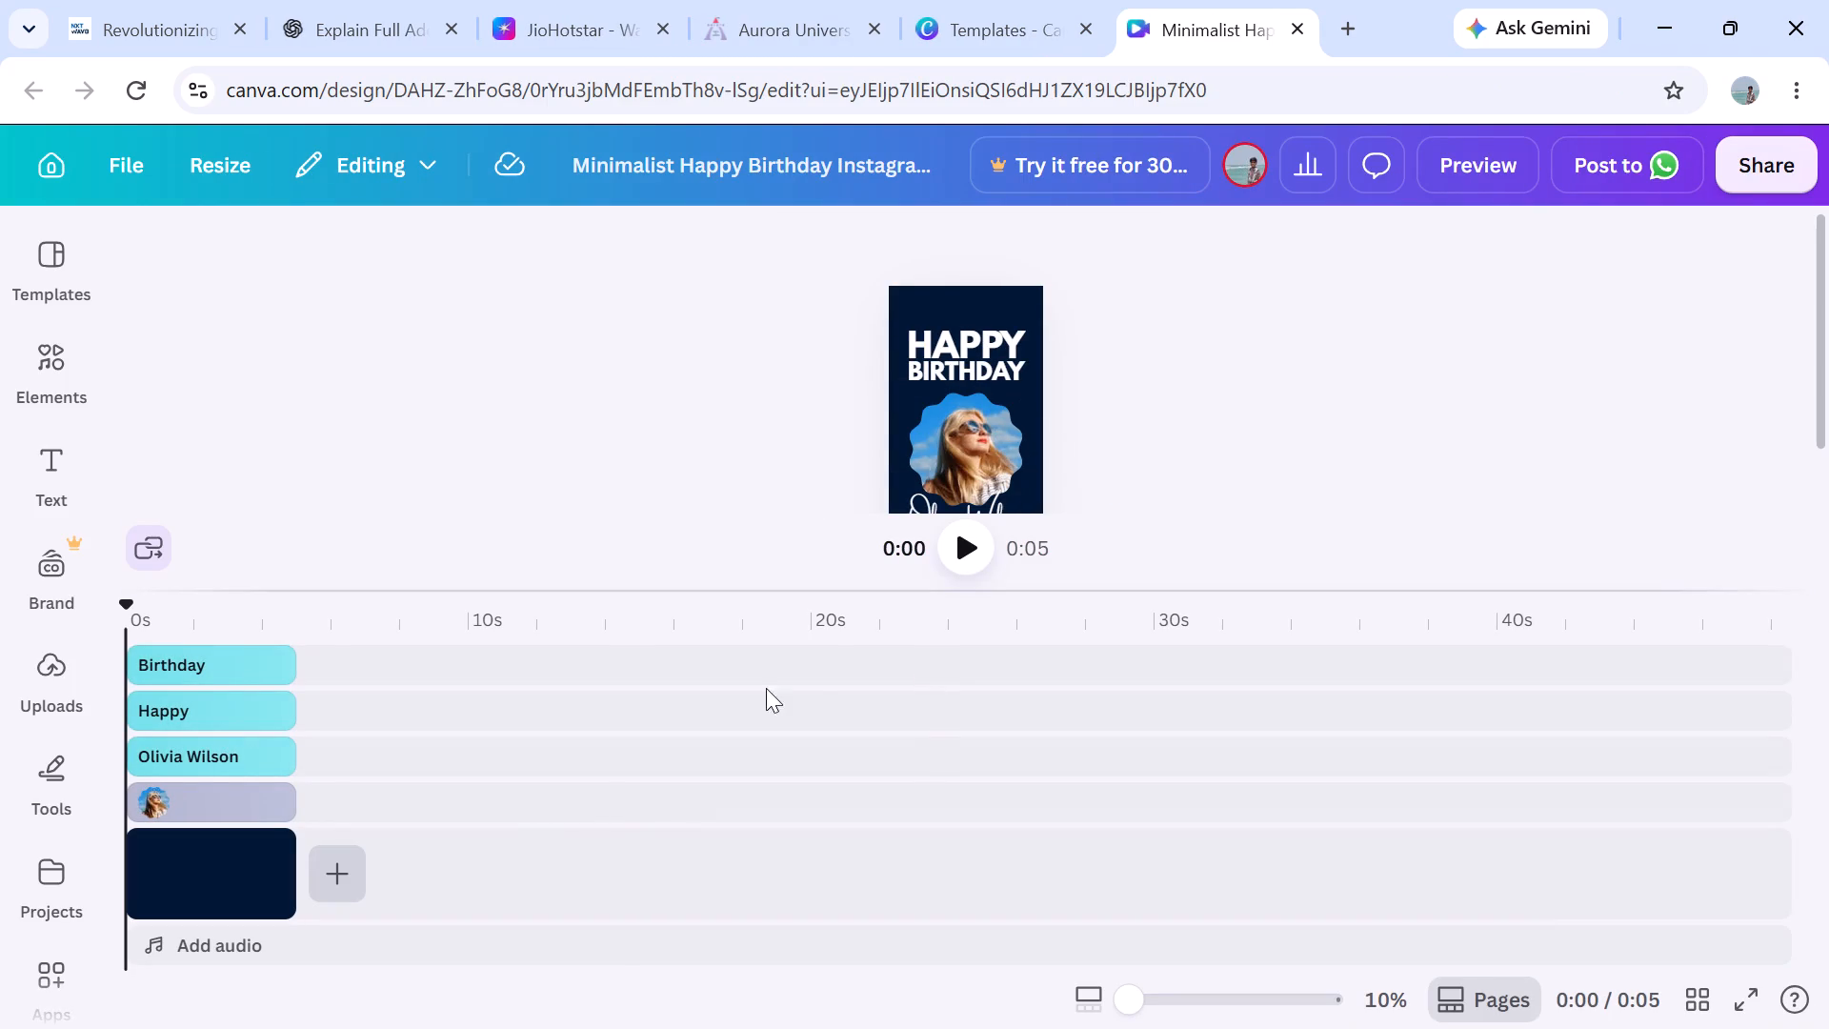
# Select the scalloped photo of the woman in sunglasses on the birthday design's timeline.
pyautogui.click(159, 805)
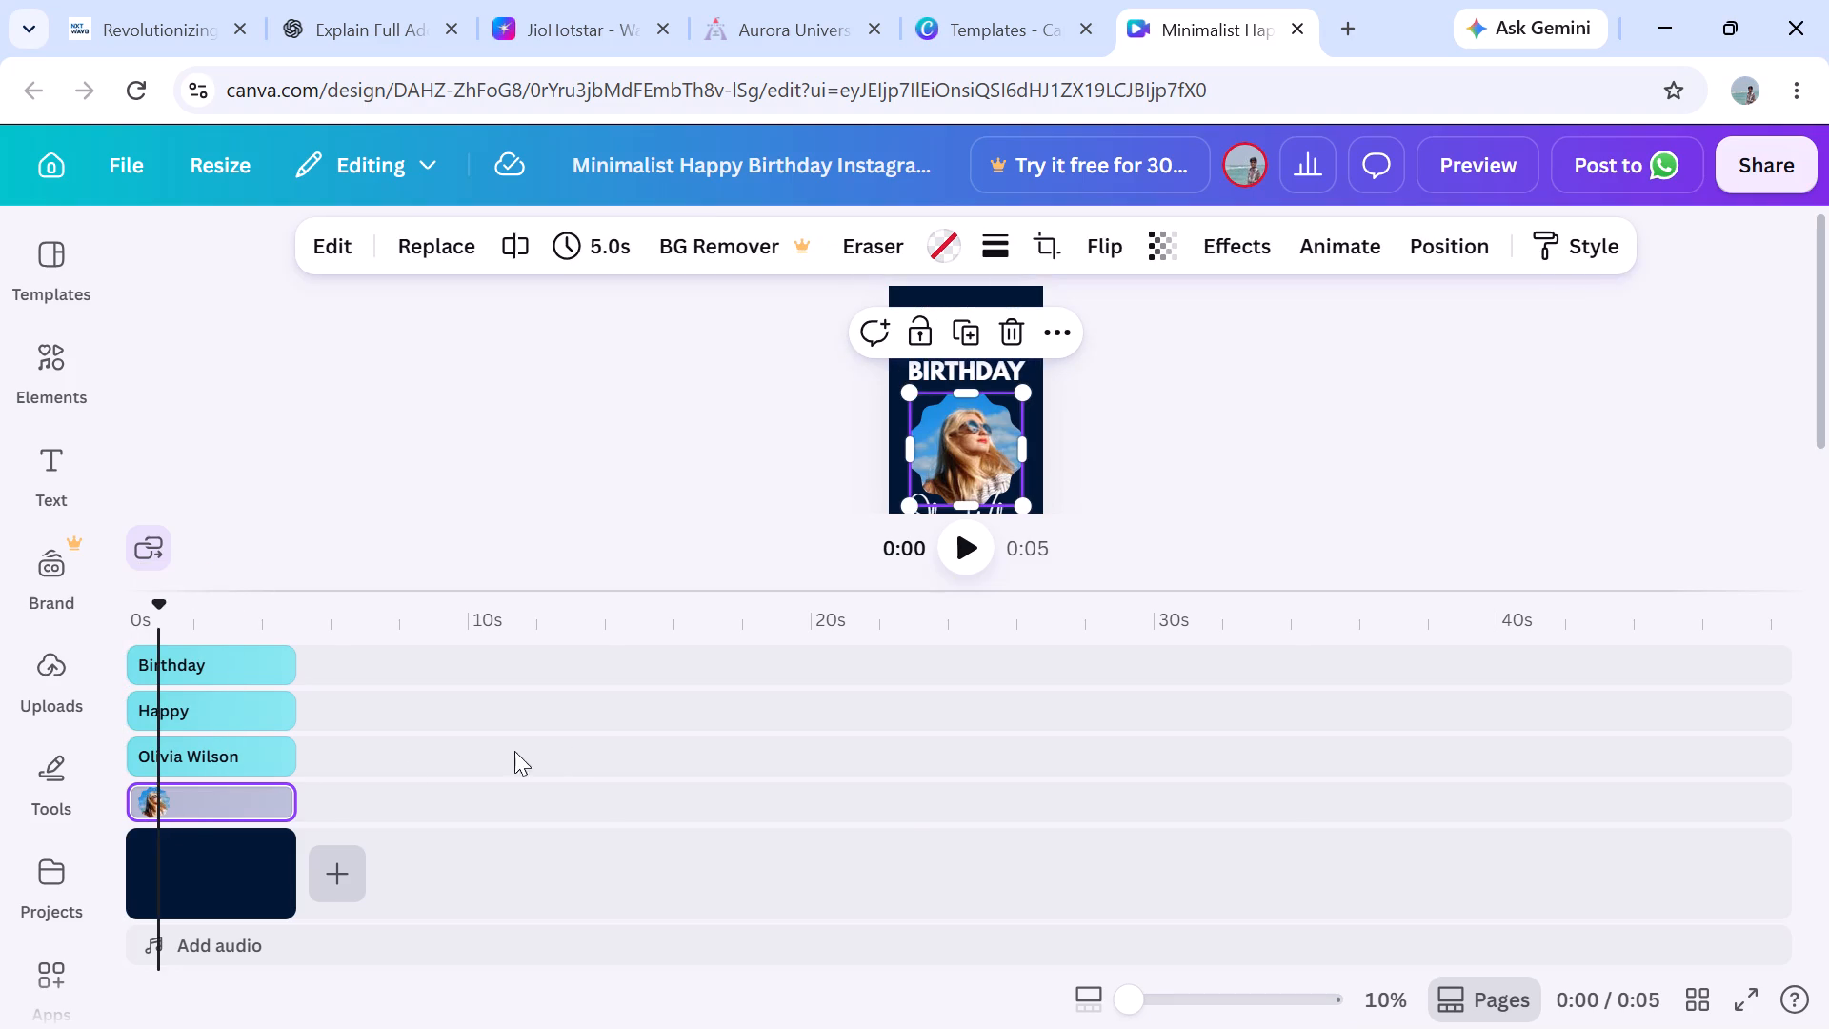
# Search Google for Virat Kohli in a new tab and show the image results.
pyautogui.click(1359, 21)
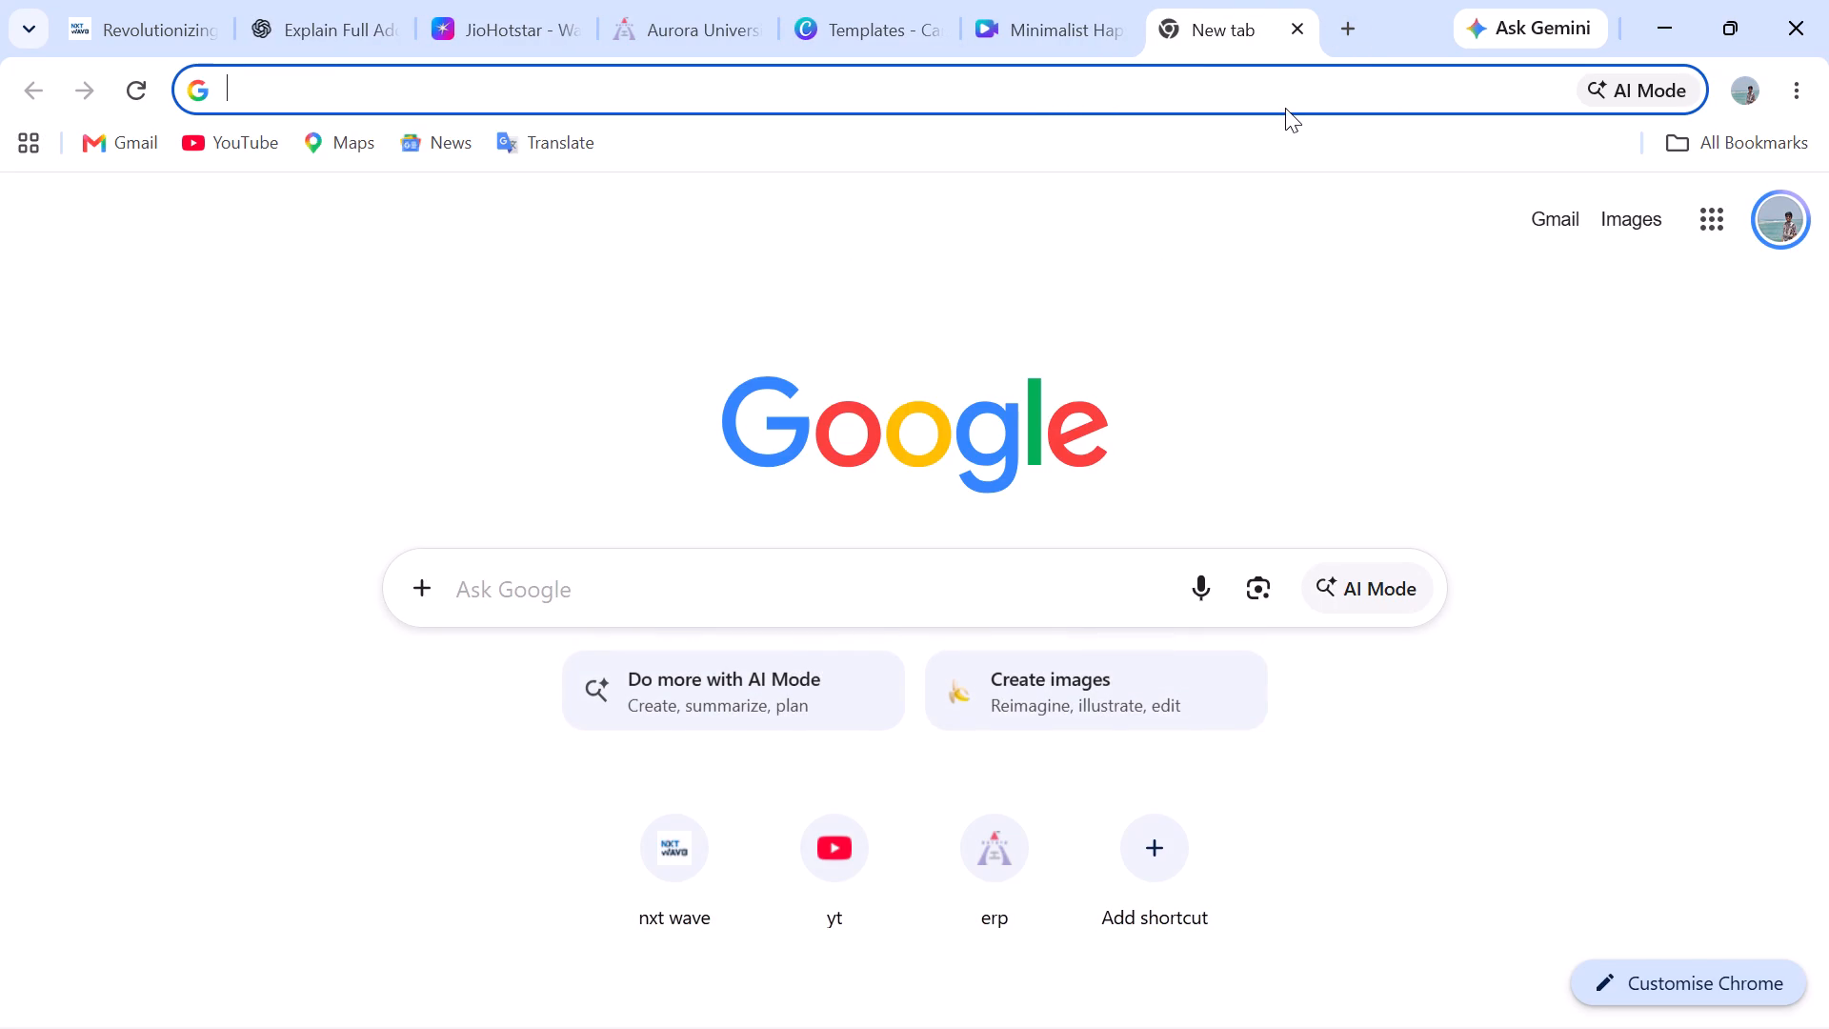
pyautogui.write('VIRA')
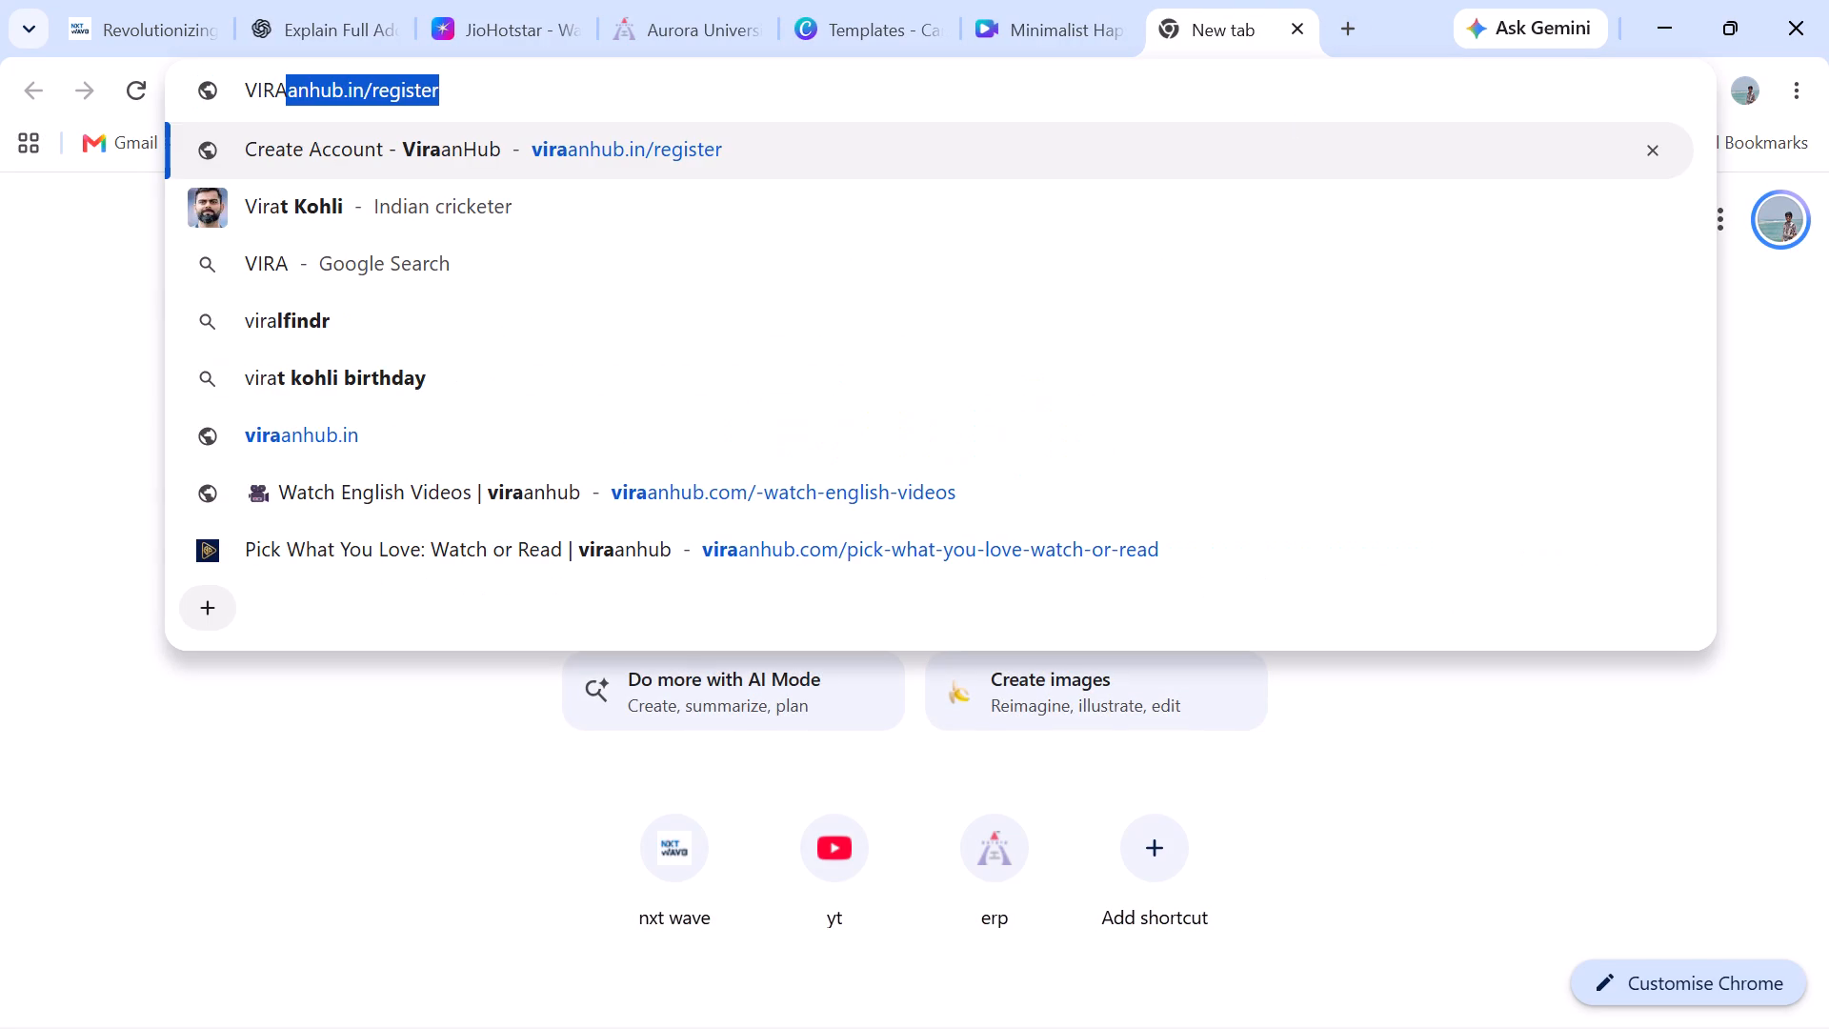
pyautogui.press('Down')
pyautogui.press('Return')
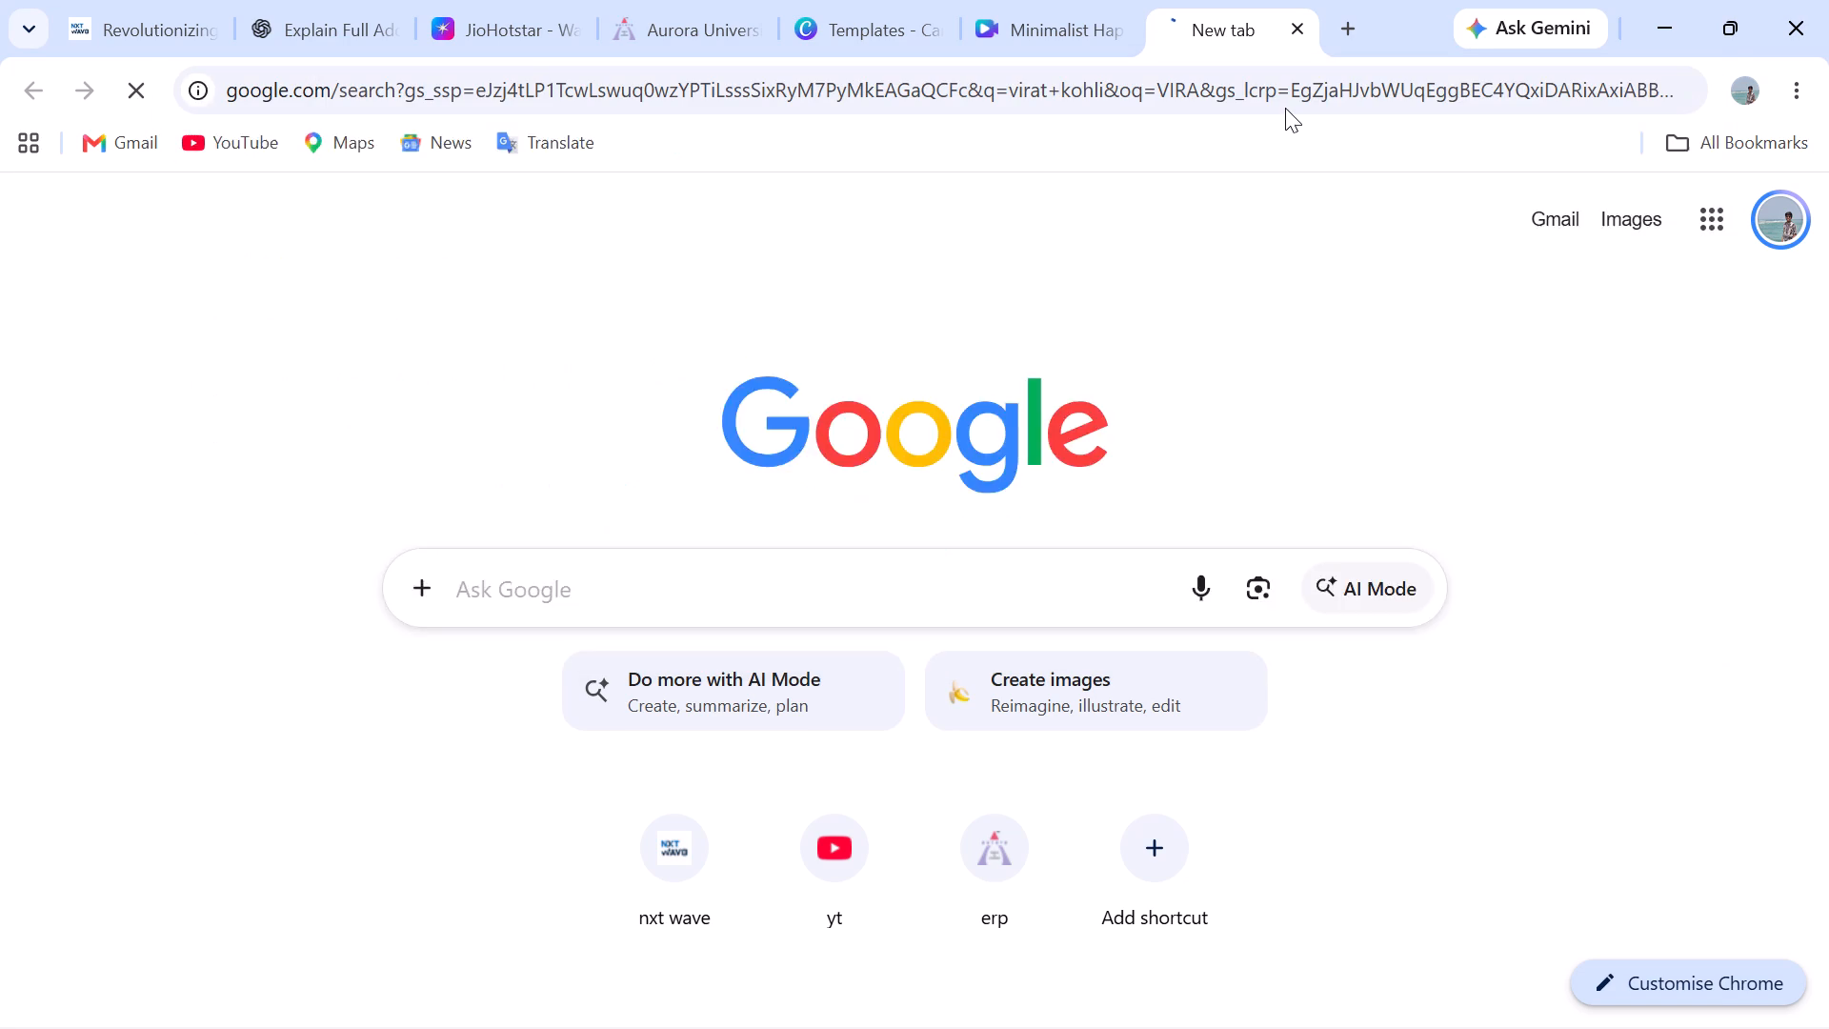
pyautogui.hscroll(1, 744, 707)
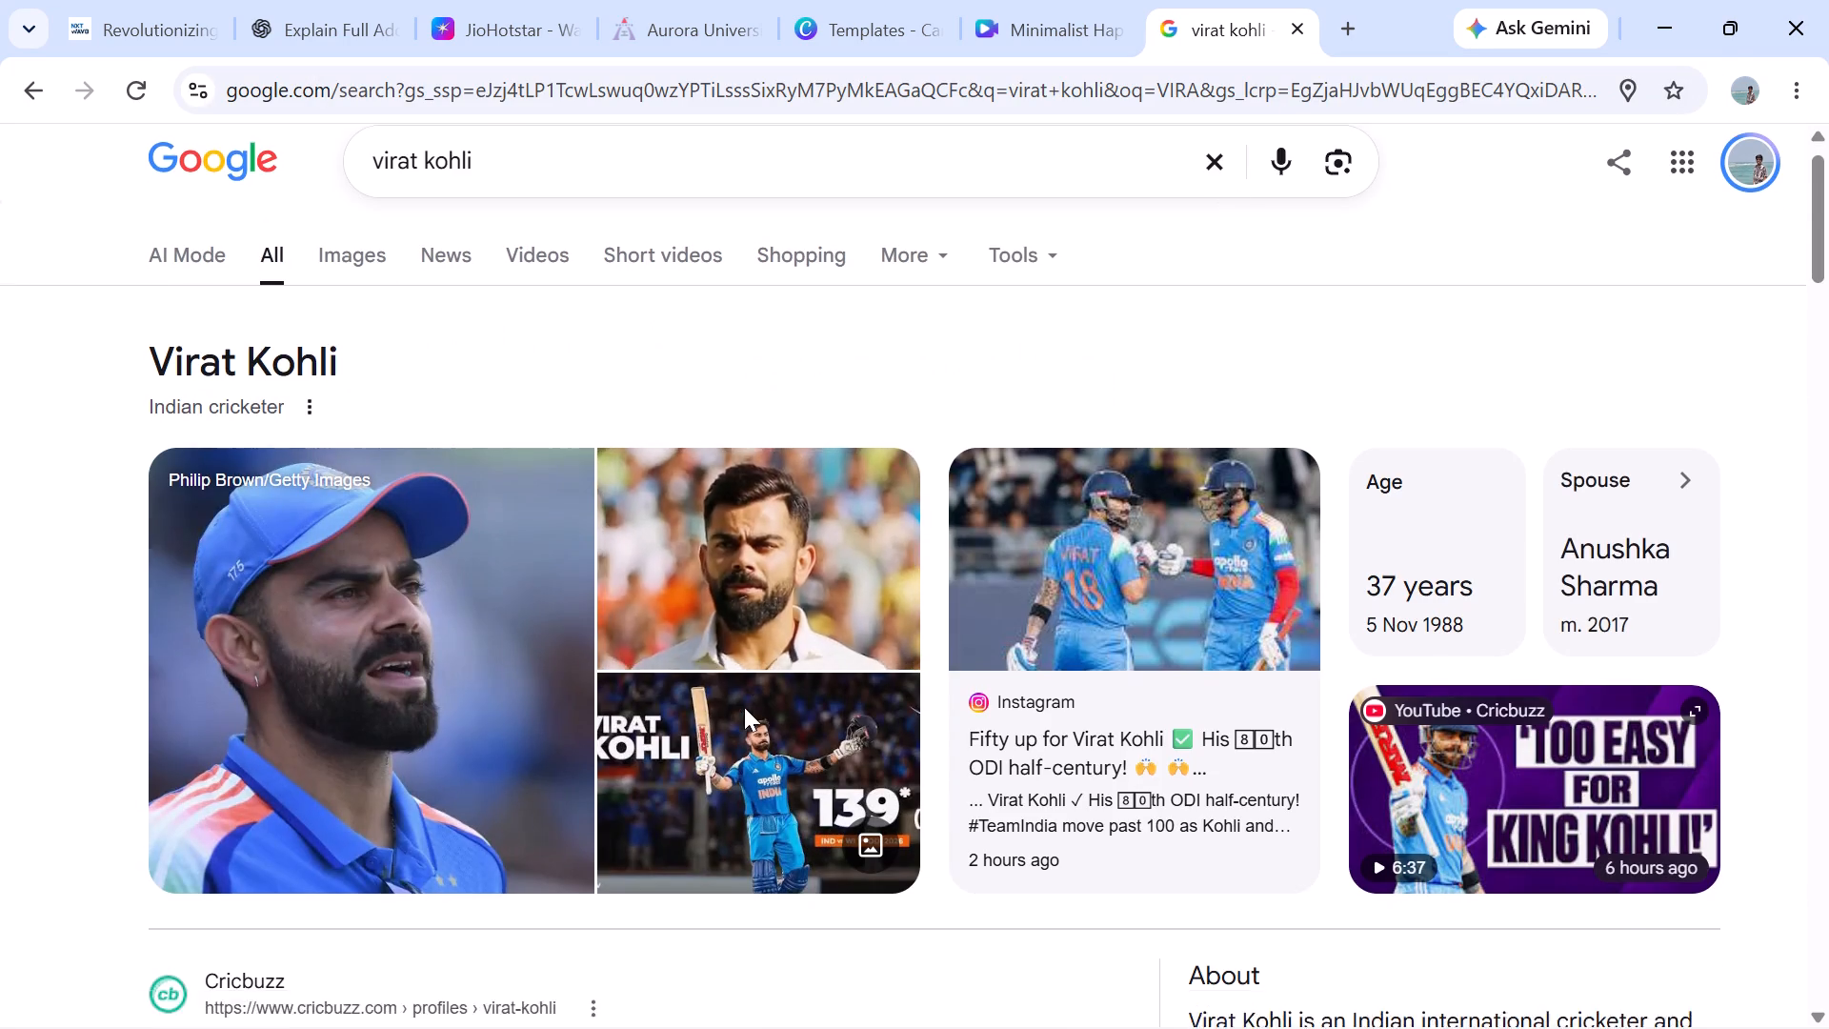
pyautogui.hscroll(1, 744, 707)
pyautogui.click(342, 285)
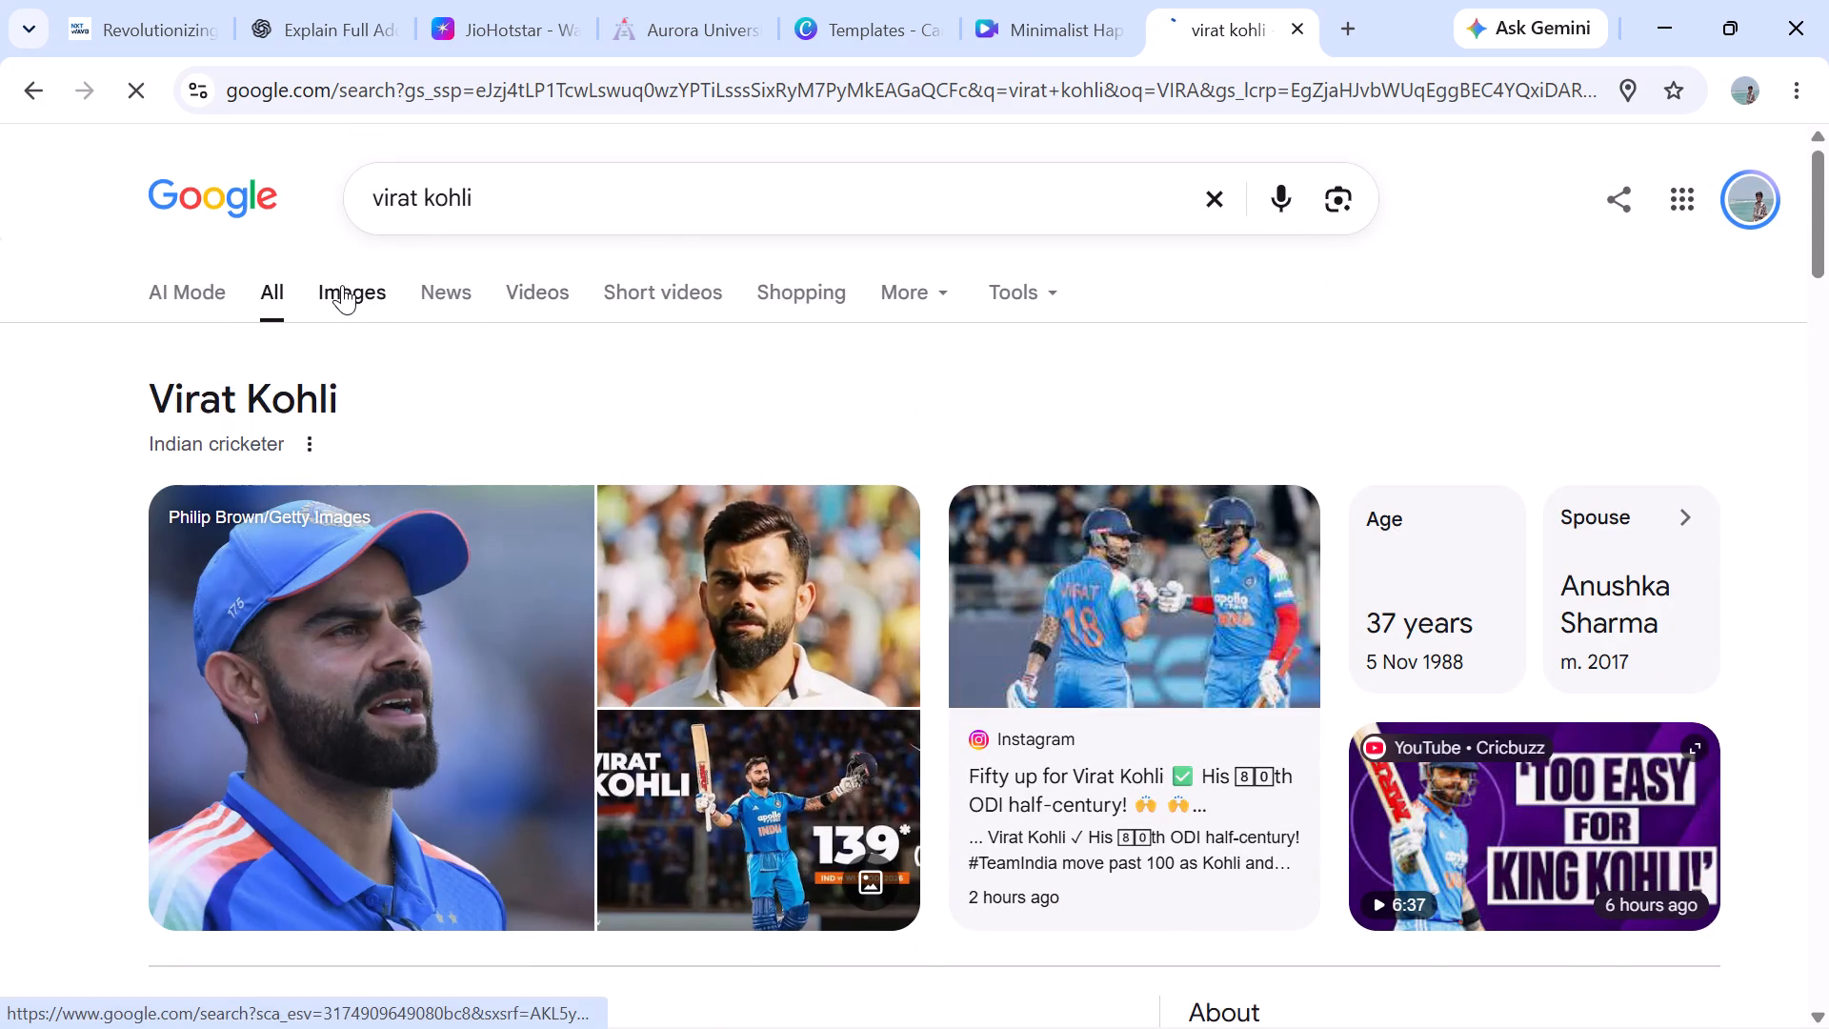
# Copy the framed black-and-white Virat Kohli 18 Century Celebration picture from the image results.
pyautogui.scroll(-2, 691, 847)
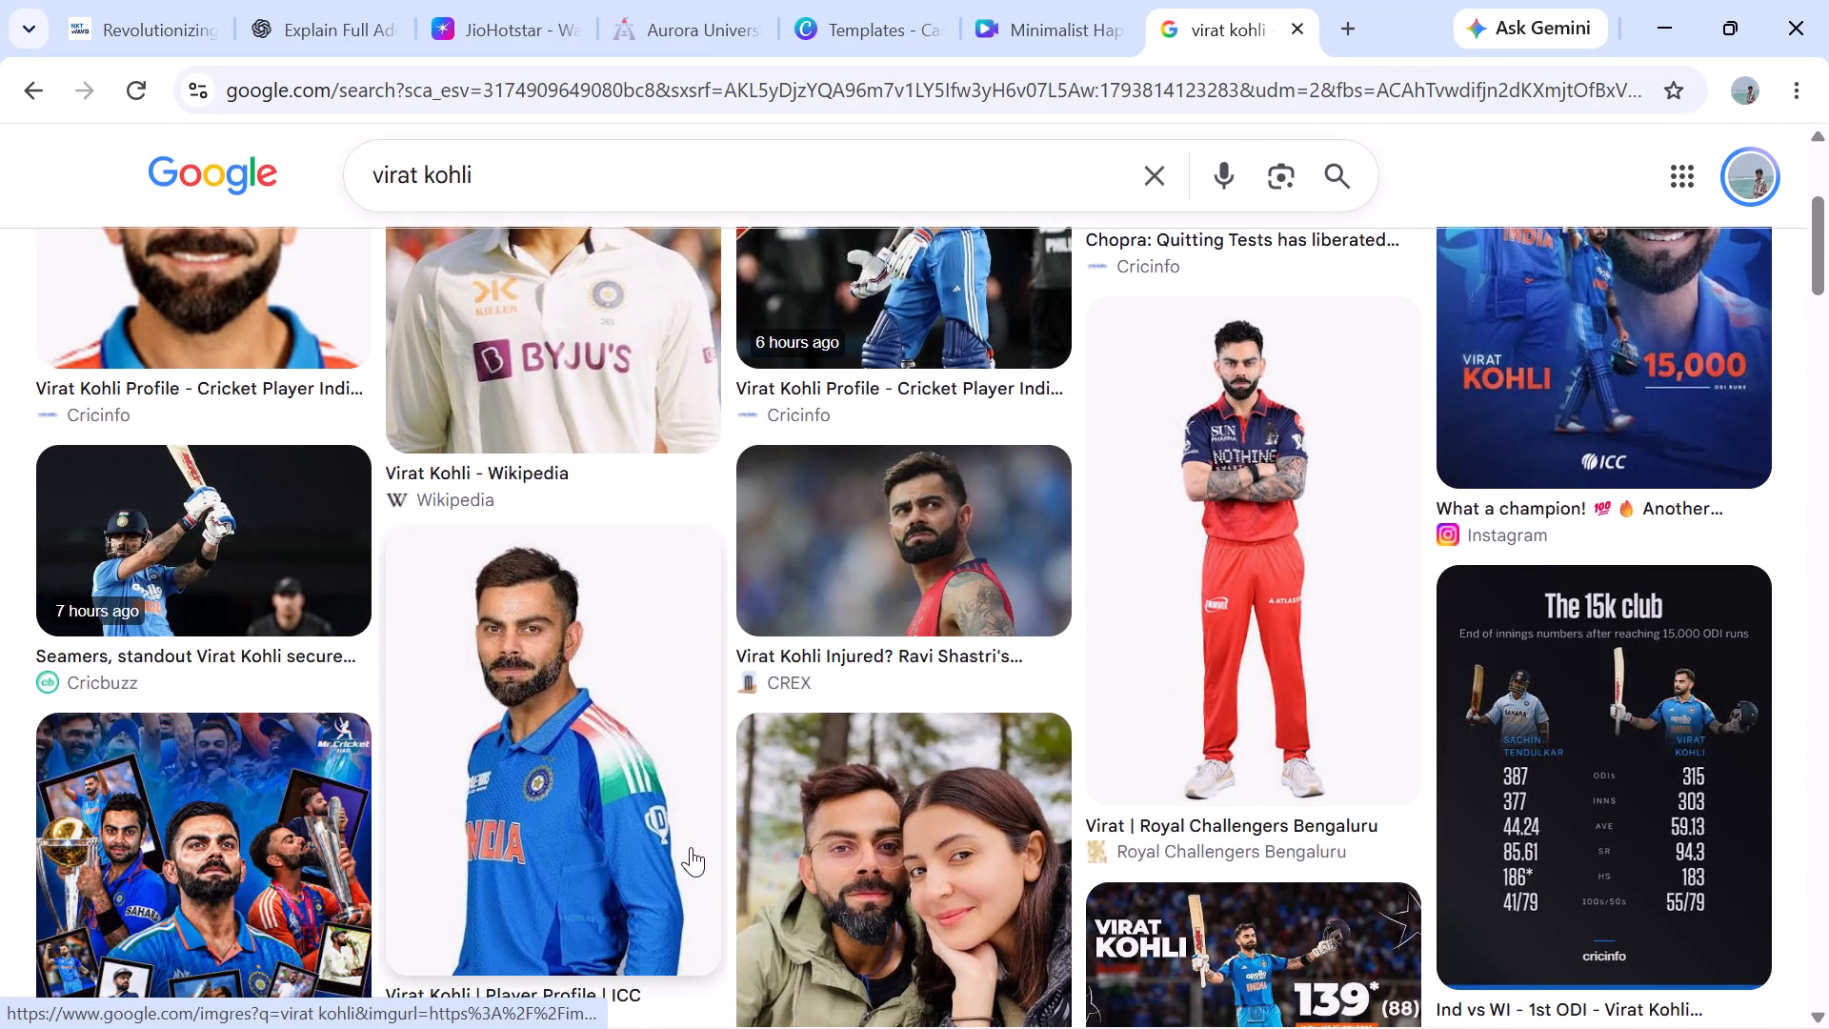
pyautogui.scroll(-3, 691, 847)
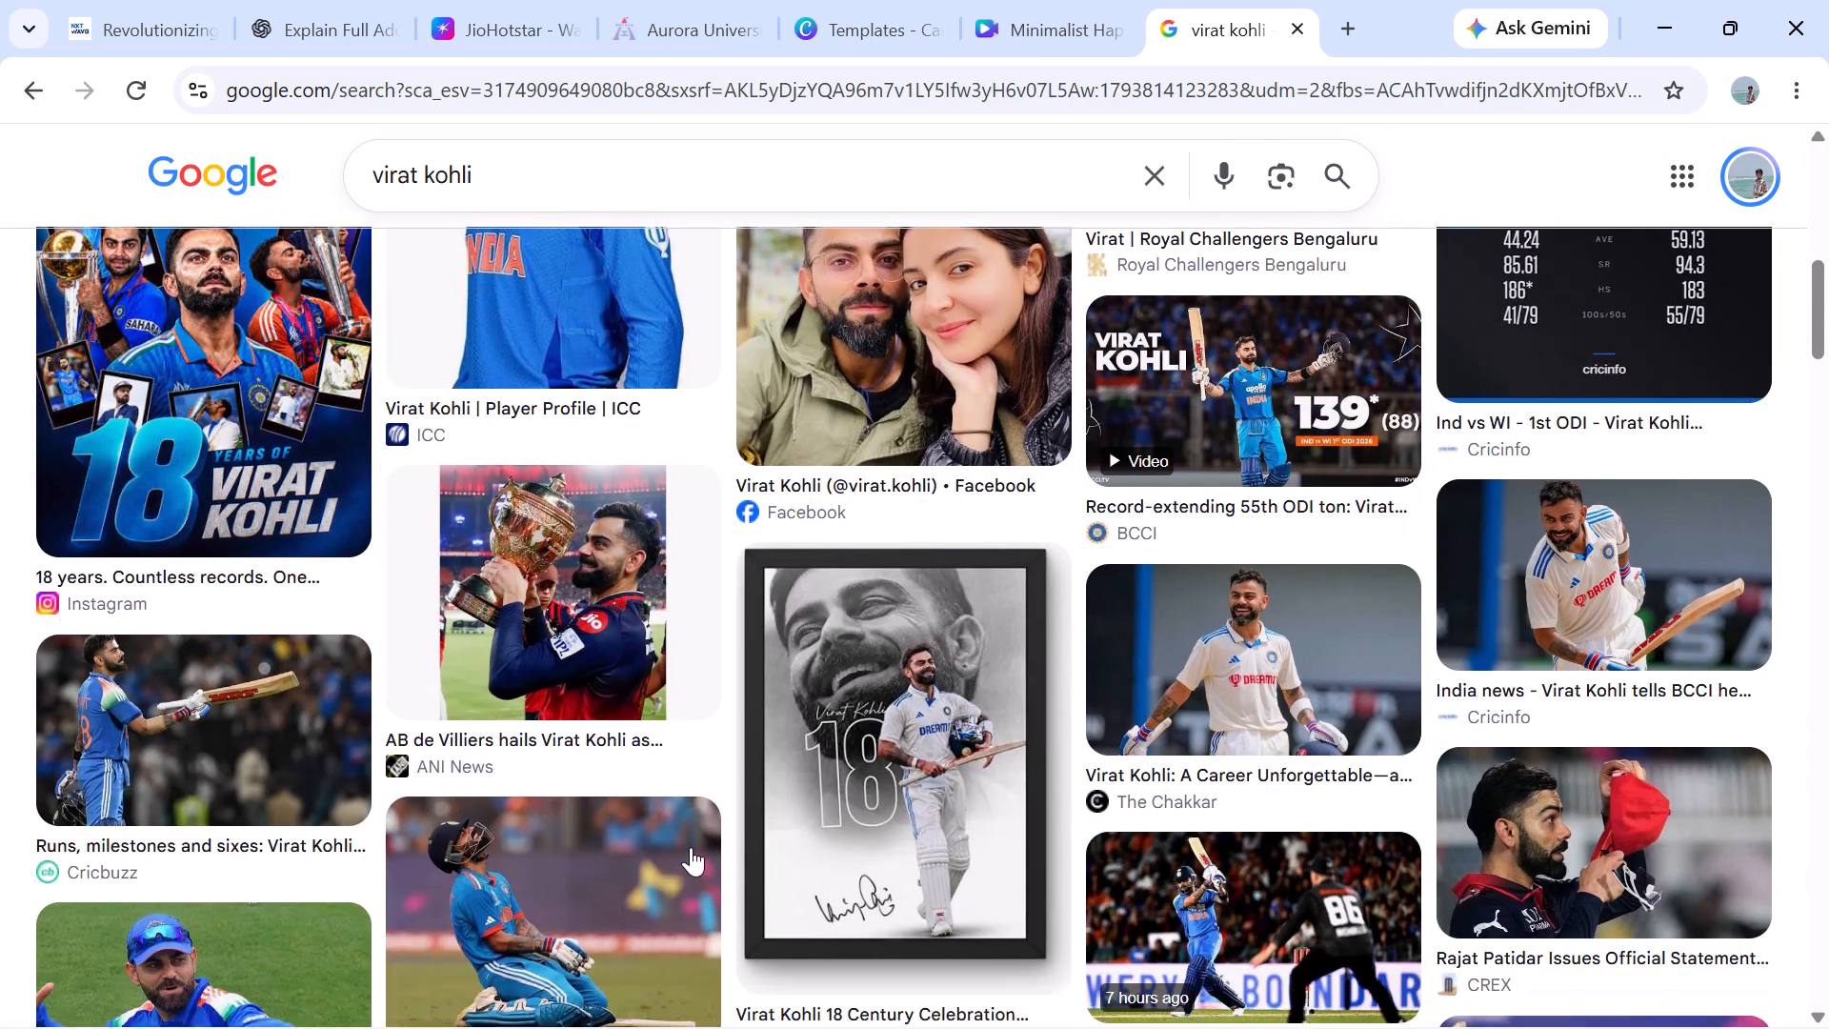
pyautogui.scroll(-1, 691, 847)
pyautogui.rightClick(896, 781)
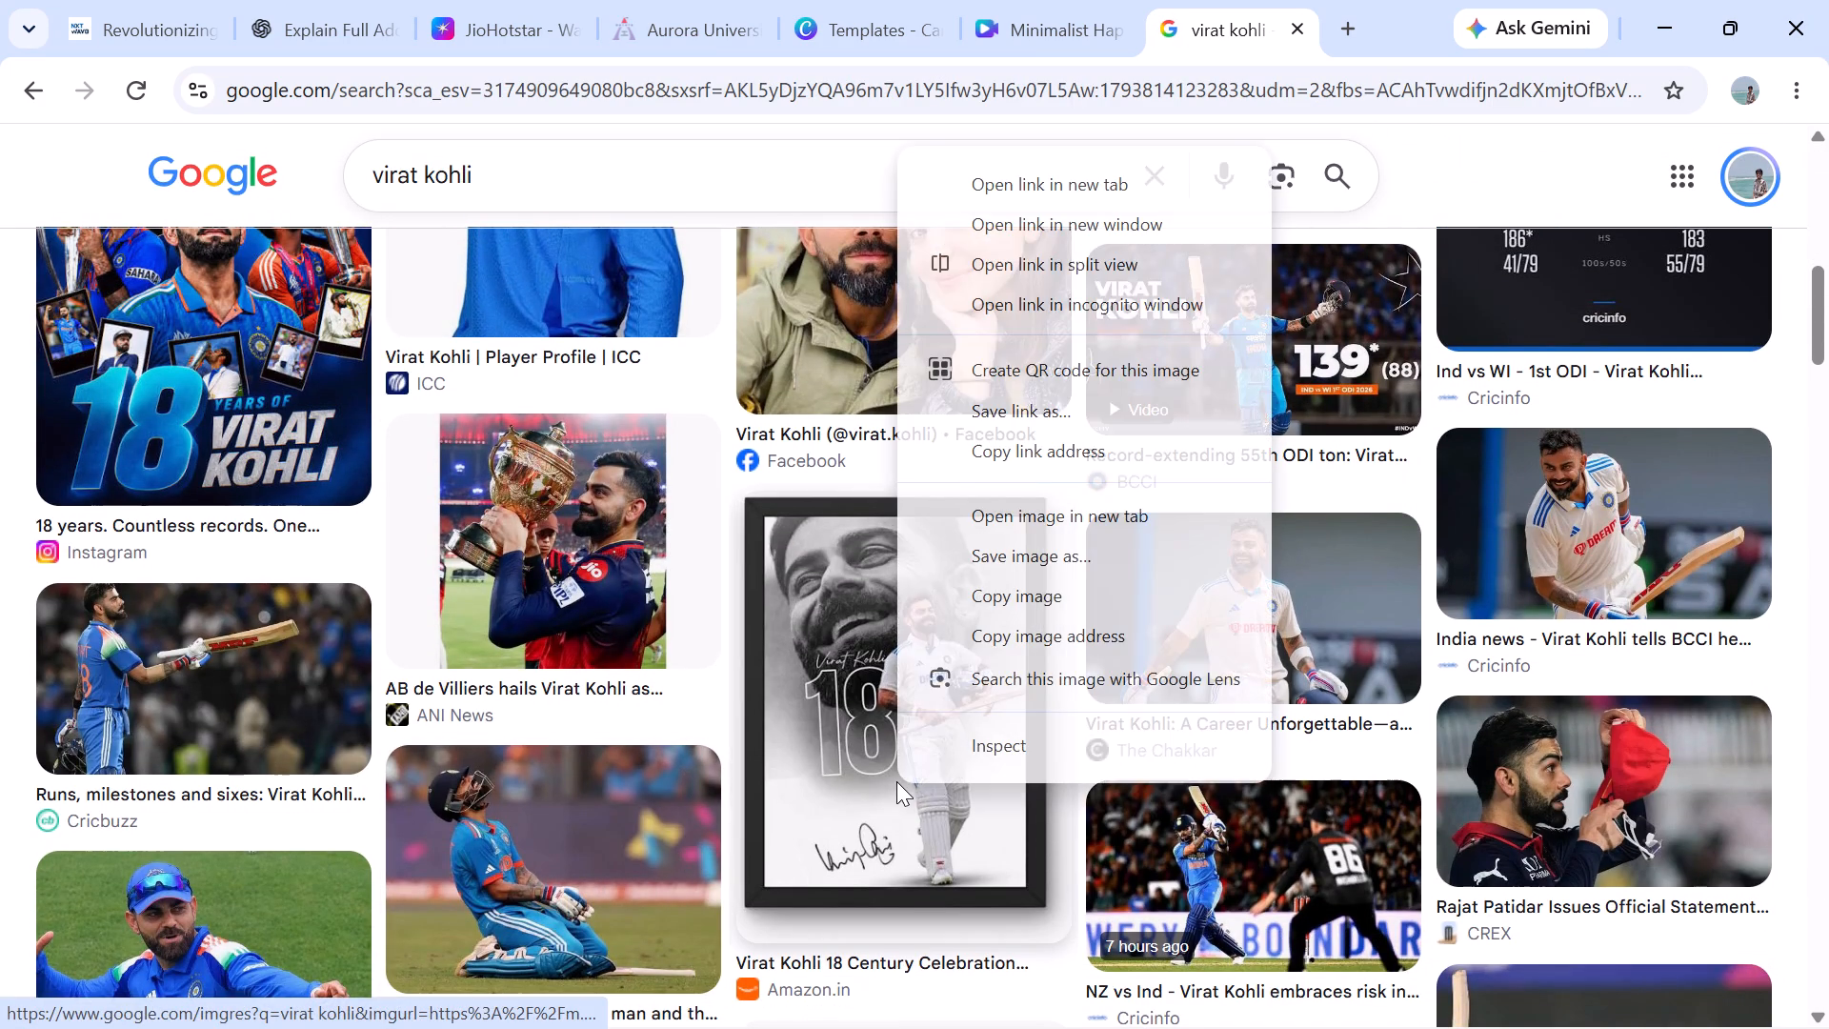
pyautogui.click(1039, 586)
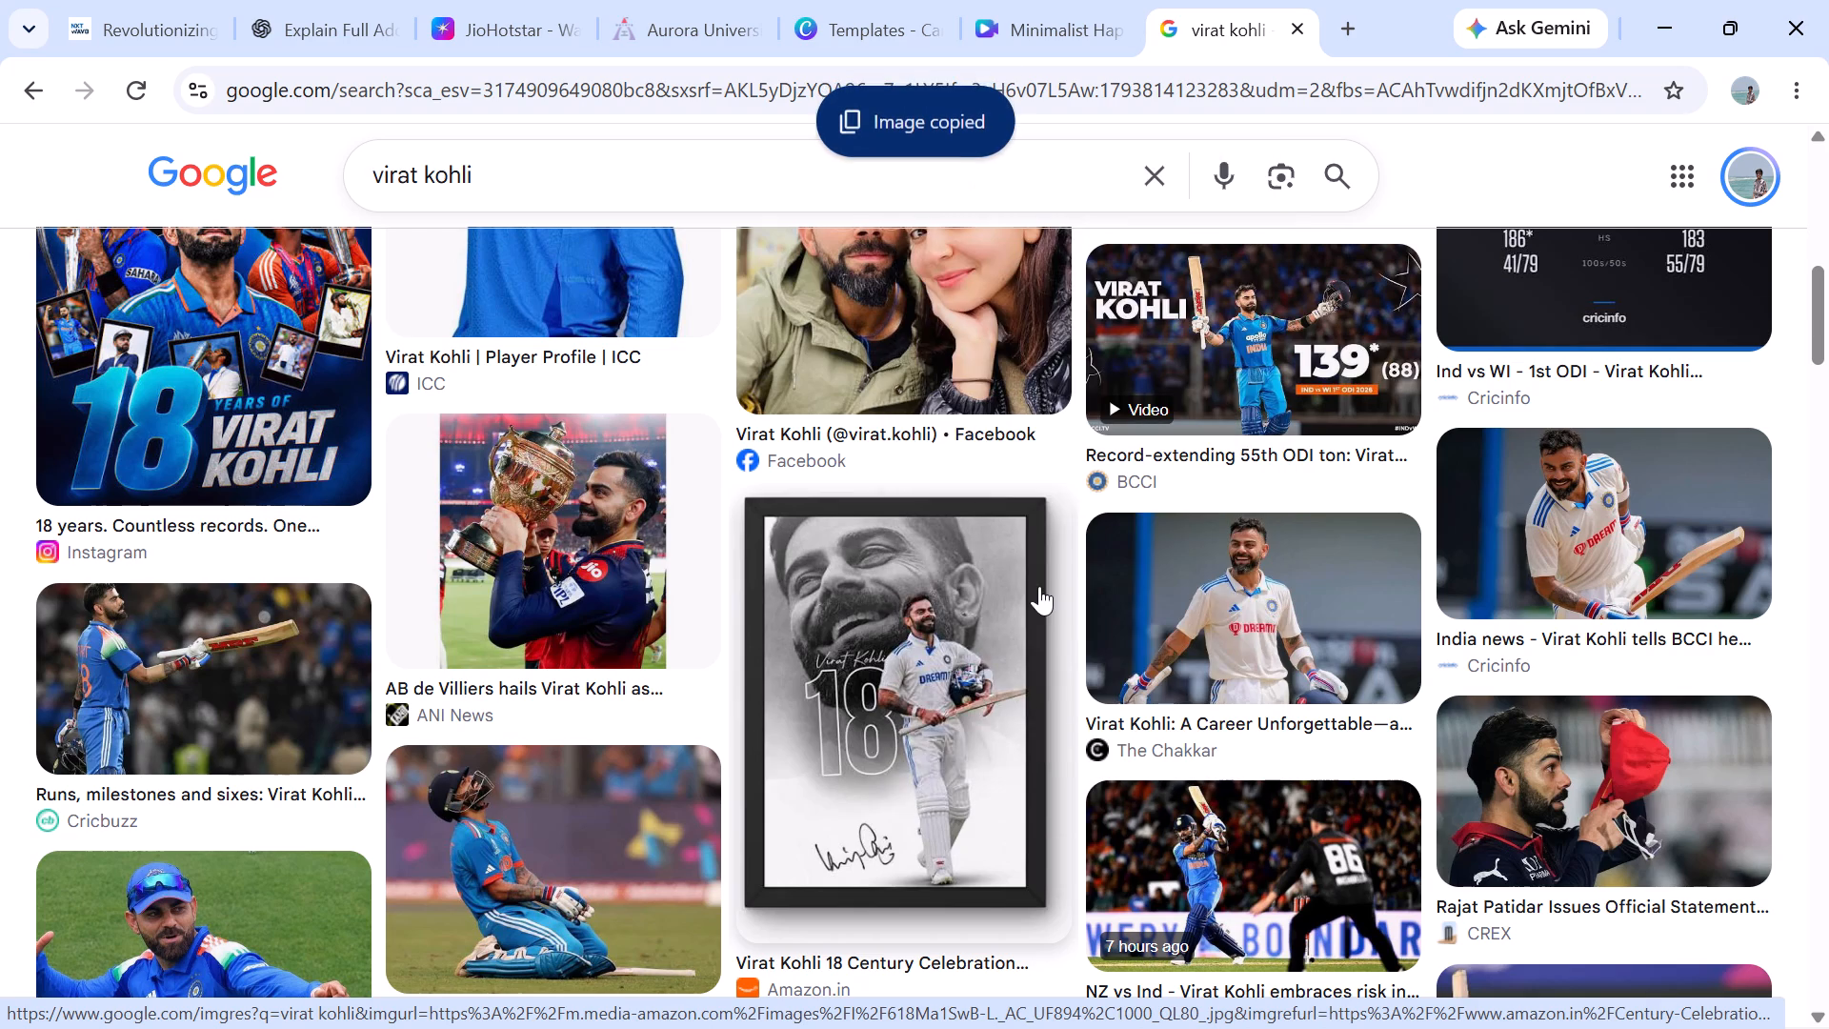
# Switch back to the Canva birthday design, remove the woman's photo from its frame and paste in the copied Virat Kohli picture.
pyautogui.click(1036, 0)
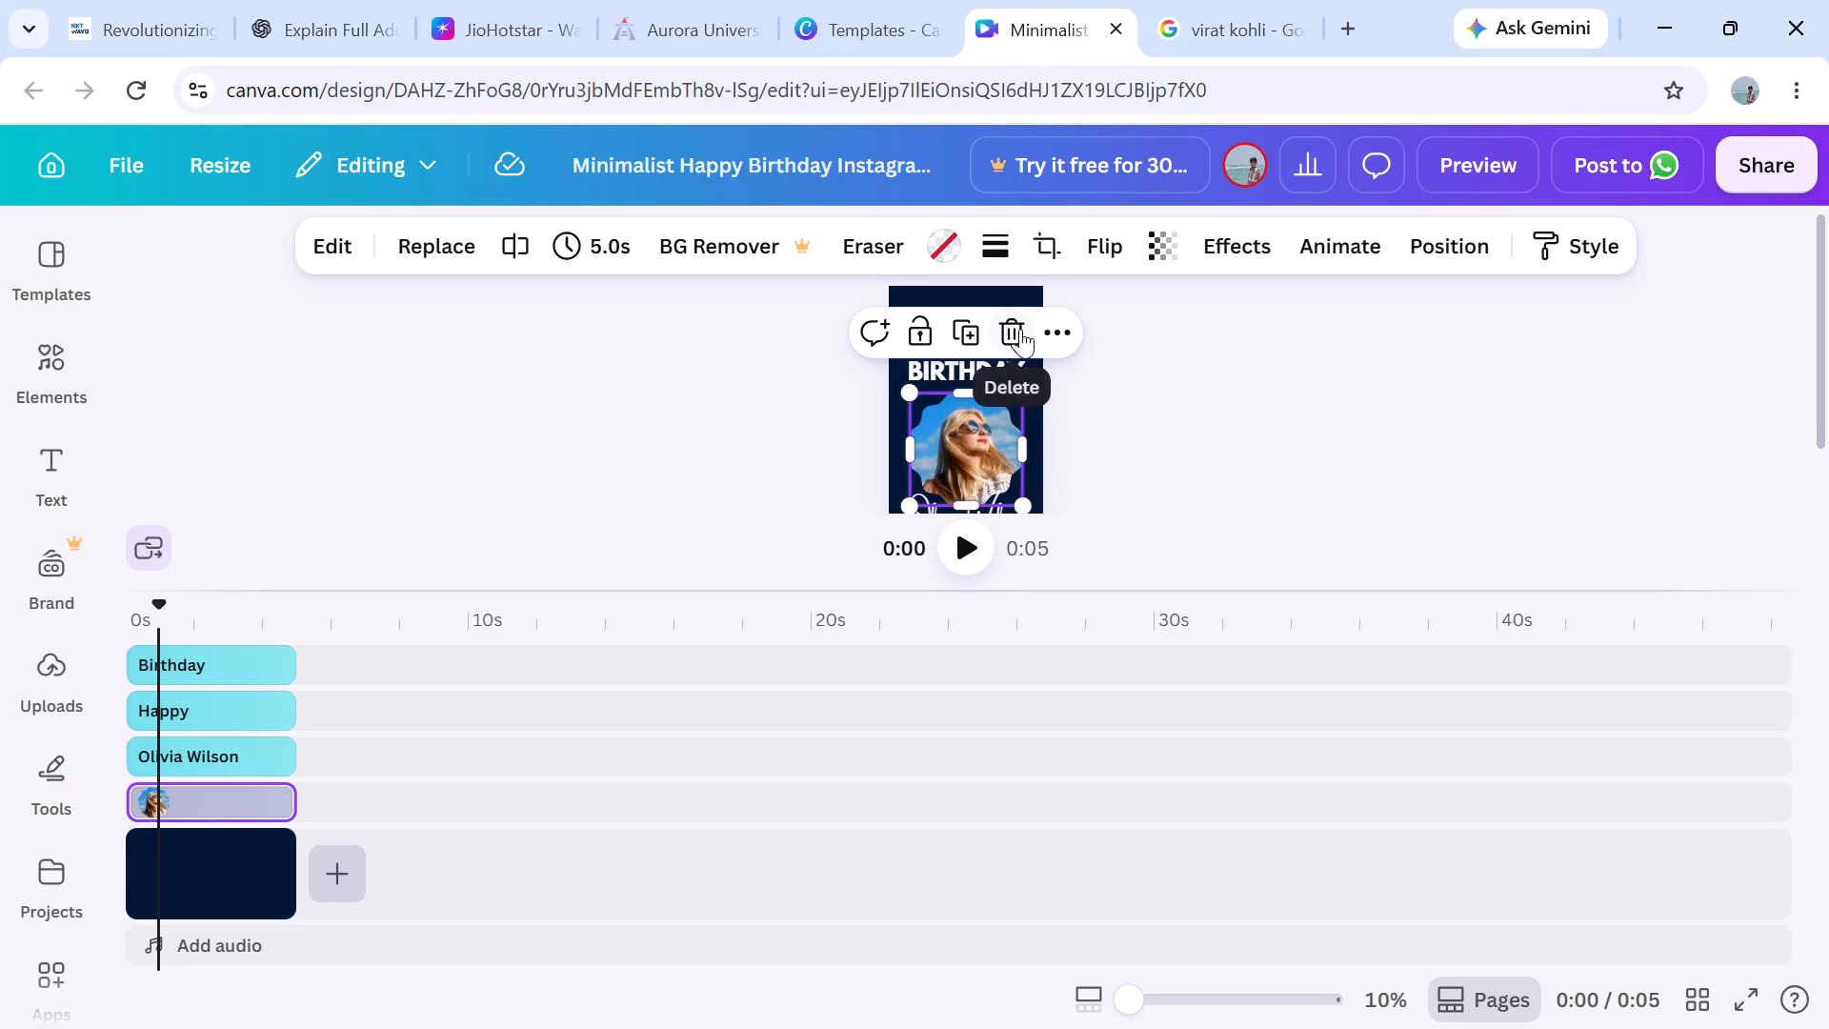
pyautogui.press('BackSpace')
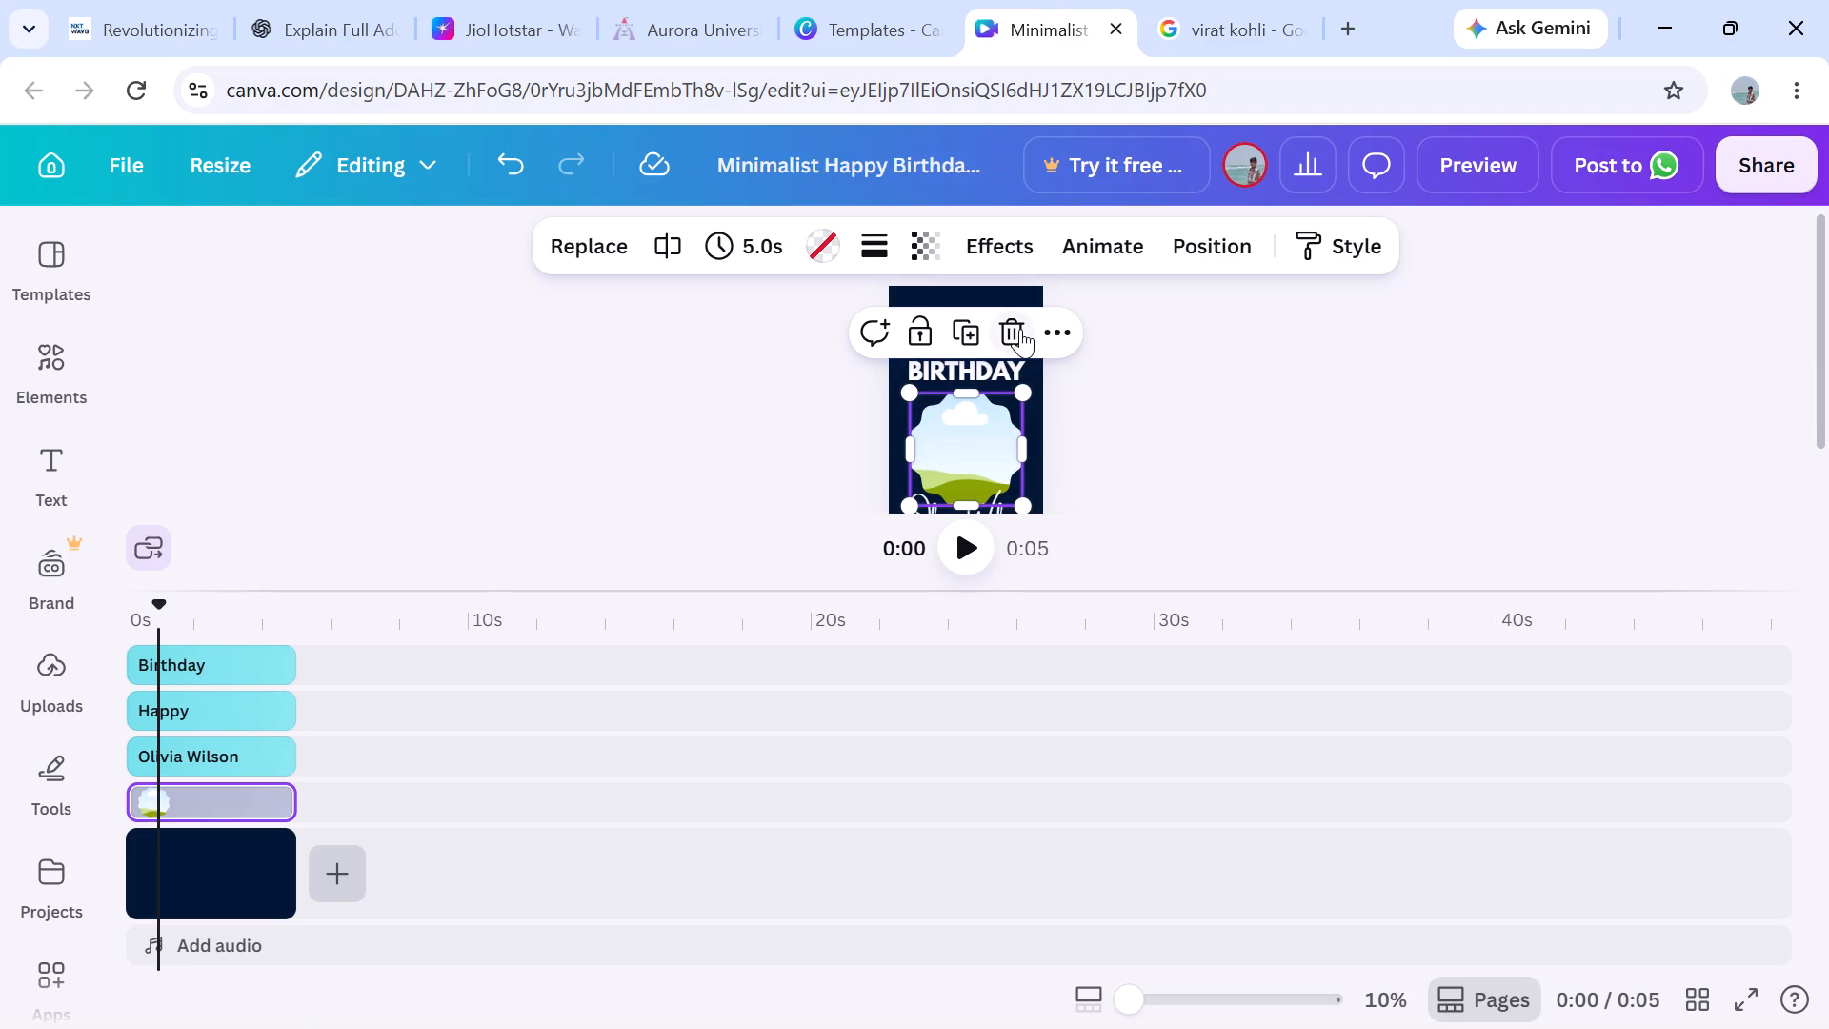
pyautogui.hotkey('ctrl', 'v')
pyautogui.click(1122, 427)
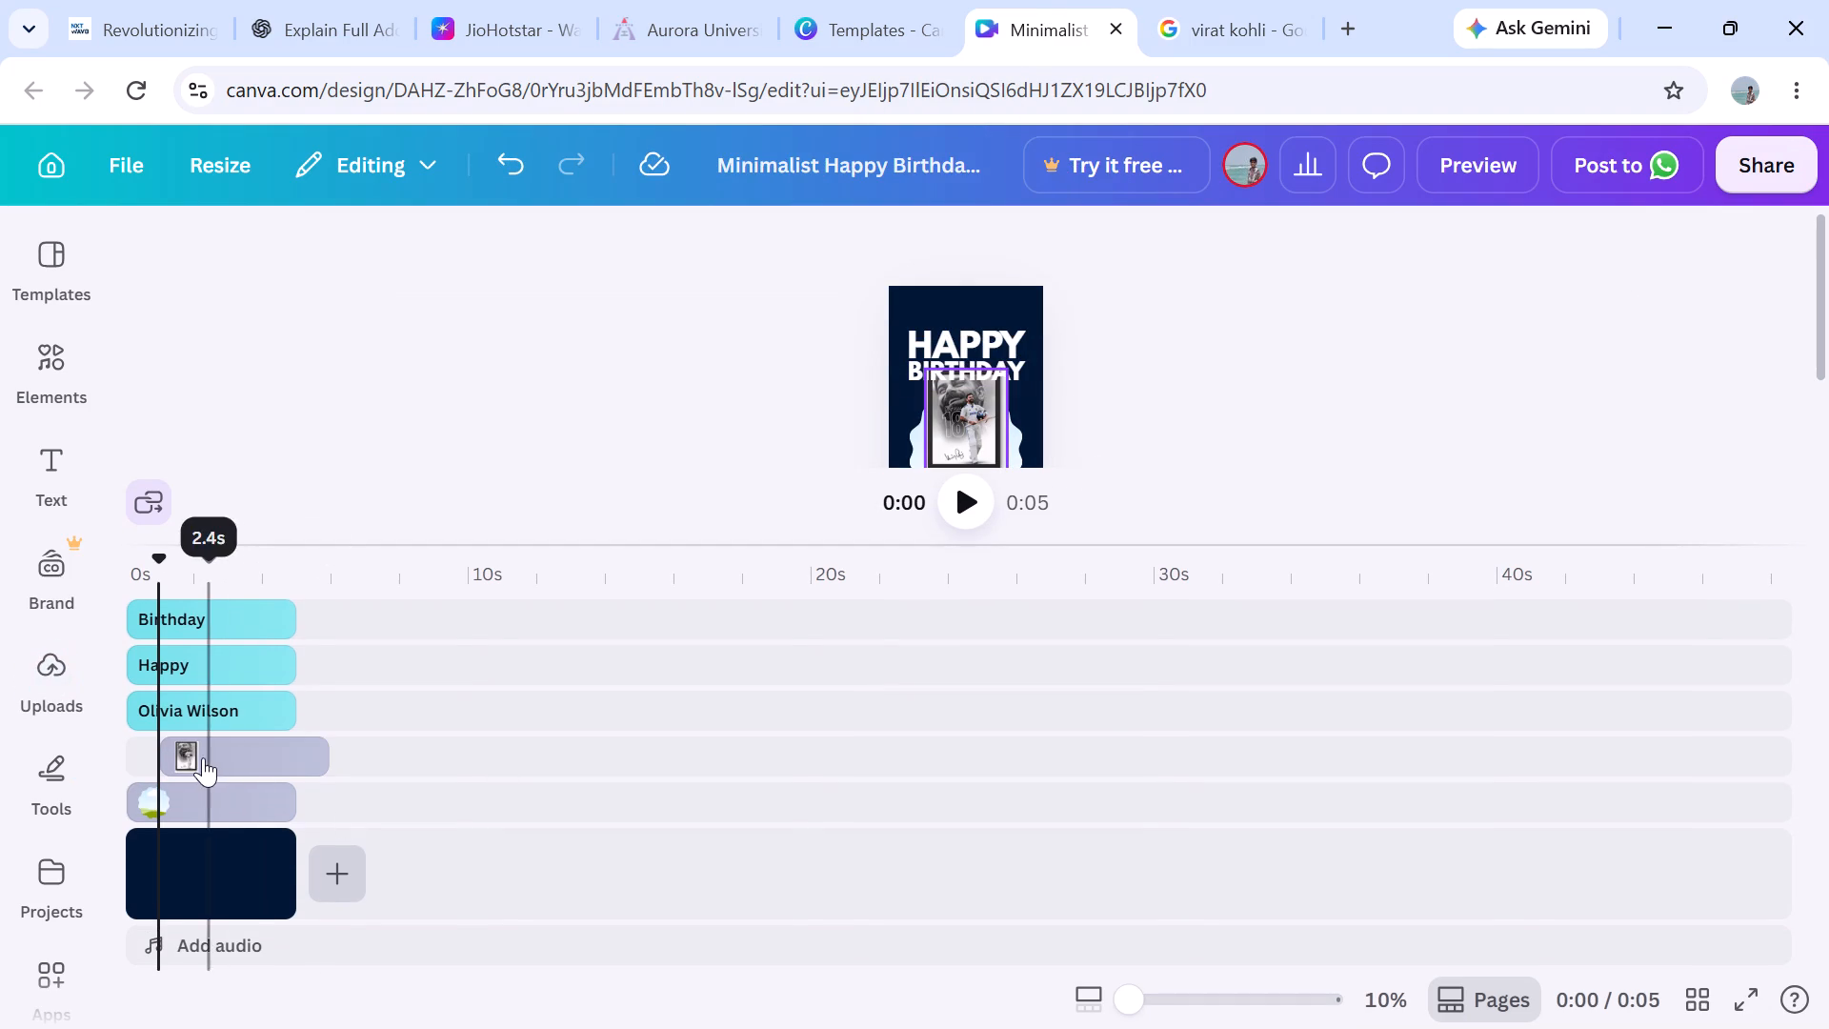
# Shift the pasted picture's clip on the timeline so it starts at 0s, aligned with the other layers.
pyautogui.moveTo(202, 757); pyautogui.dragTo(173, 756)
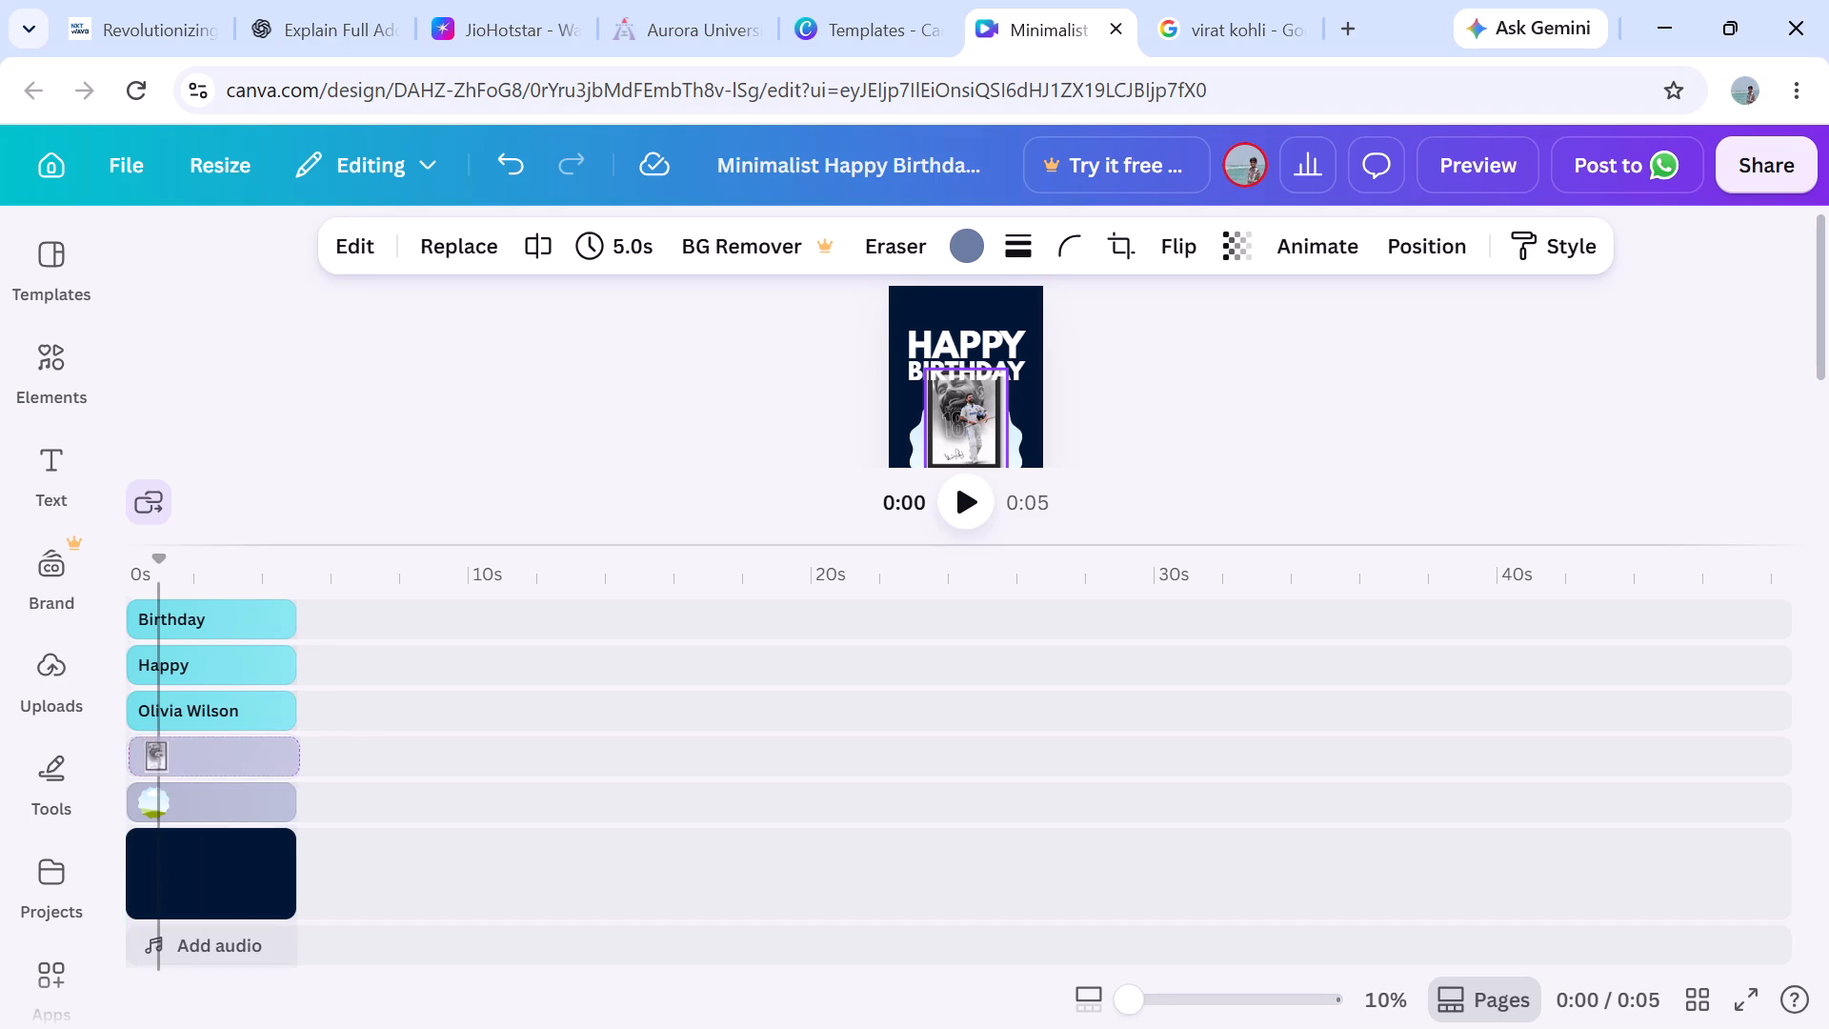
pyautogui.moveTo(173, 756); pyautogui.dragTo(166, 756)
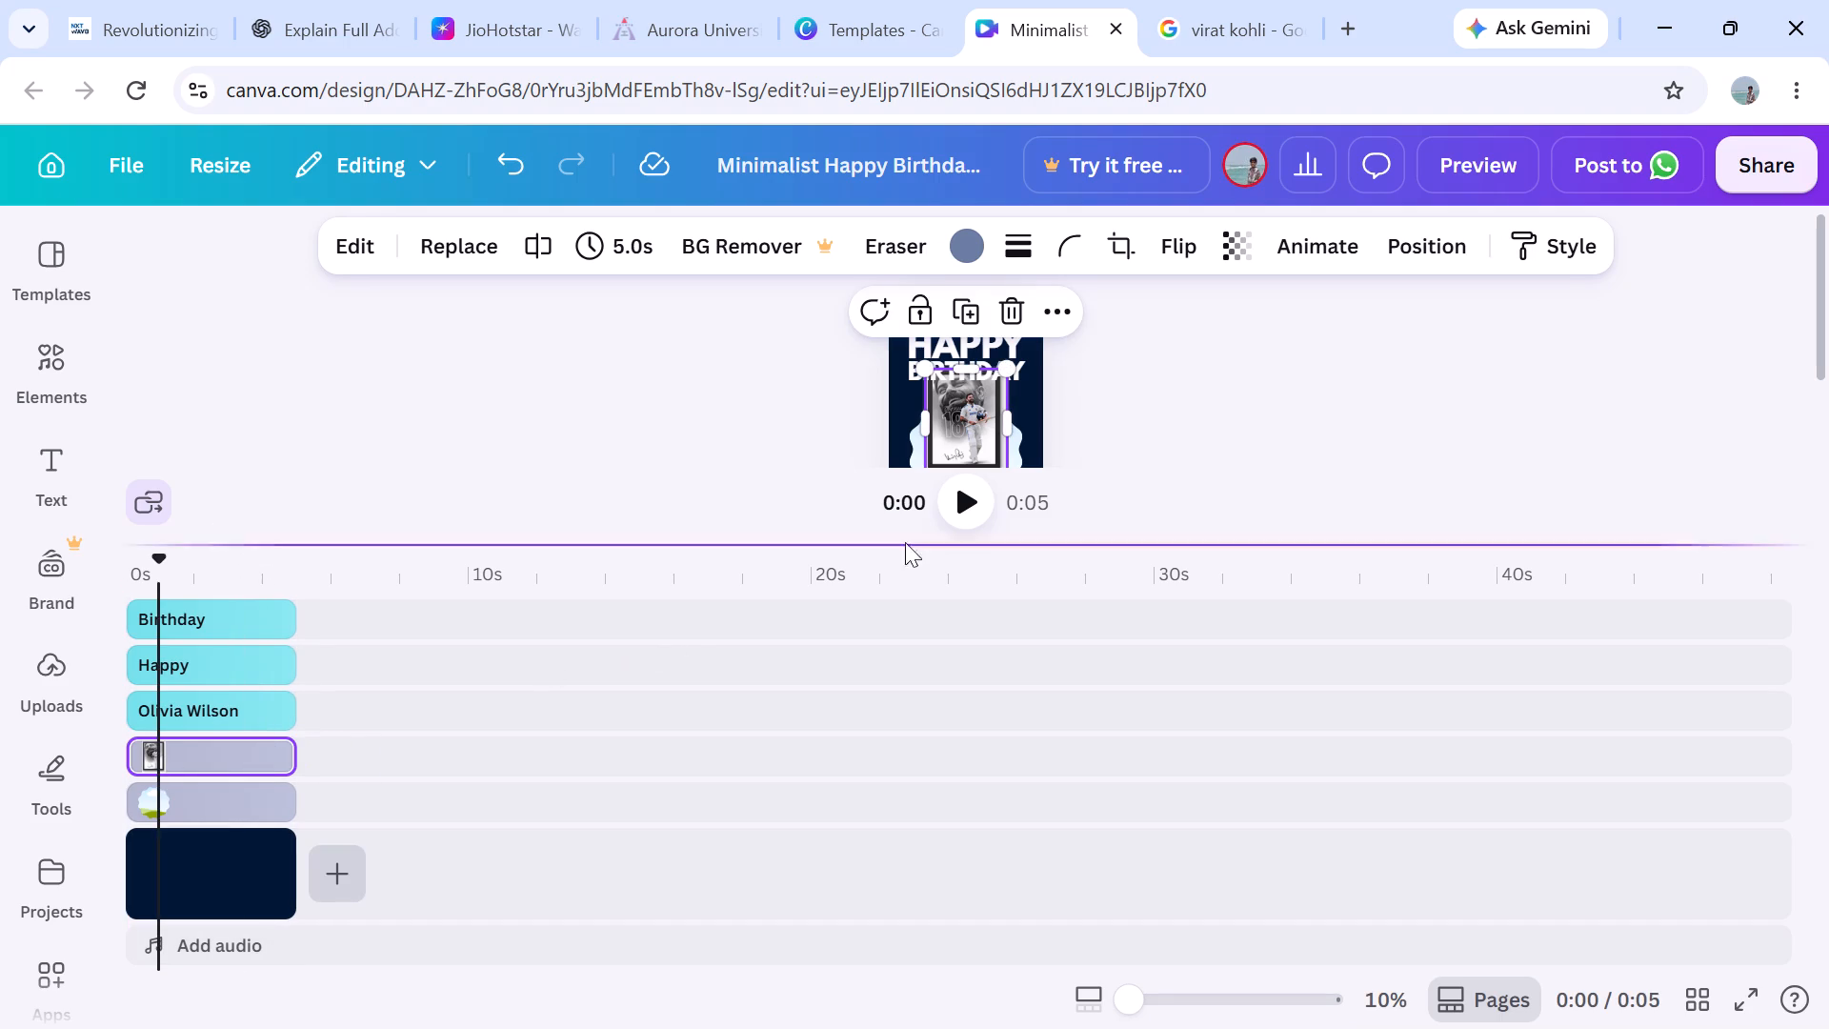
pyautogui.click(1196, 423)
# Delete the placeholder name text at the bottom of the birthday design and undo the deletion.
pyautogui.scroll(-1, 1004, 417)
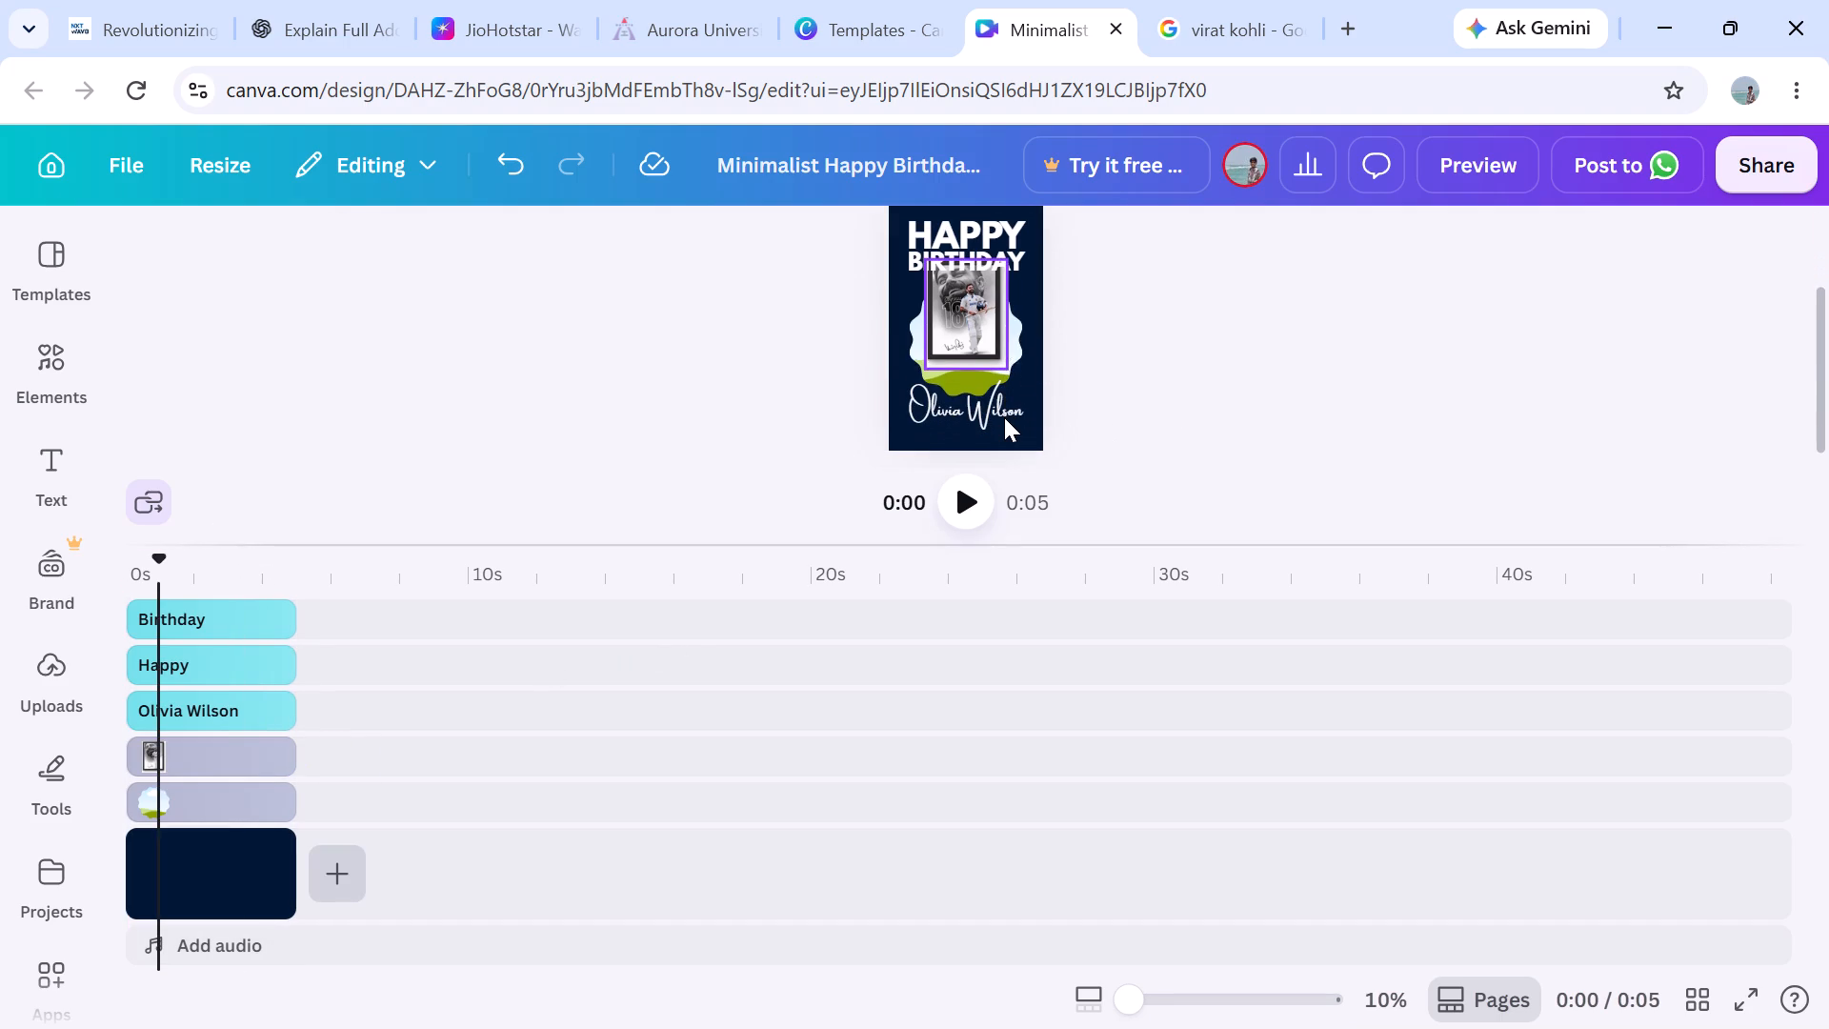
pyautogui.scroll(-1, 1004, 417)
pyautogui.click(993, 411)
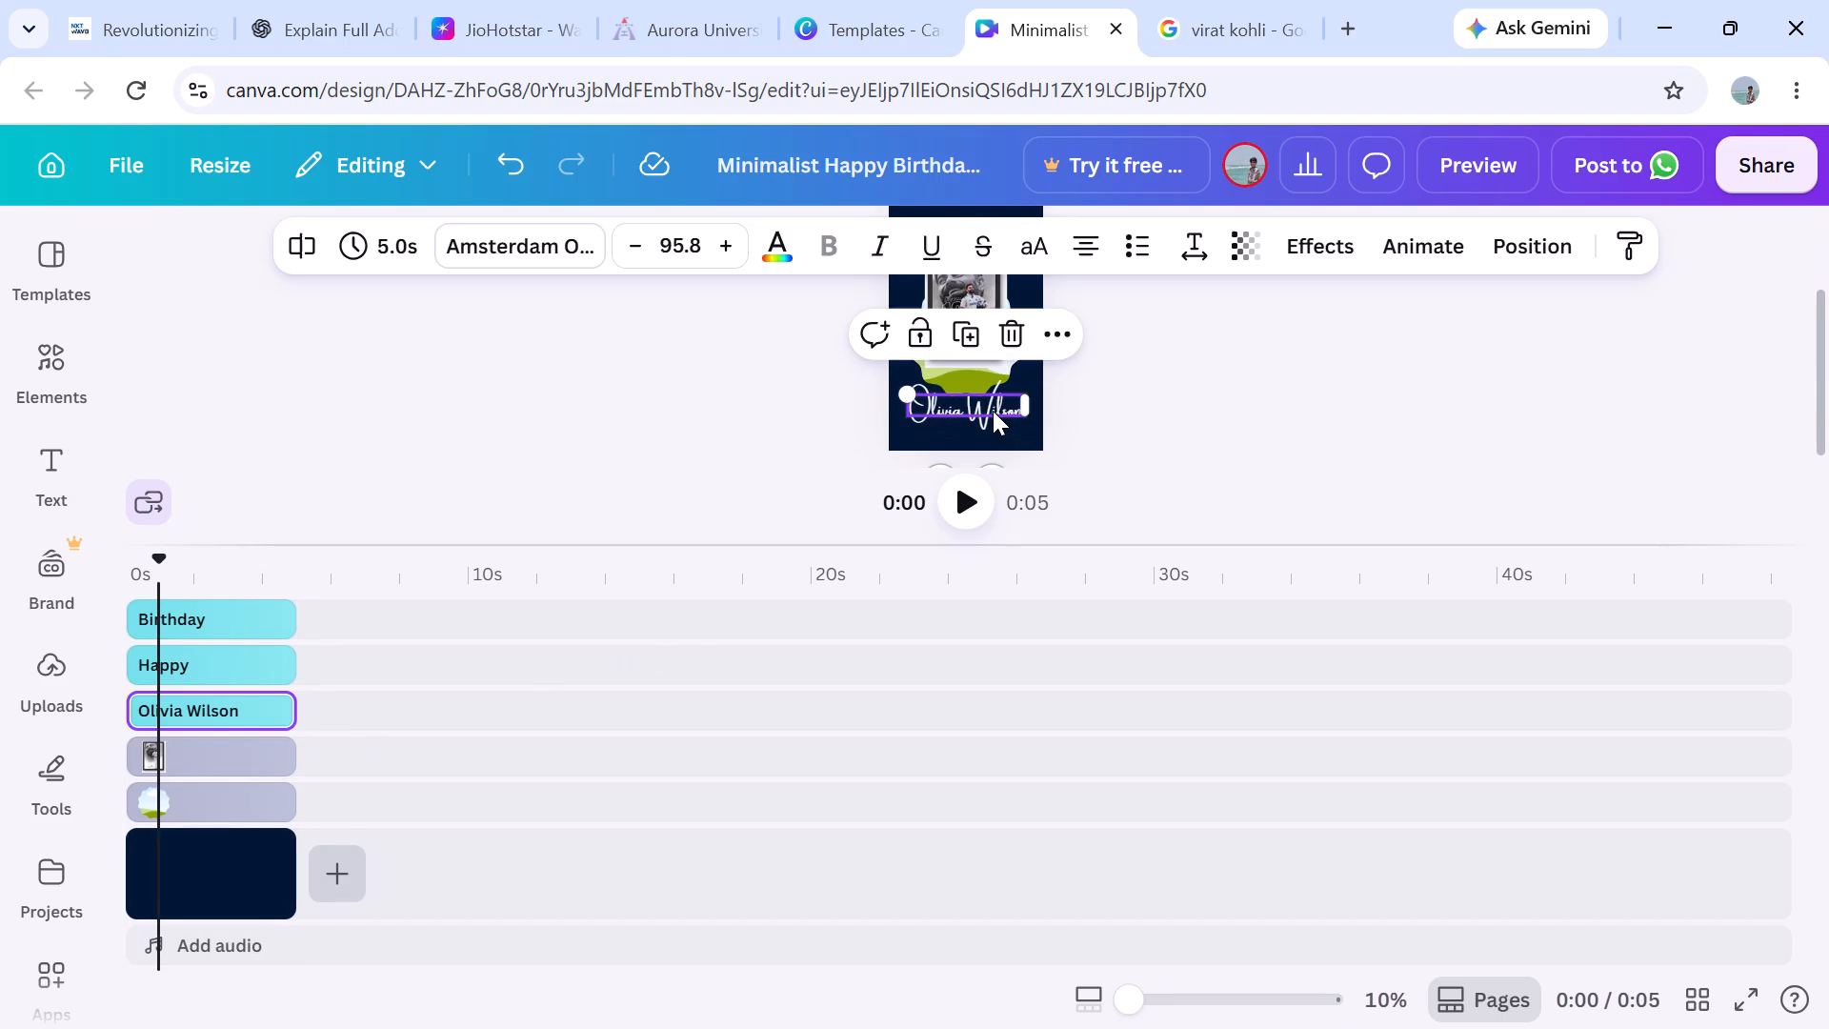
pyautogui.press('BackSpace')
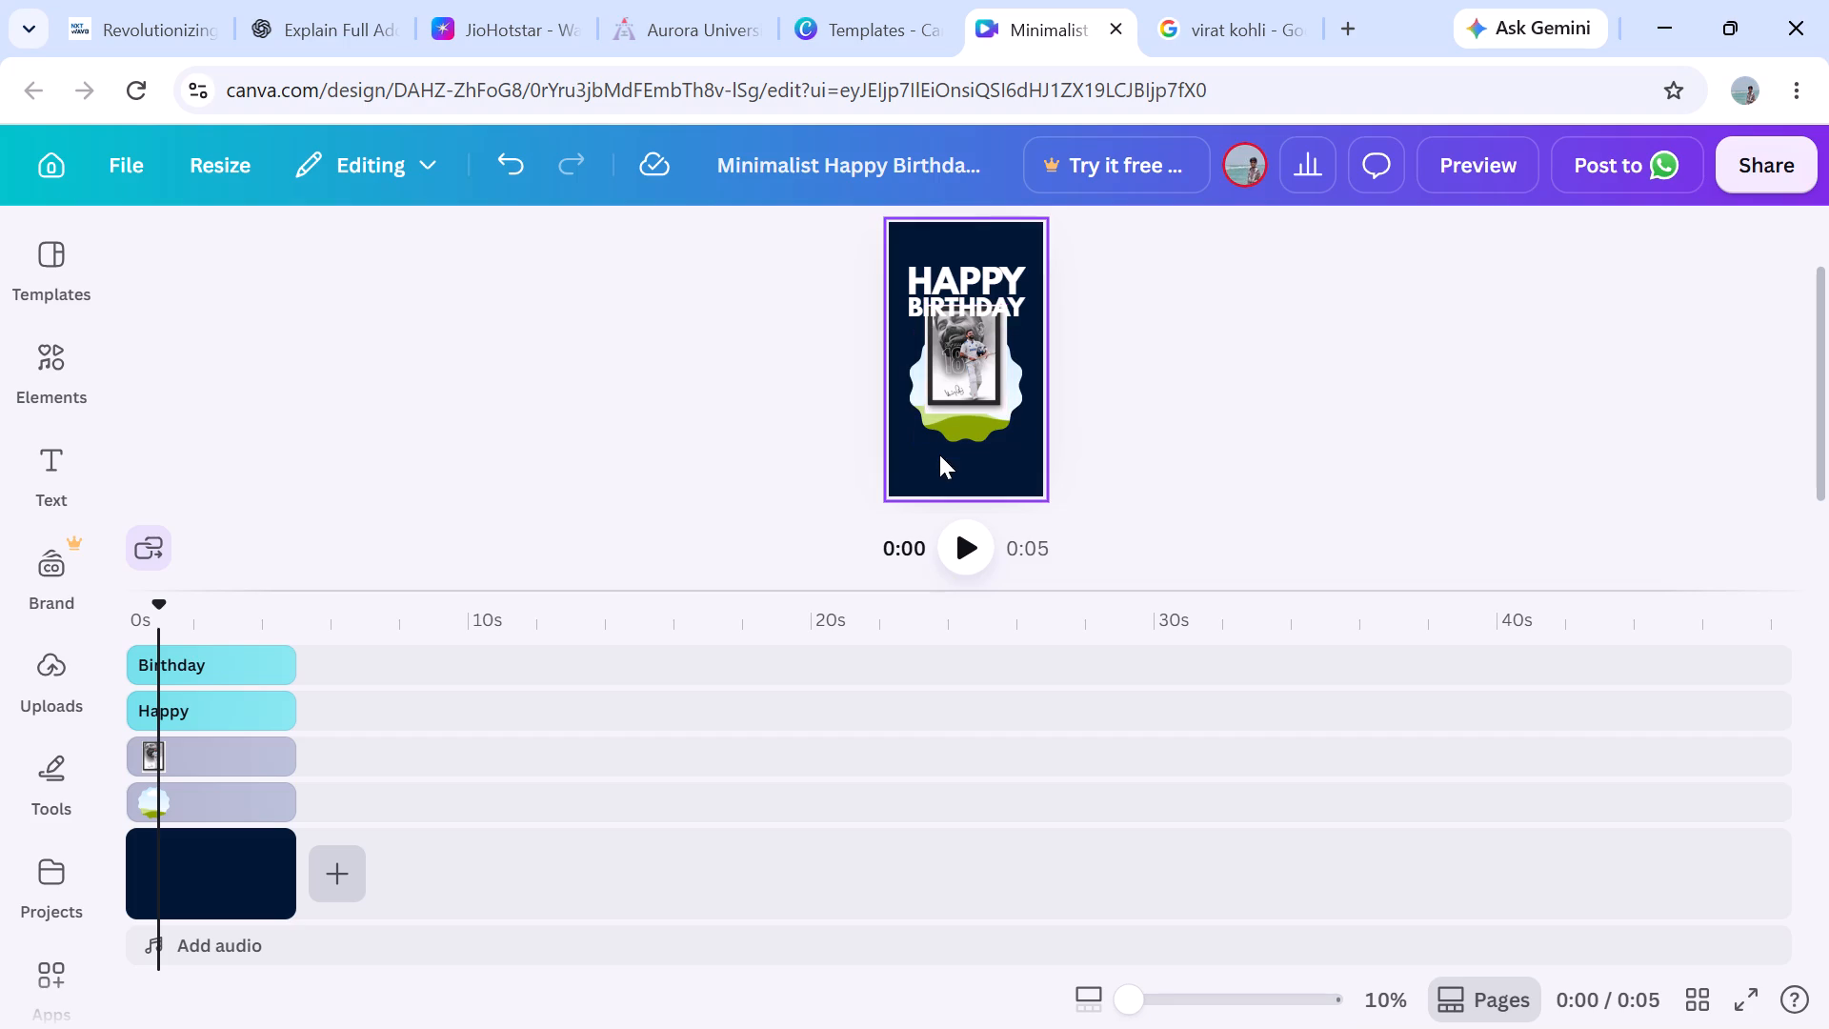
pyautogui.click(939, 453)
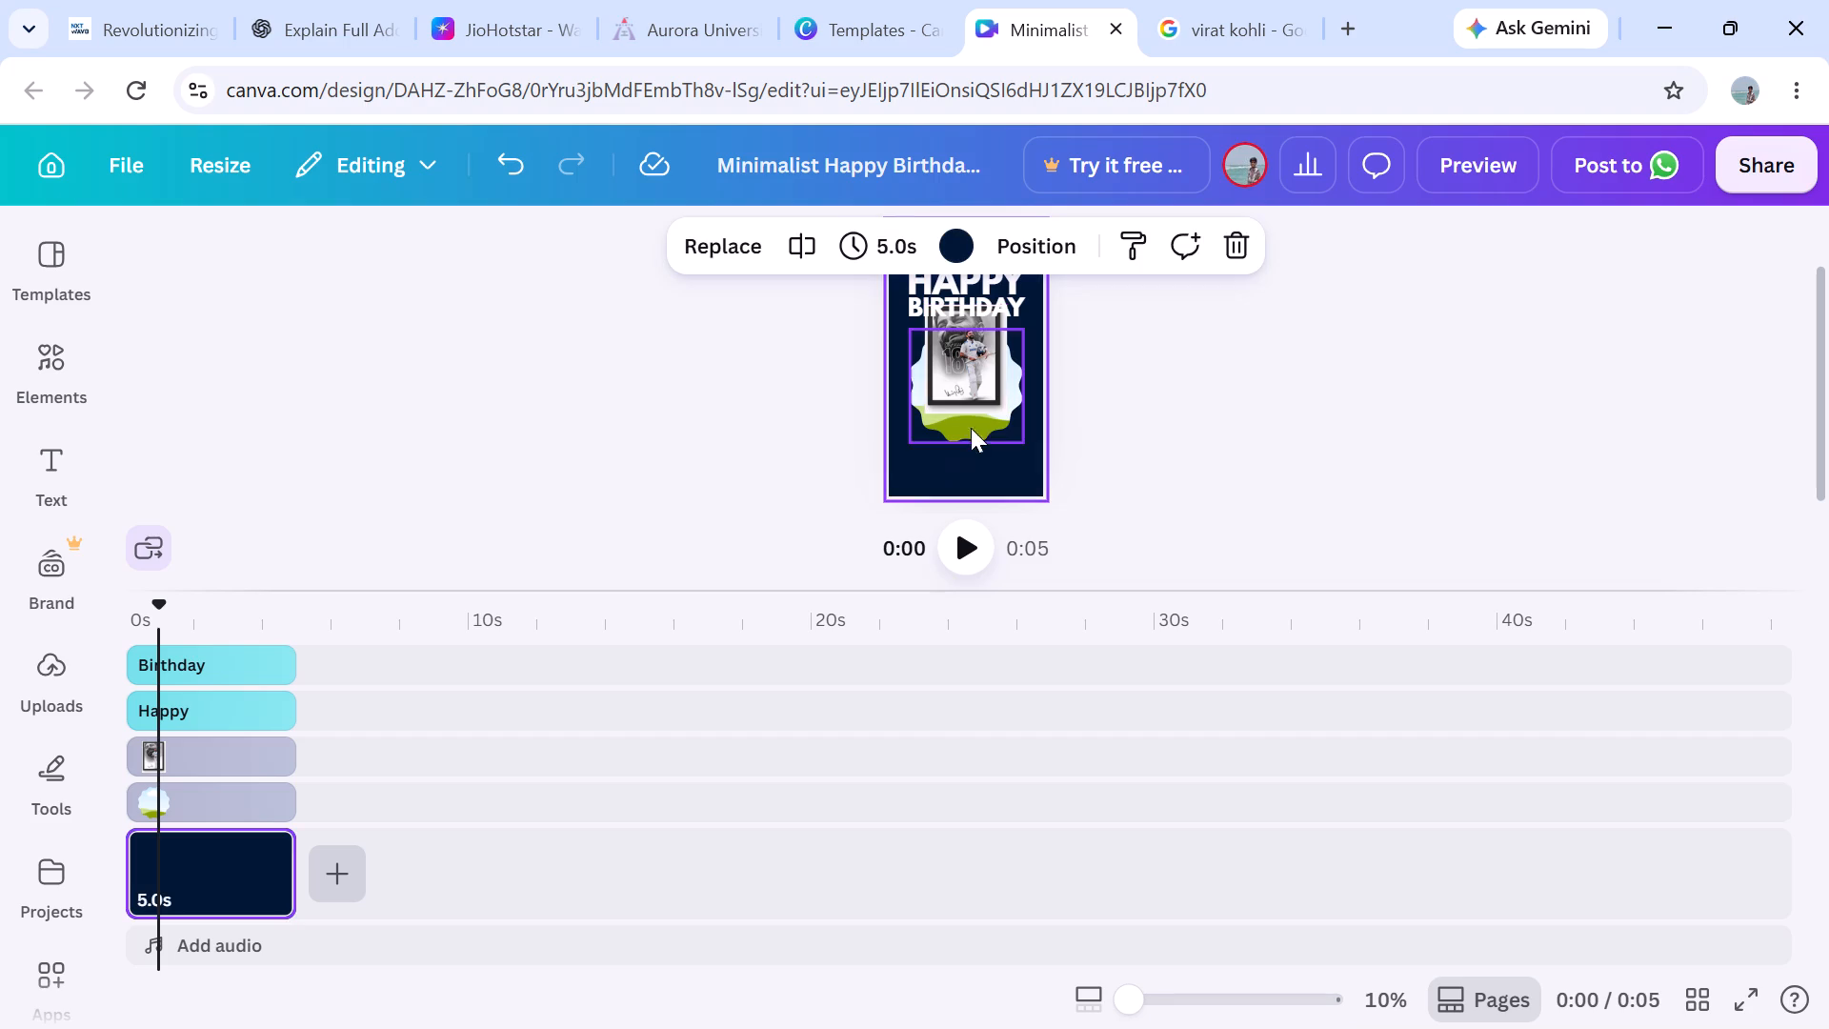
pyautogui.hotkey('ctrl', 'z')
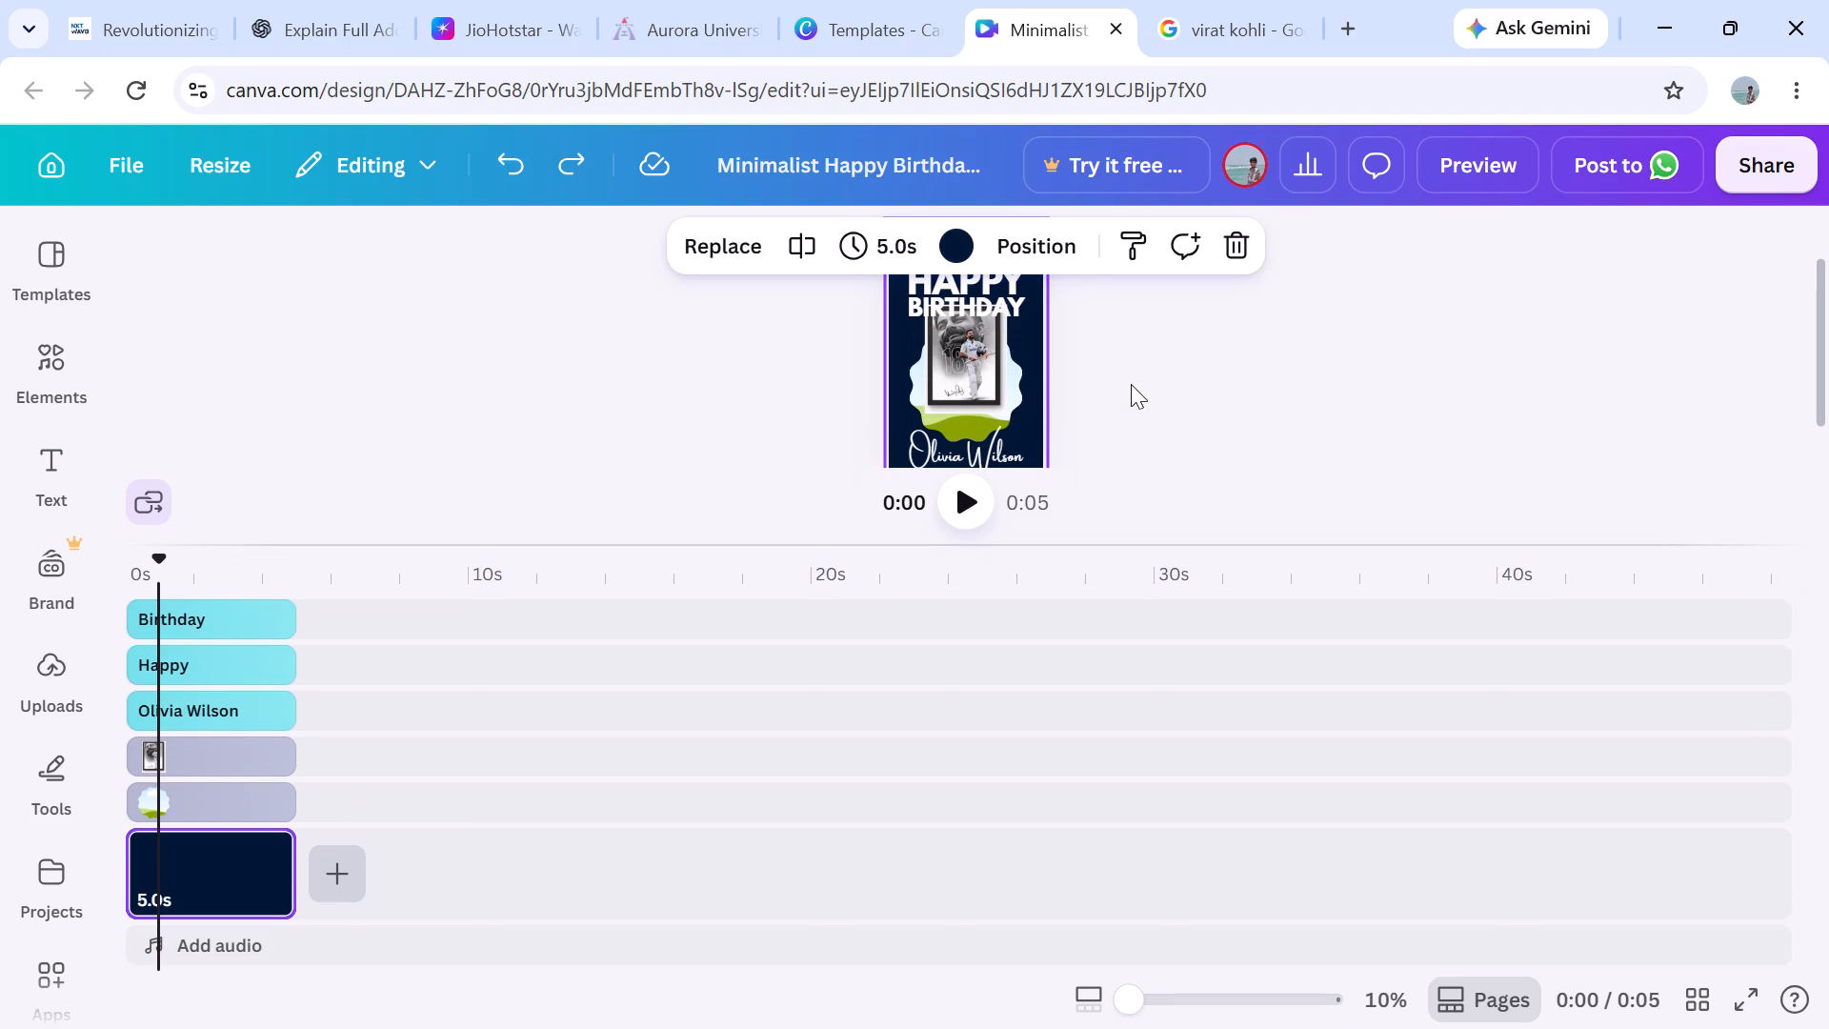
# Replace the placeholder name text below the picture with "KING KOHLI".
pyautogui.click(976, 445)
pyautogui.doubleClick(976, 445)
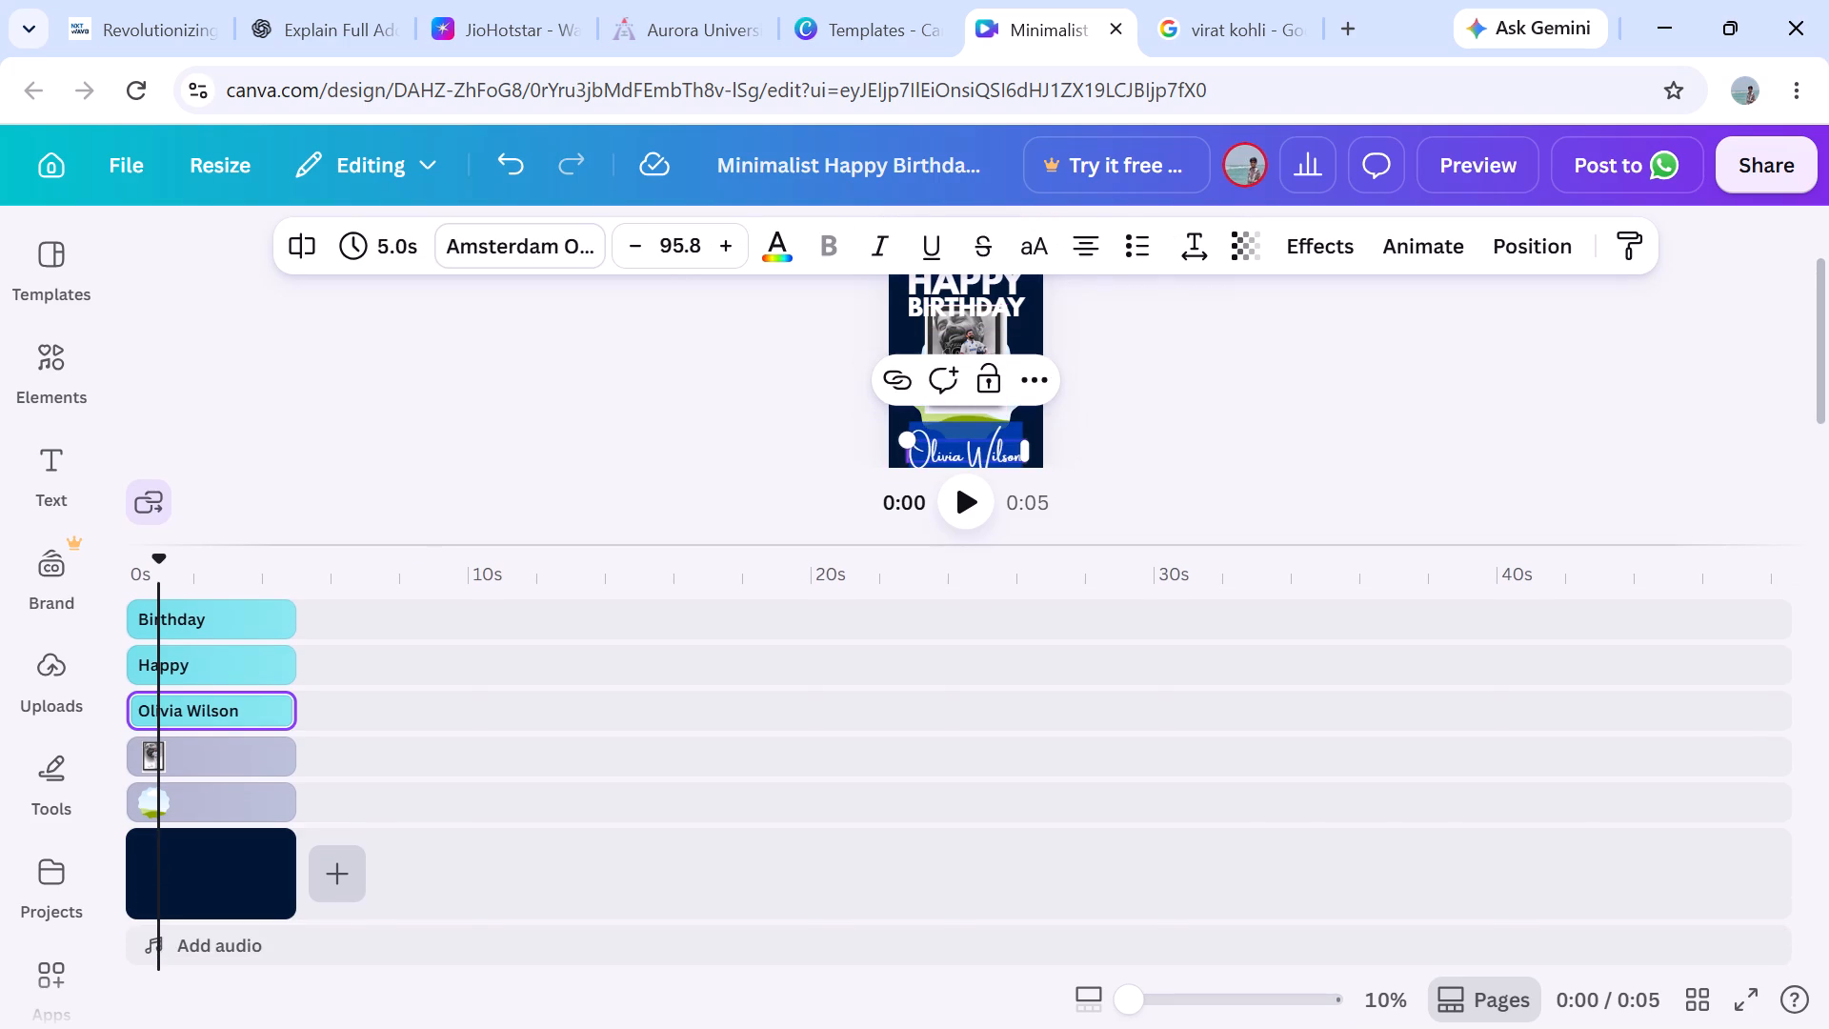
pyautogui.press('BackSpace')
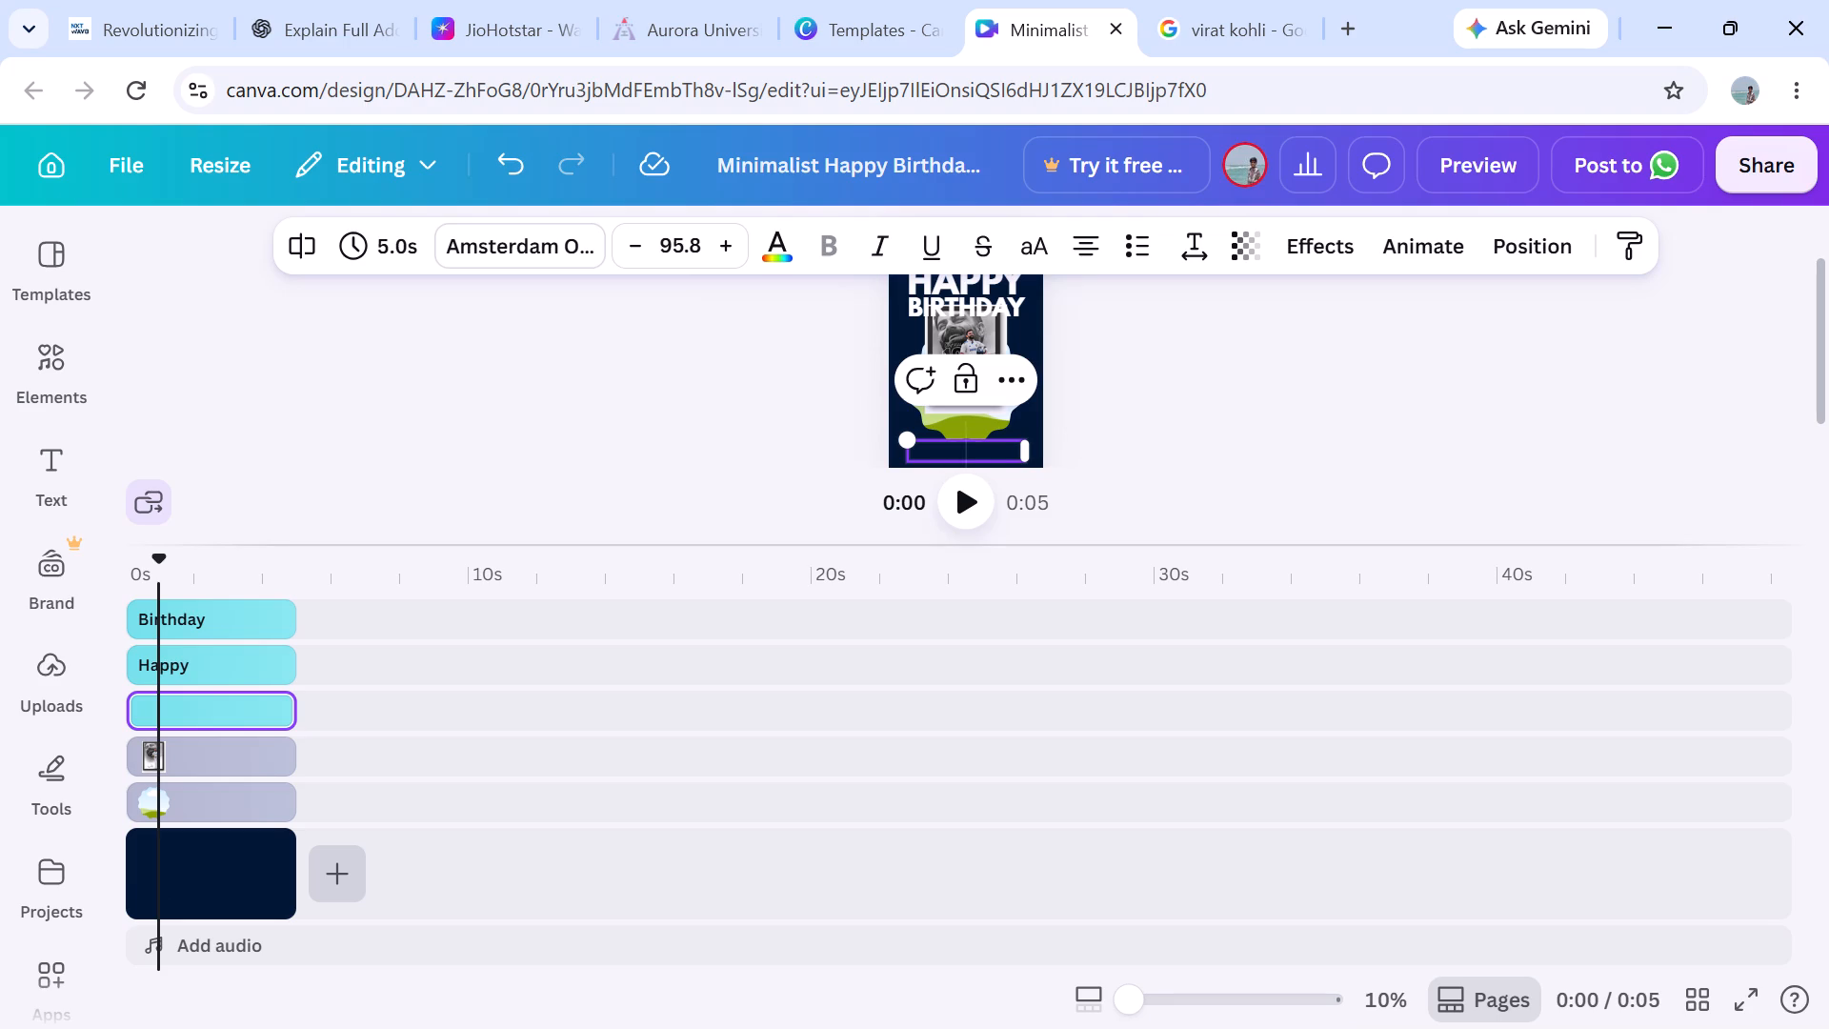
pyautogui.write('KING')
pyautogui.press('space')
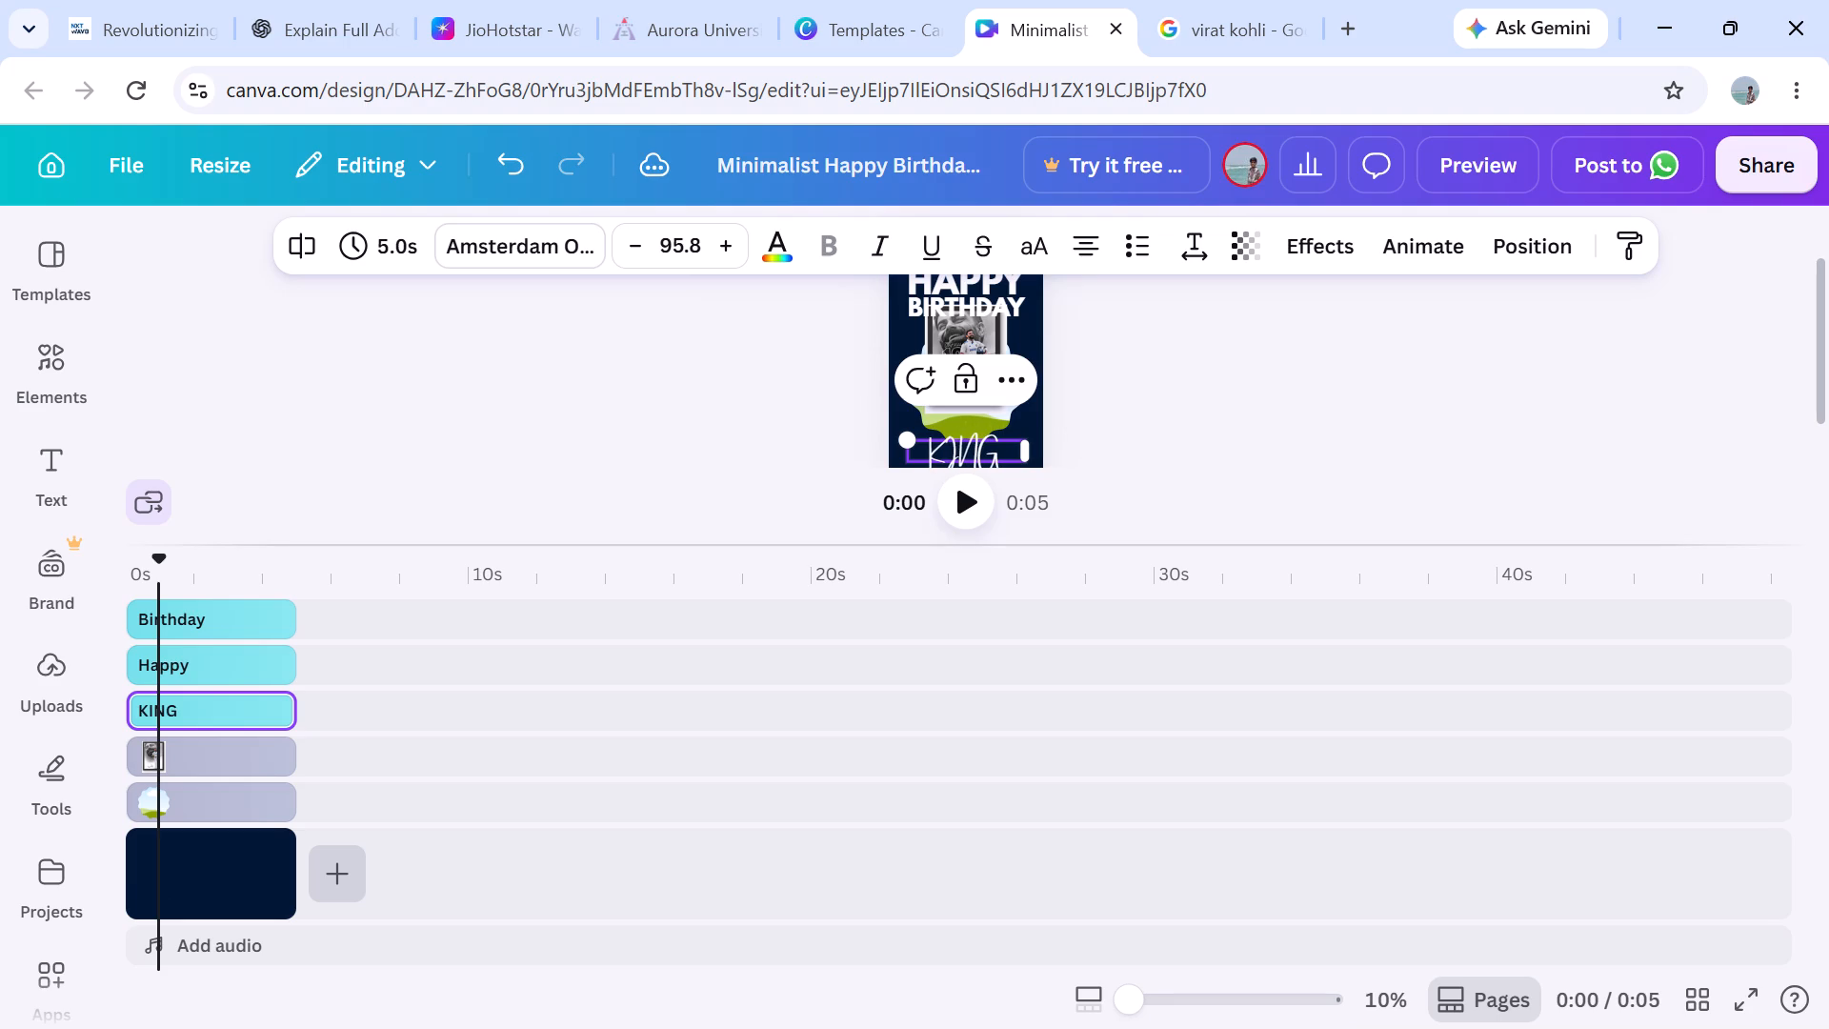
pyautogui.write('KOHLI')
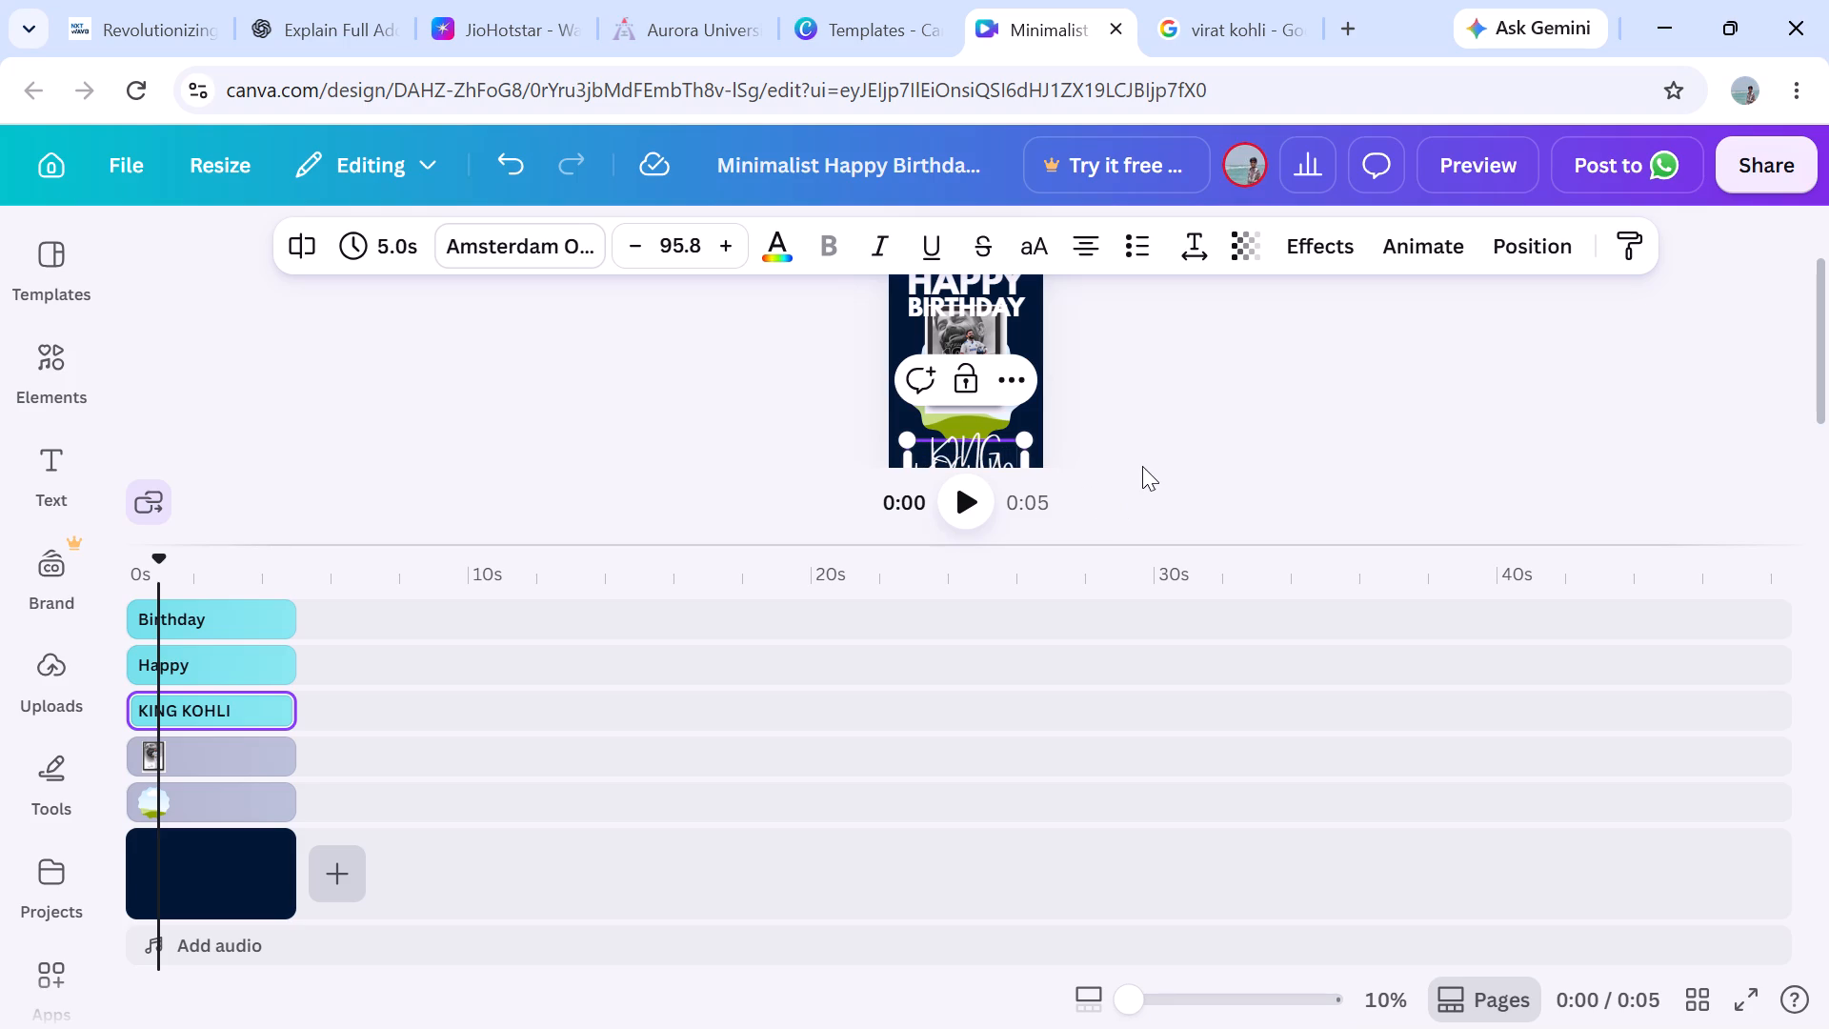
pyautogui.click(1142, 466)
pyautogui.scroll(-1, 996, 430)
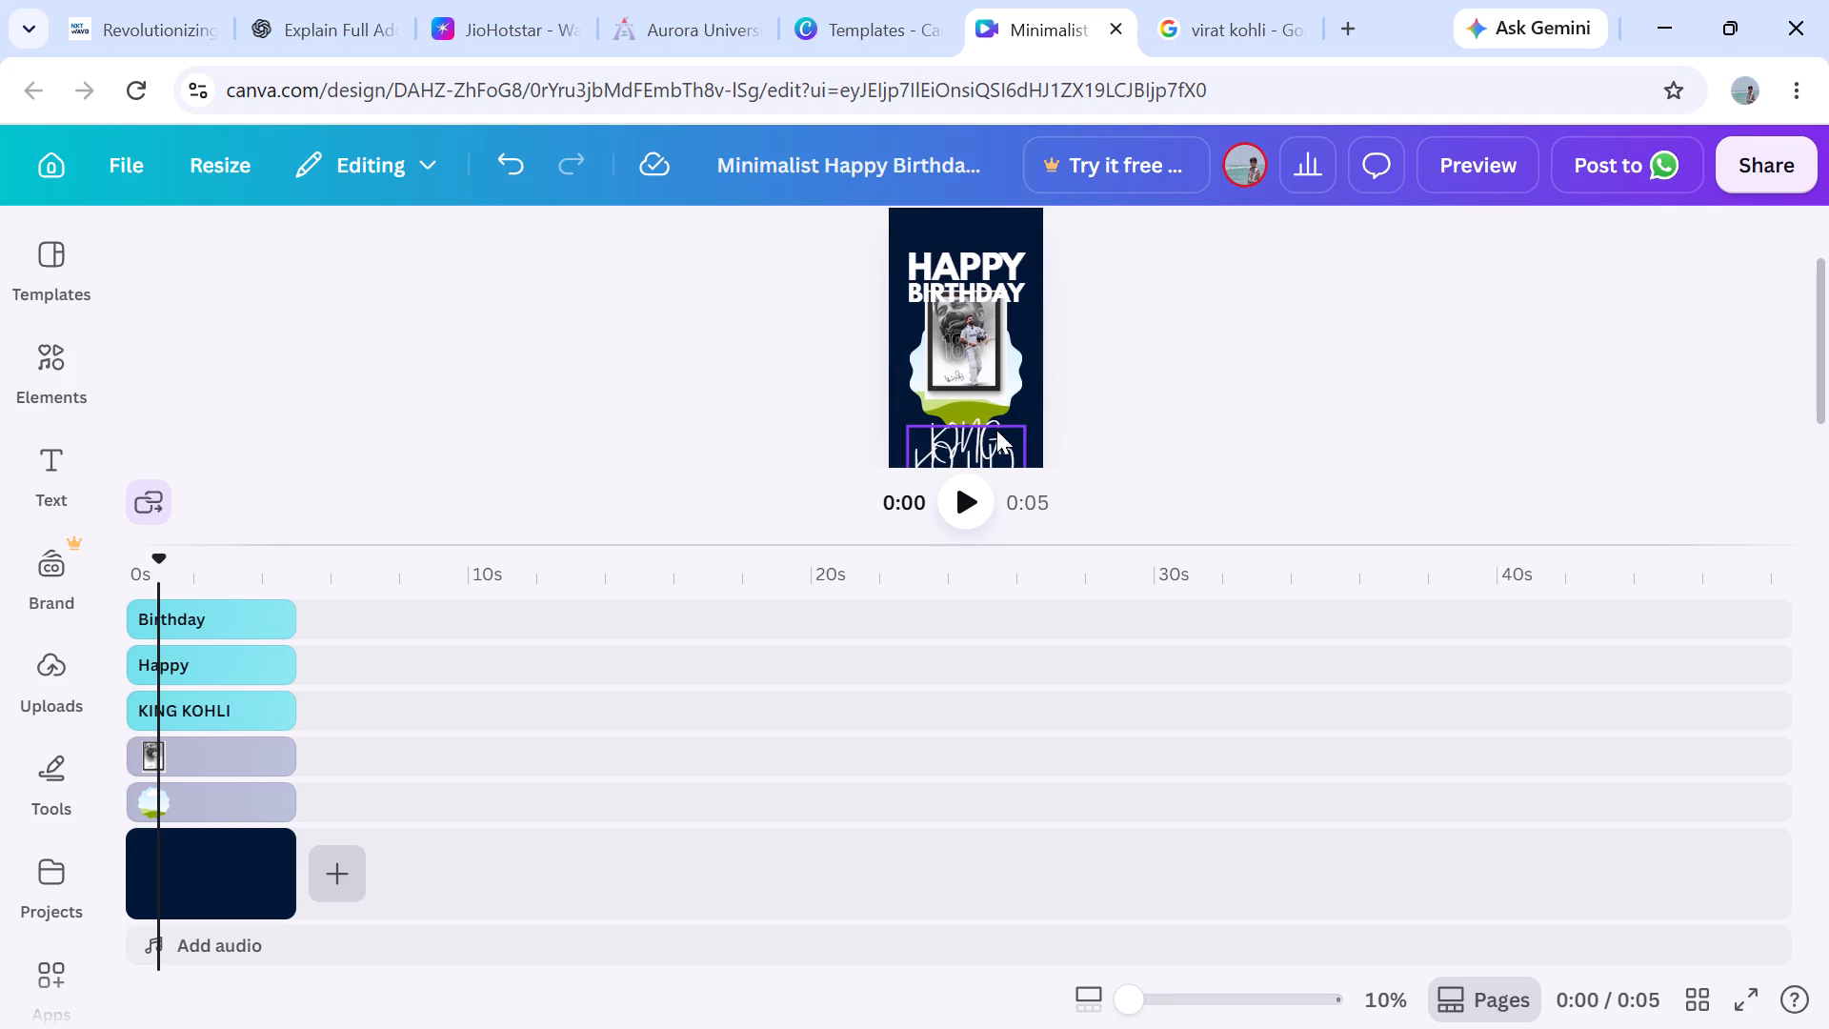
pyautogui.click(996, 430)
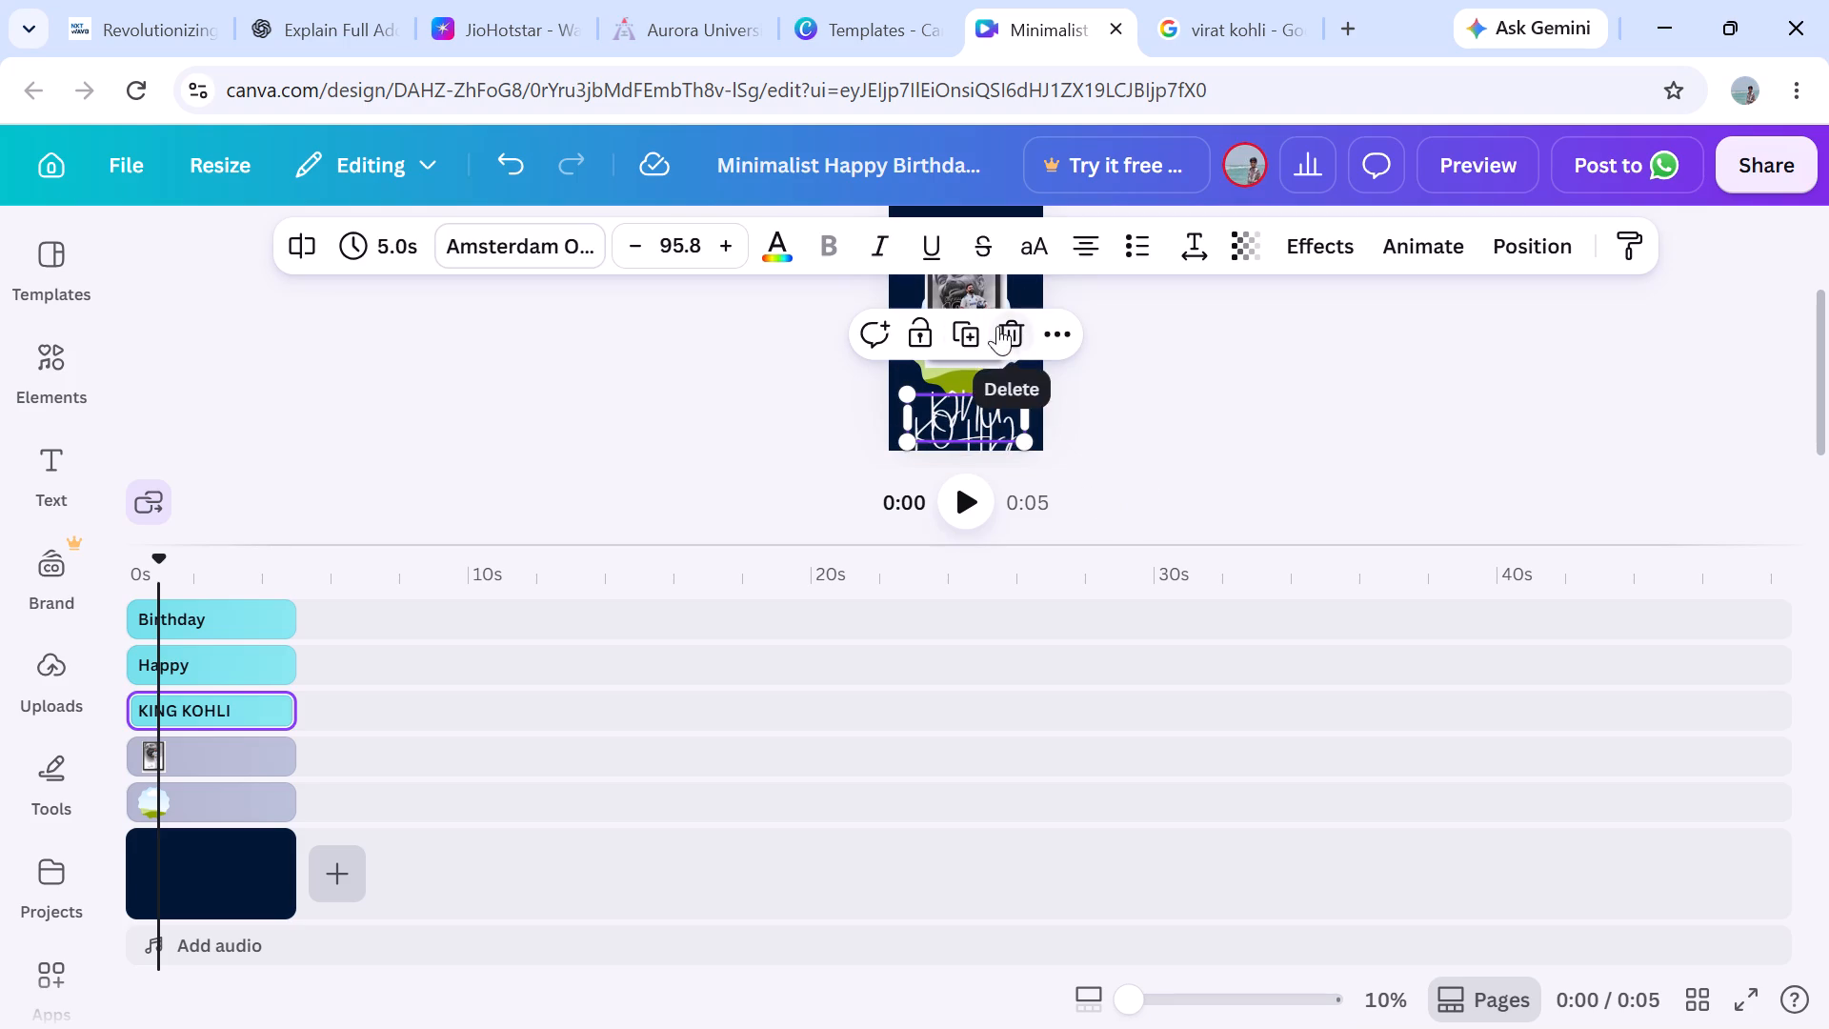
pyautogui.click(1058, 337)
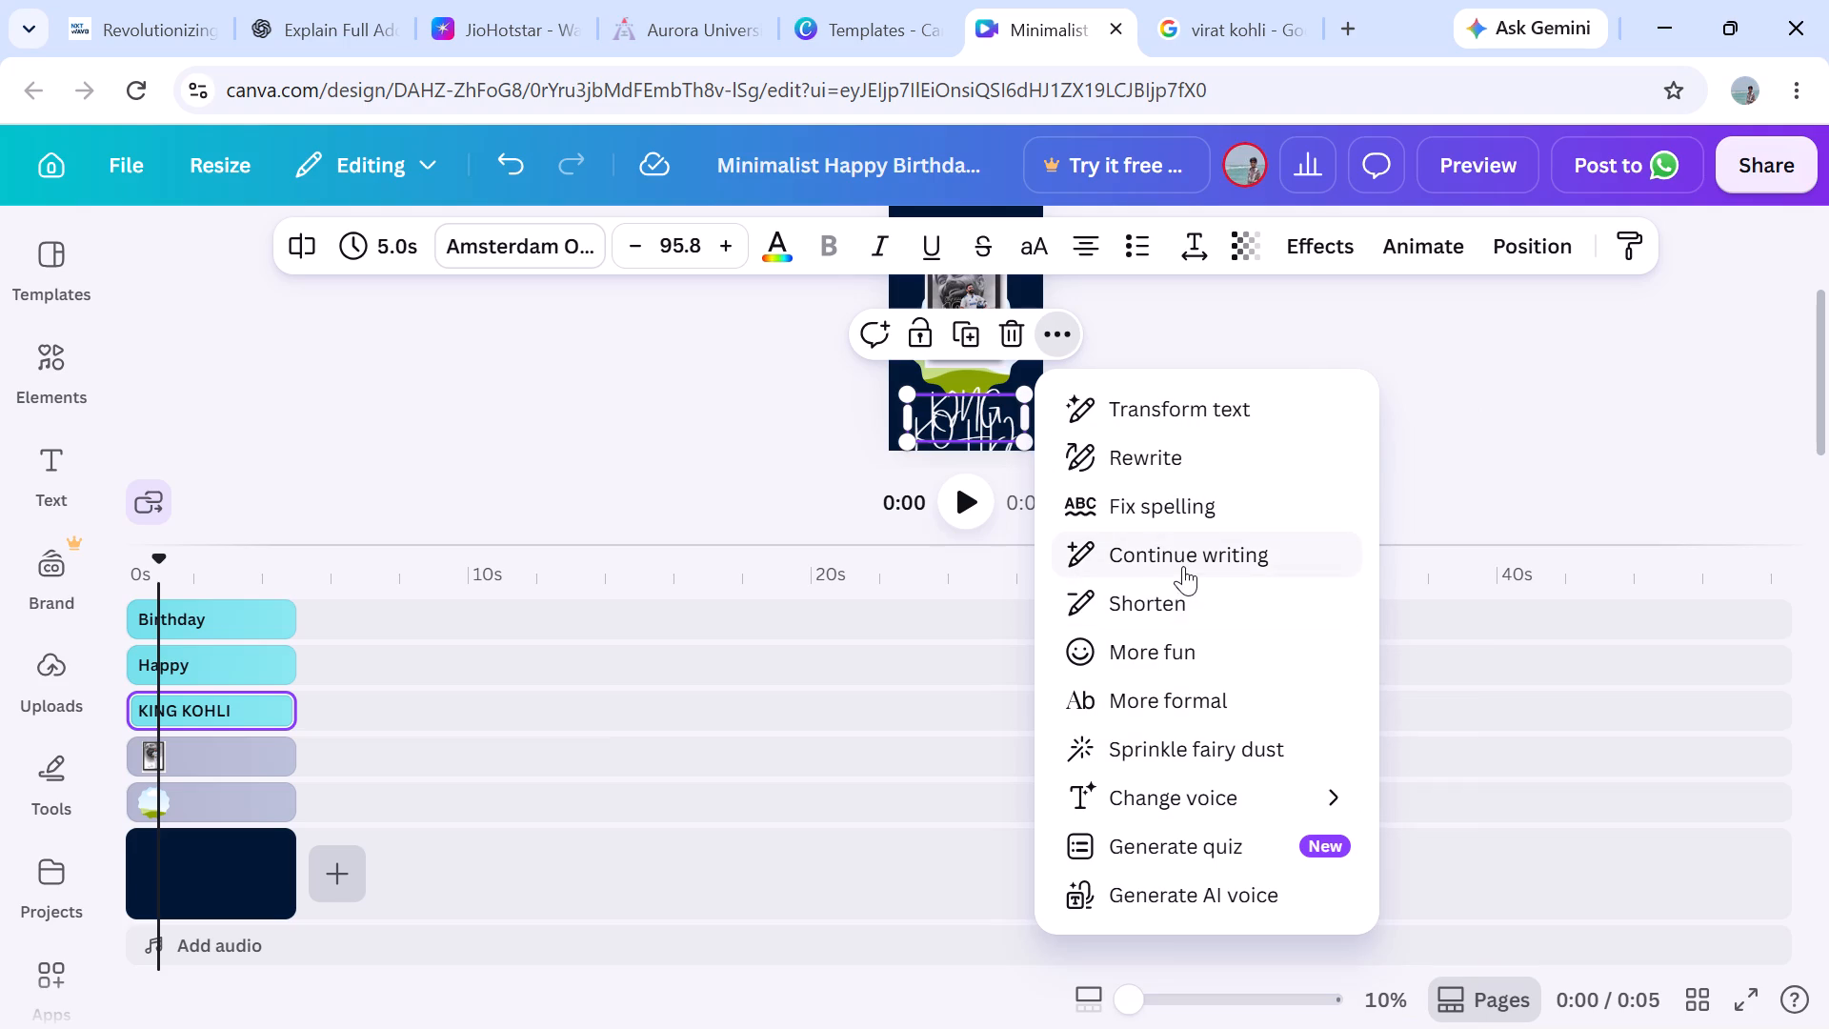
pyautogui.click(1207, 453)
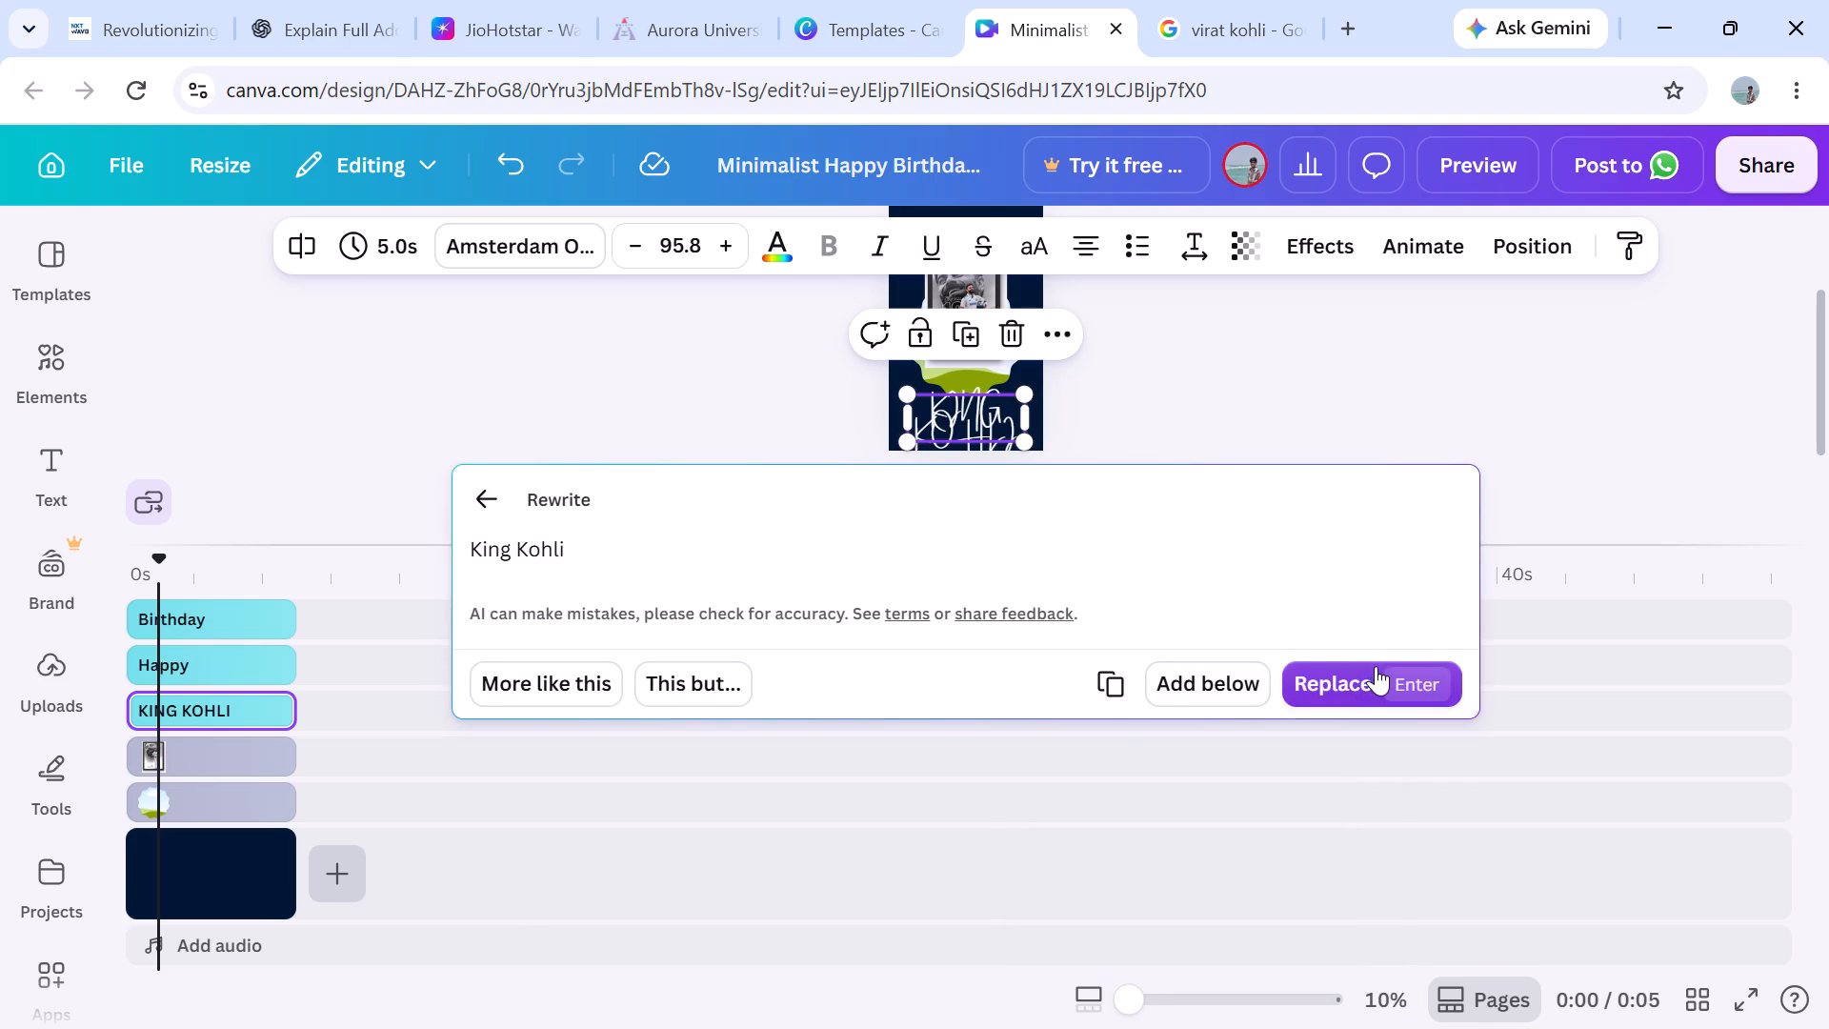
pyautogui.click(1376, 666)
pyautogui.click(1270, 481)
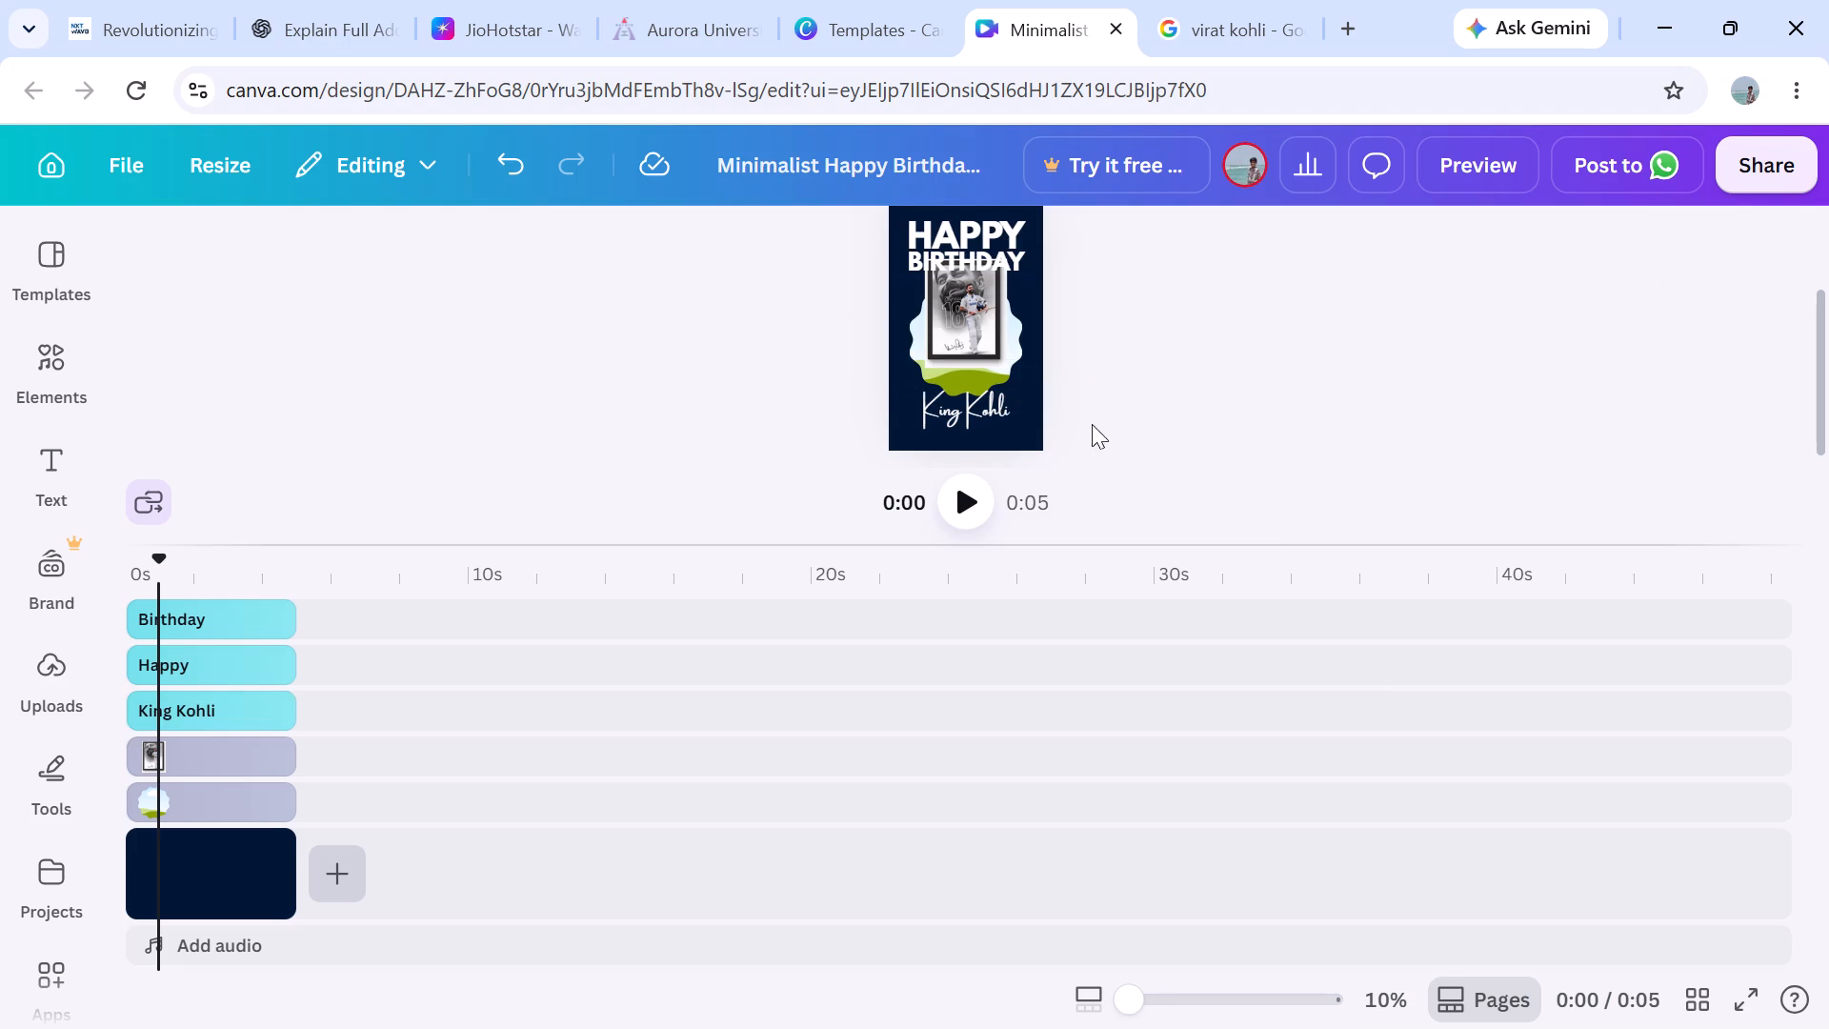
# Move the King Kohli text slightly lower on the design.
pyautogui.moveTo(972, 408); pyautogui.dragTo(972, 417)
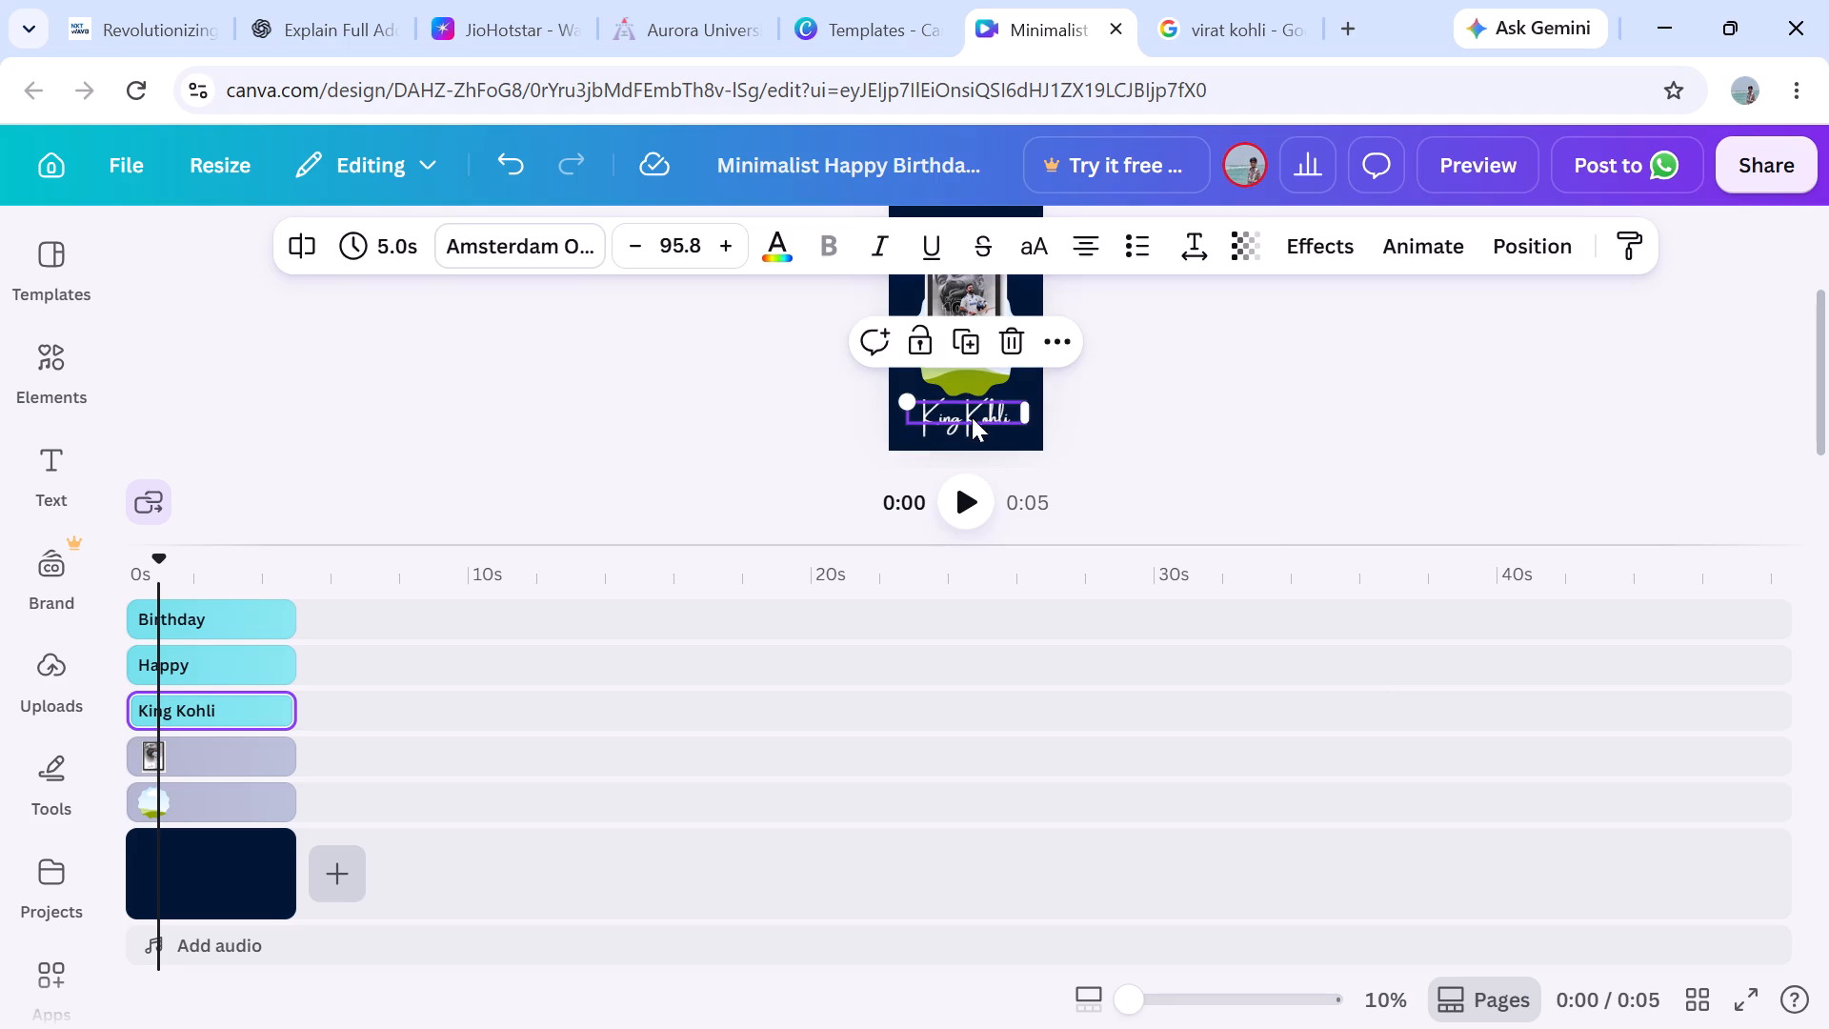
pyautogui.click(1152, 415)
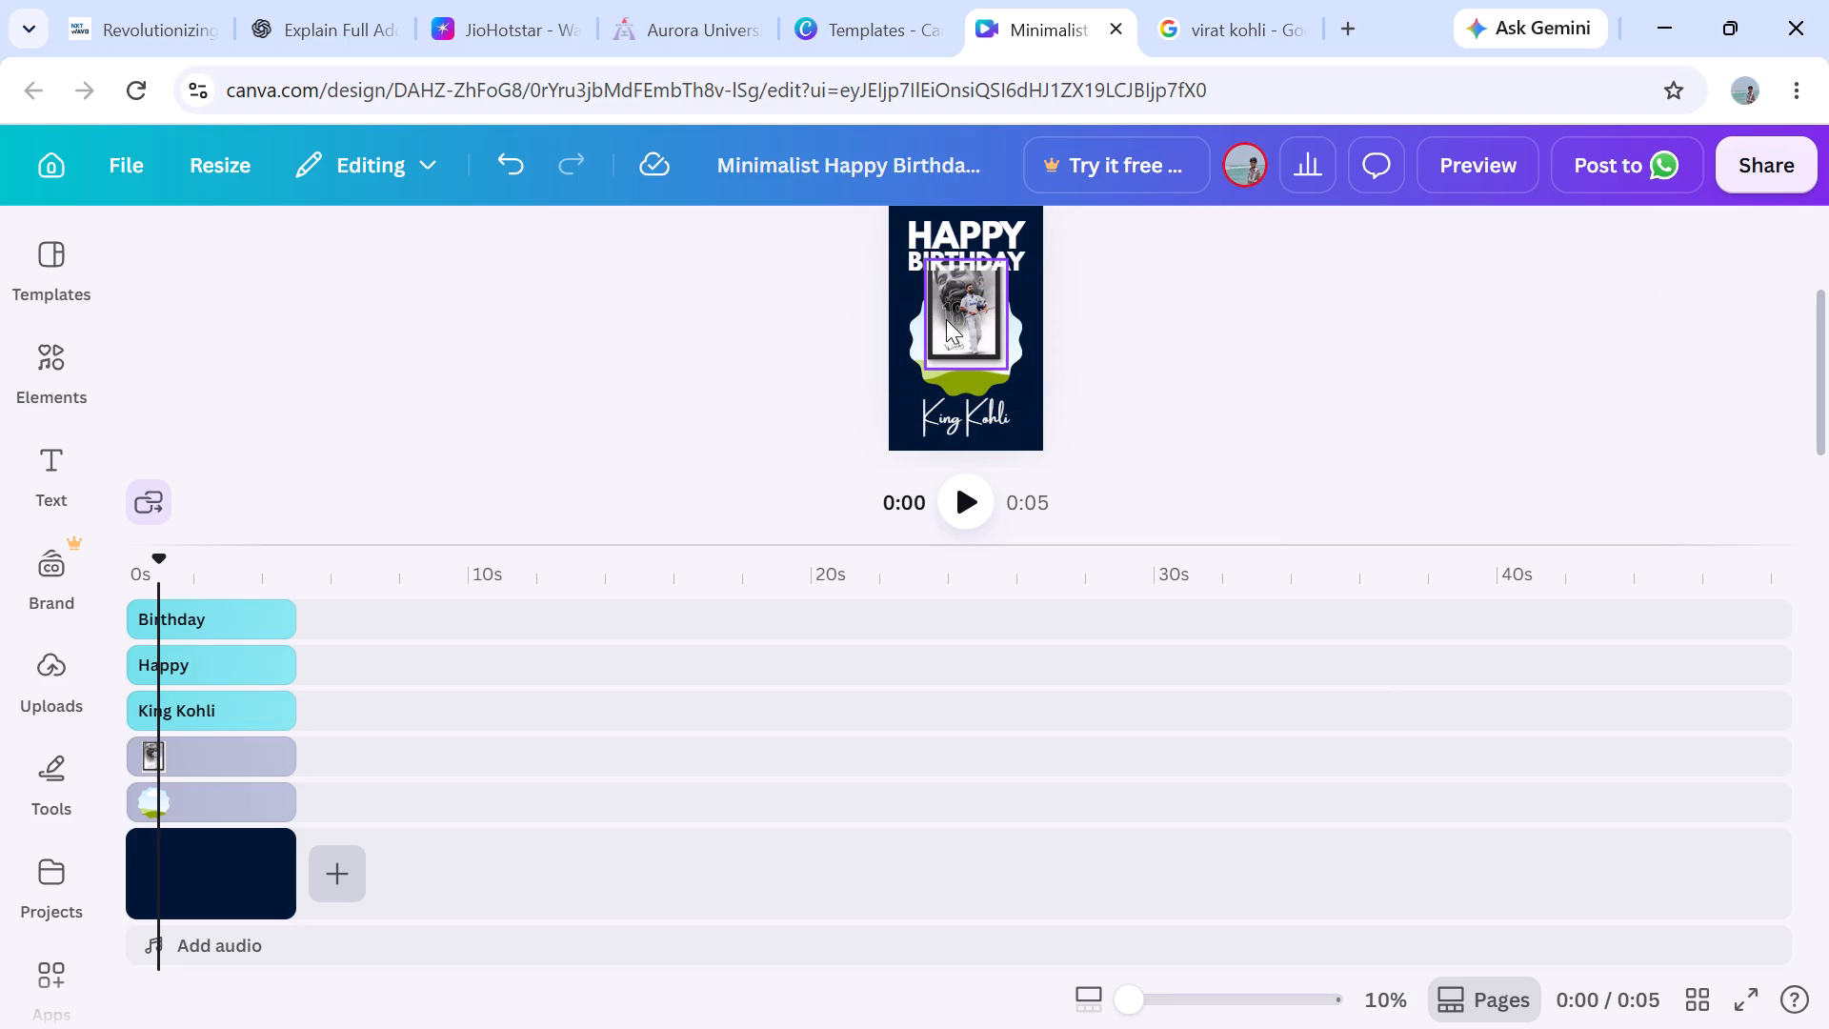
# Drop the Virat Kohli picture into the wavy-edged frame below the HAPPY BIRTHDAY heading so it fills the frame.
pyautogui.moveTo(947, 318); pyautogui.dragTo(952, 344)
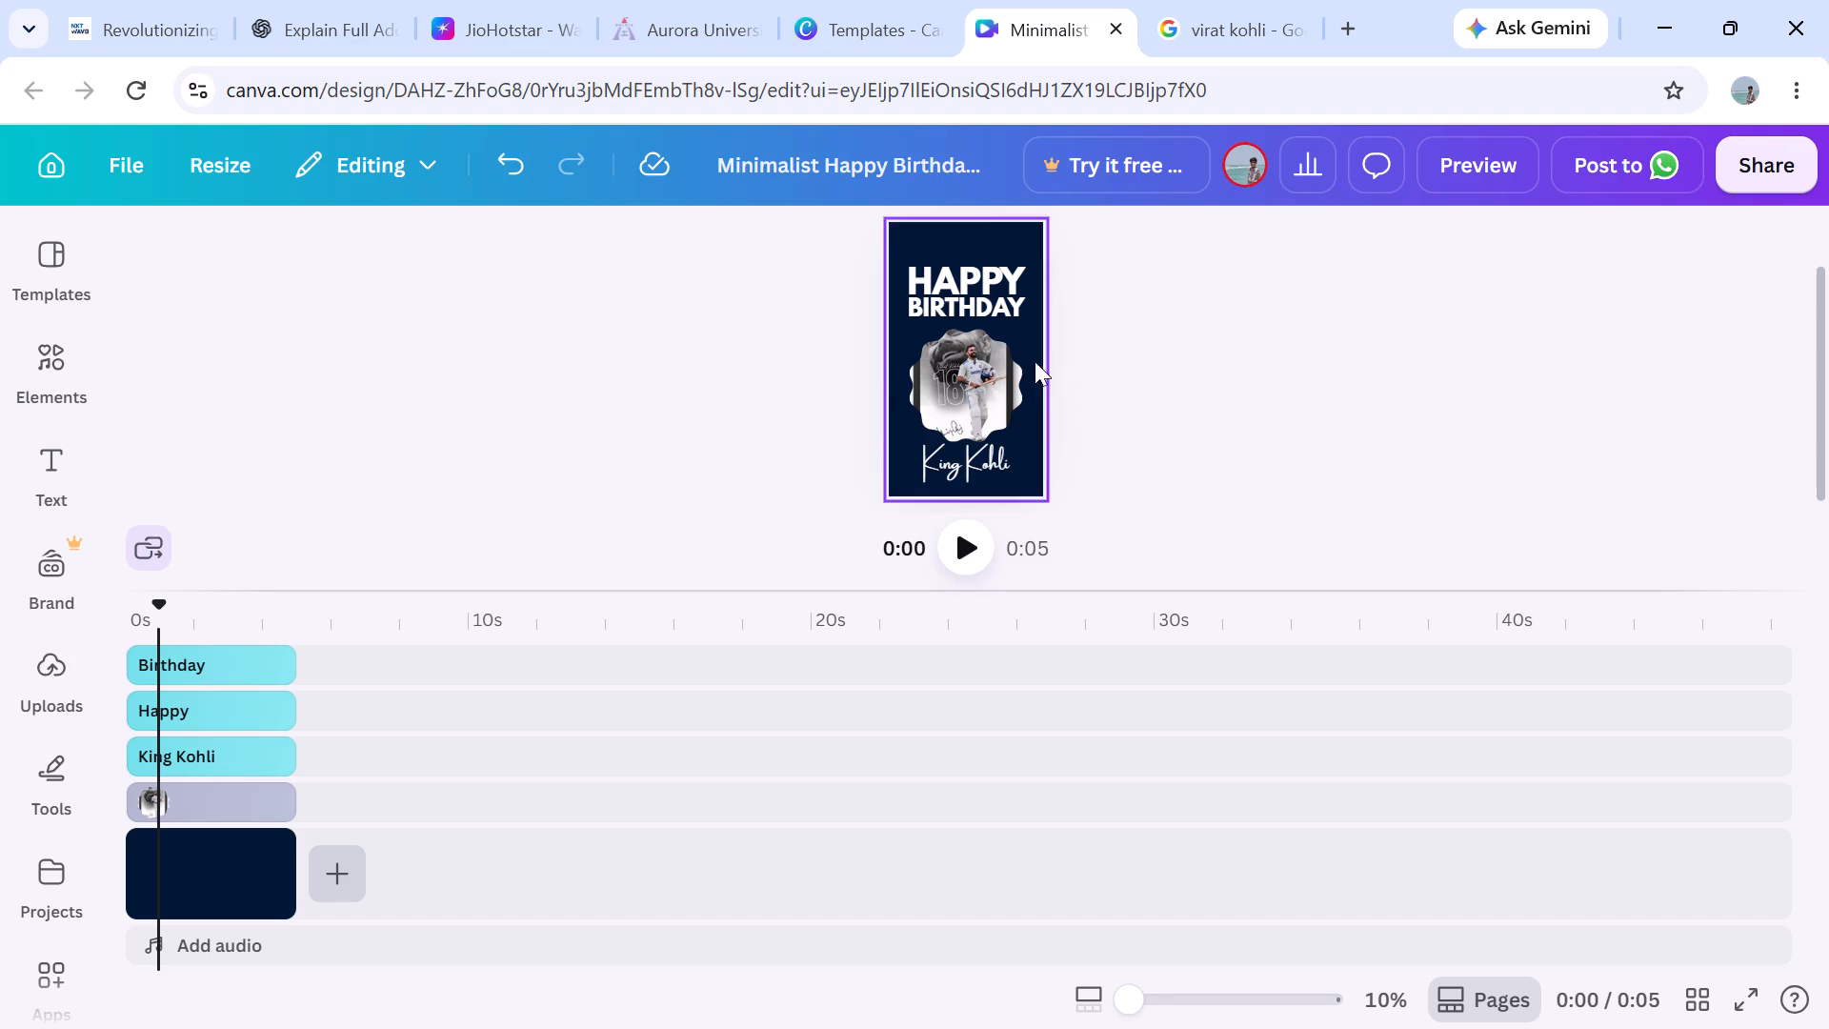
pyautogui.click(945, 368)
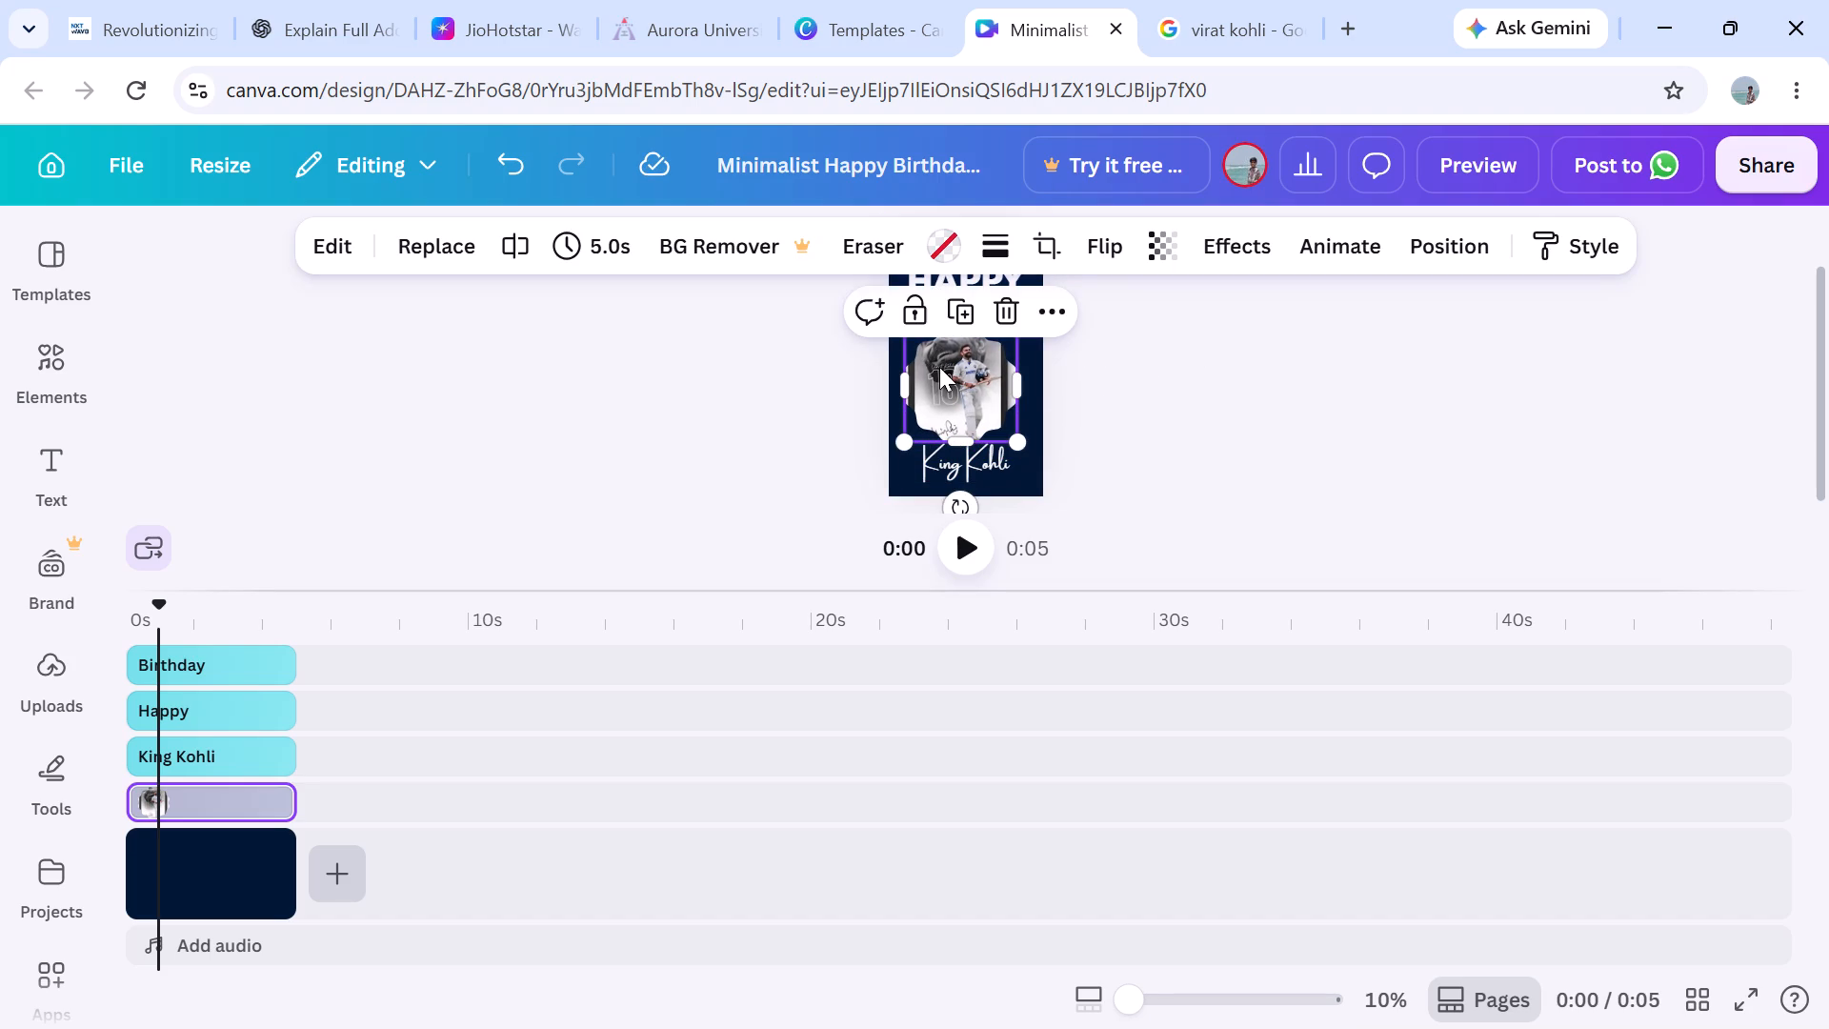
pyautogui.click(1140, 404)
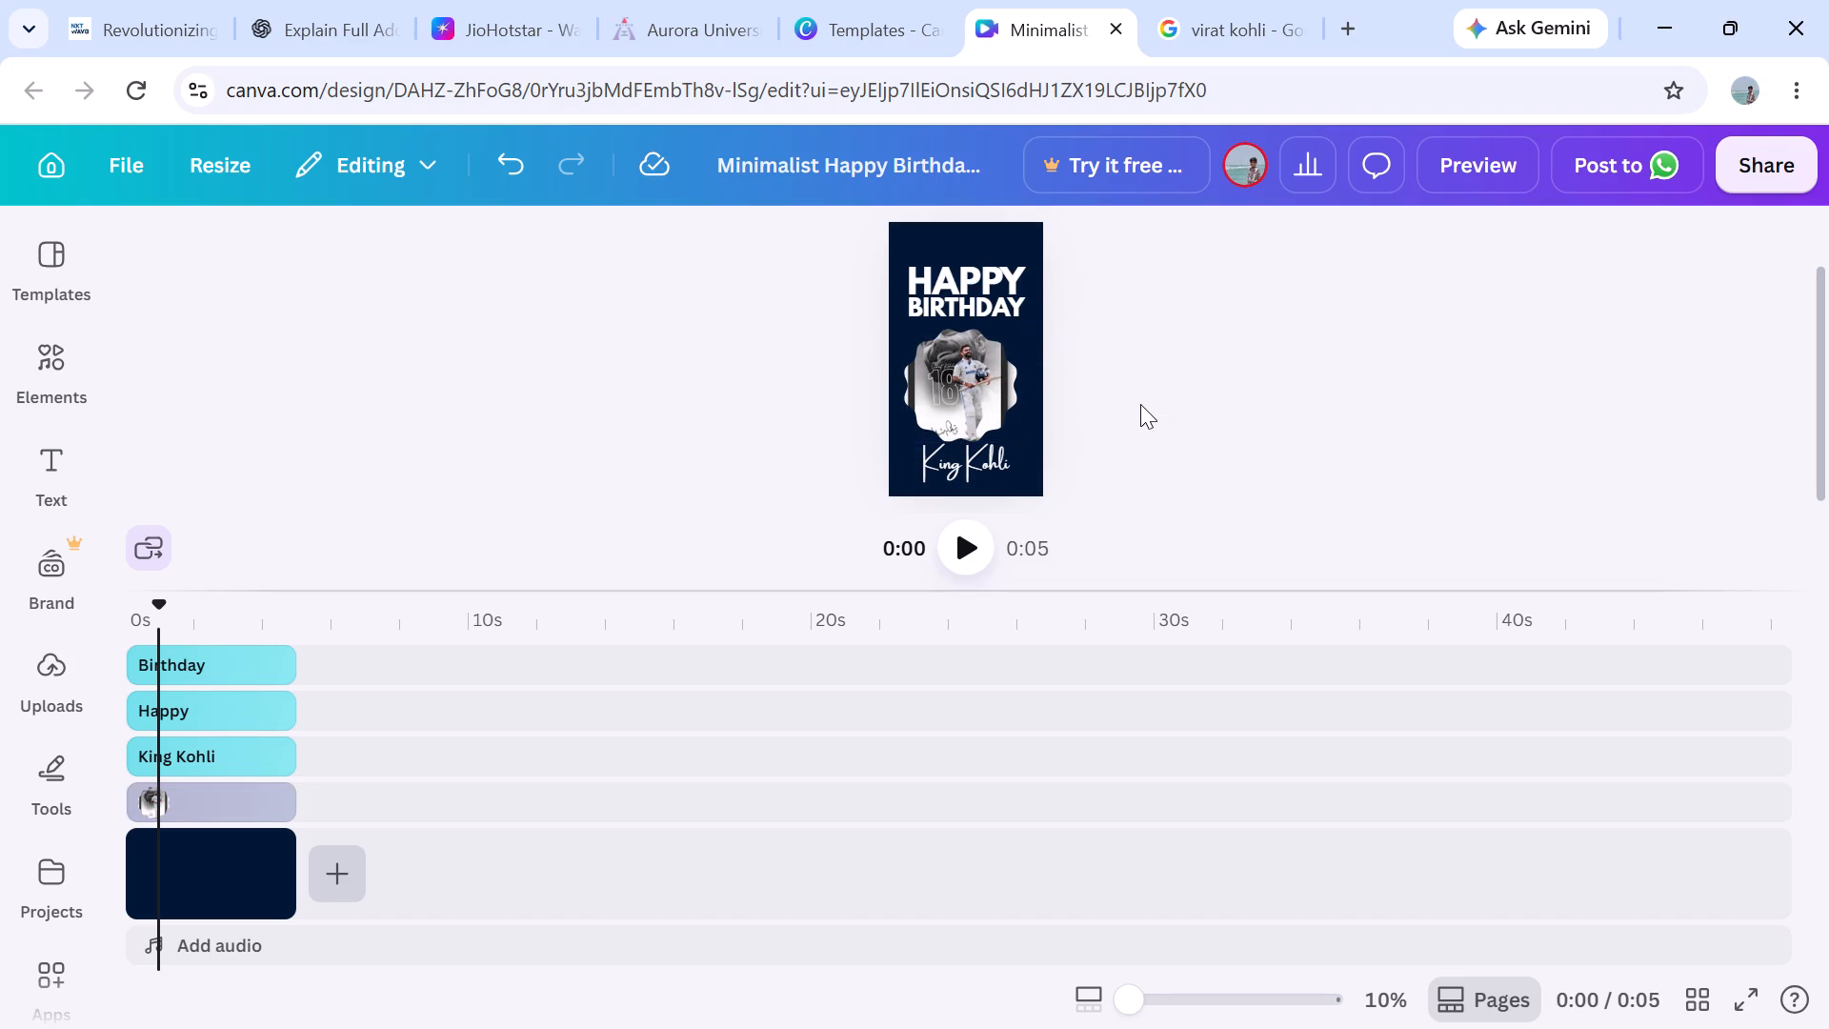
# Play the birthday video through to preview it.
pyautogui.click(958, 565)
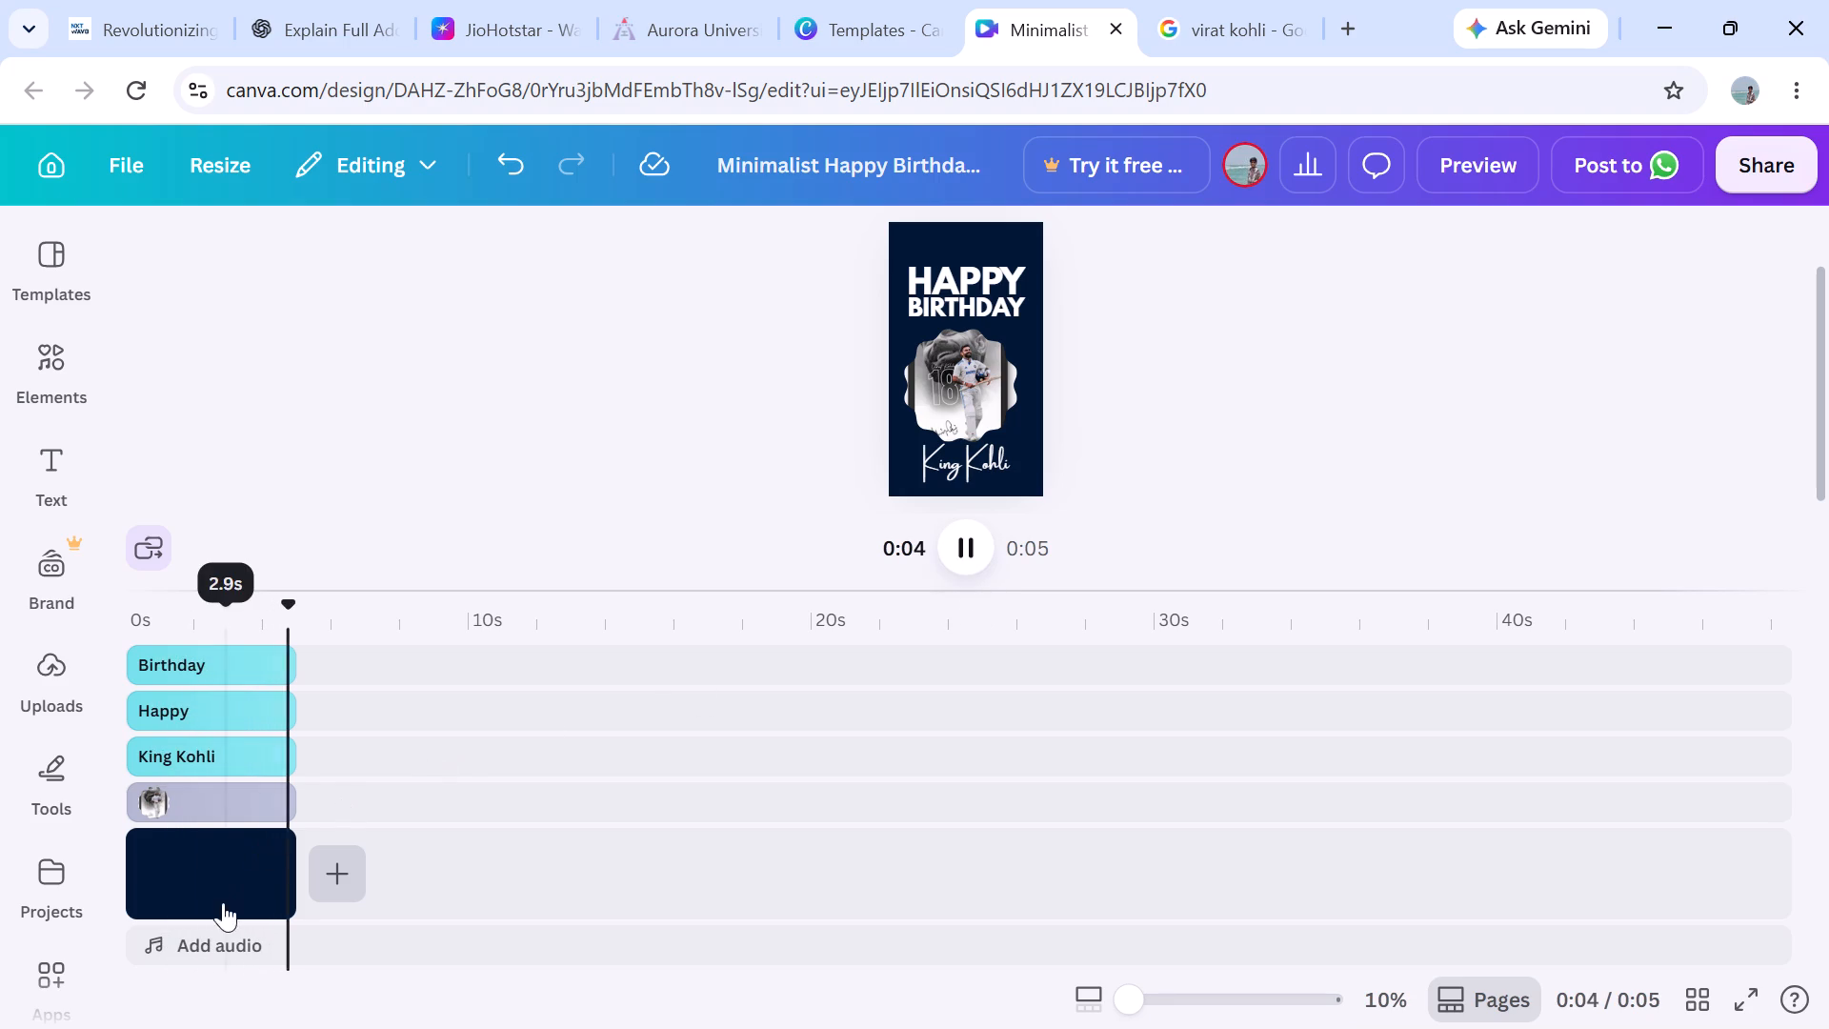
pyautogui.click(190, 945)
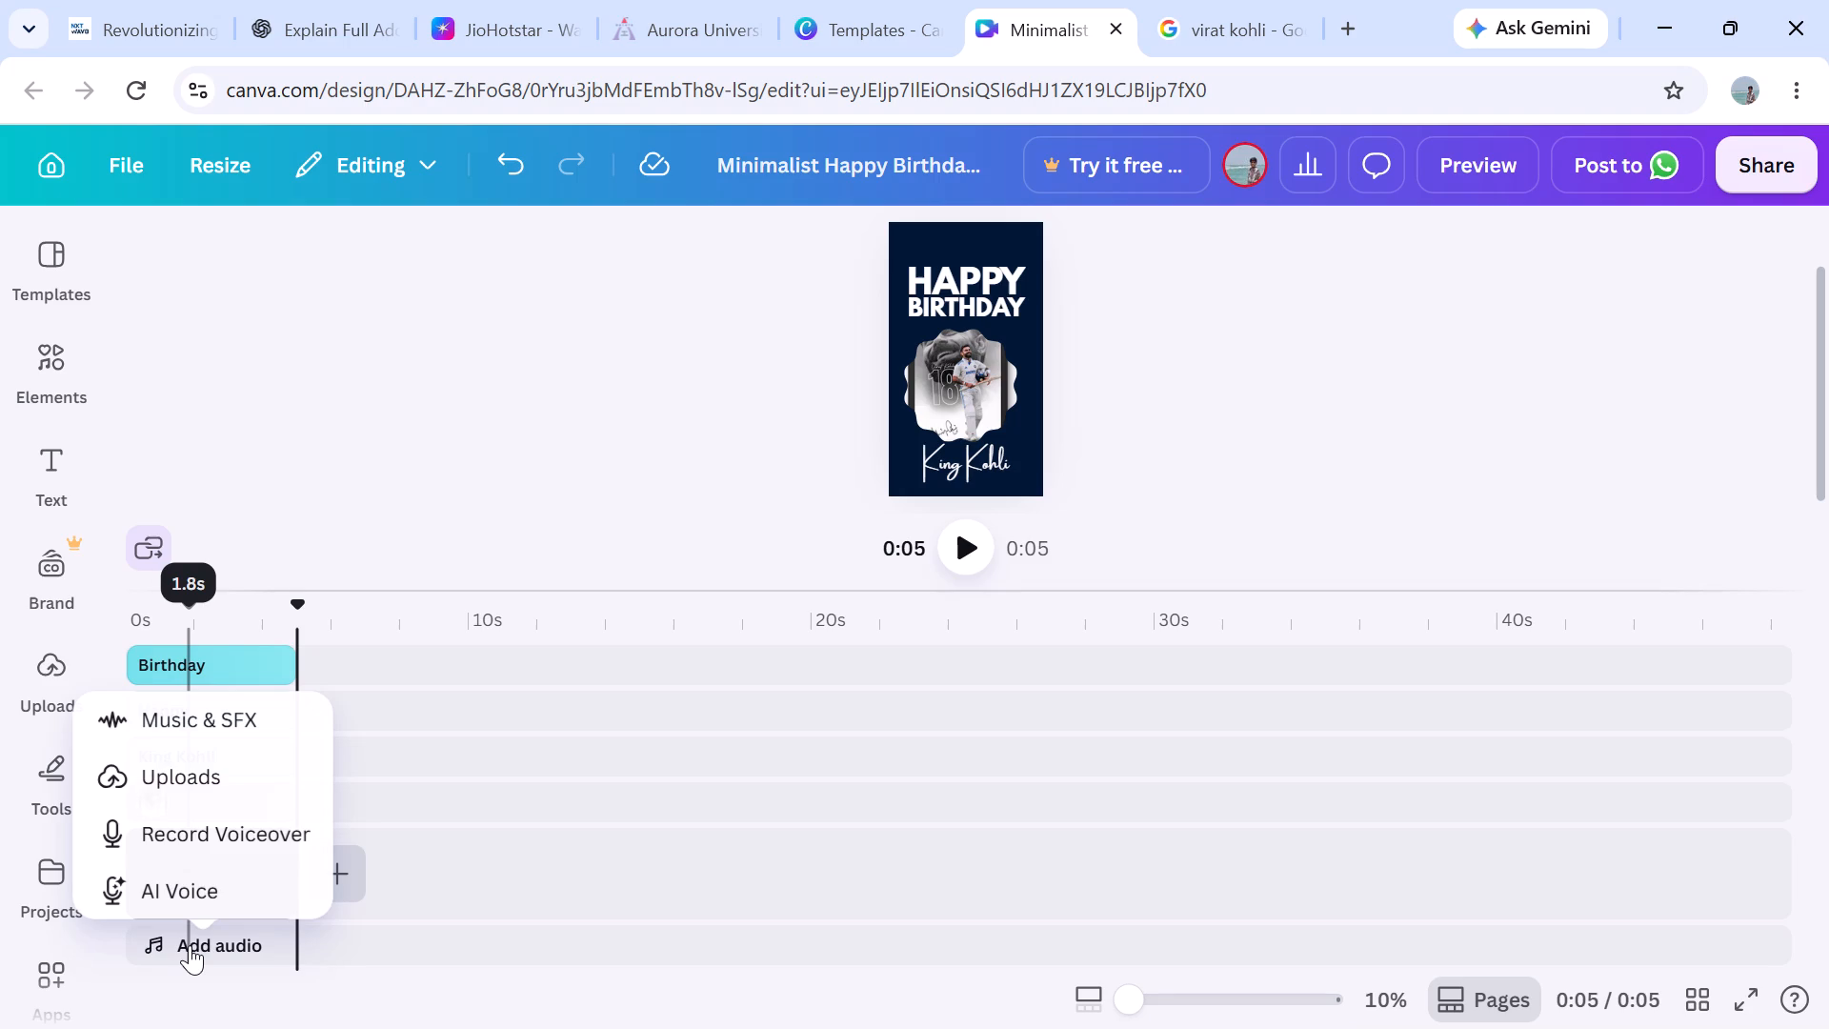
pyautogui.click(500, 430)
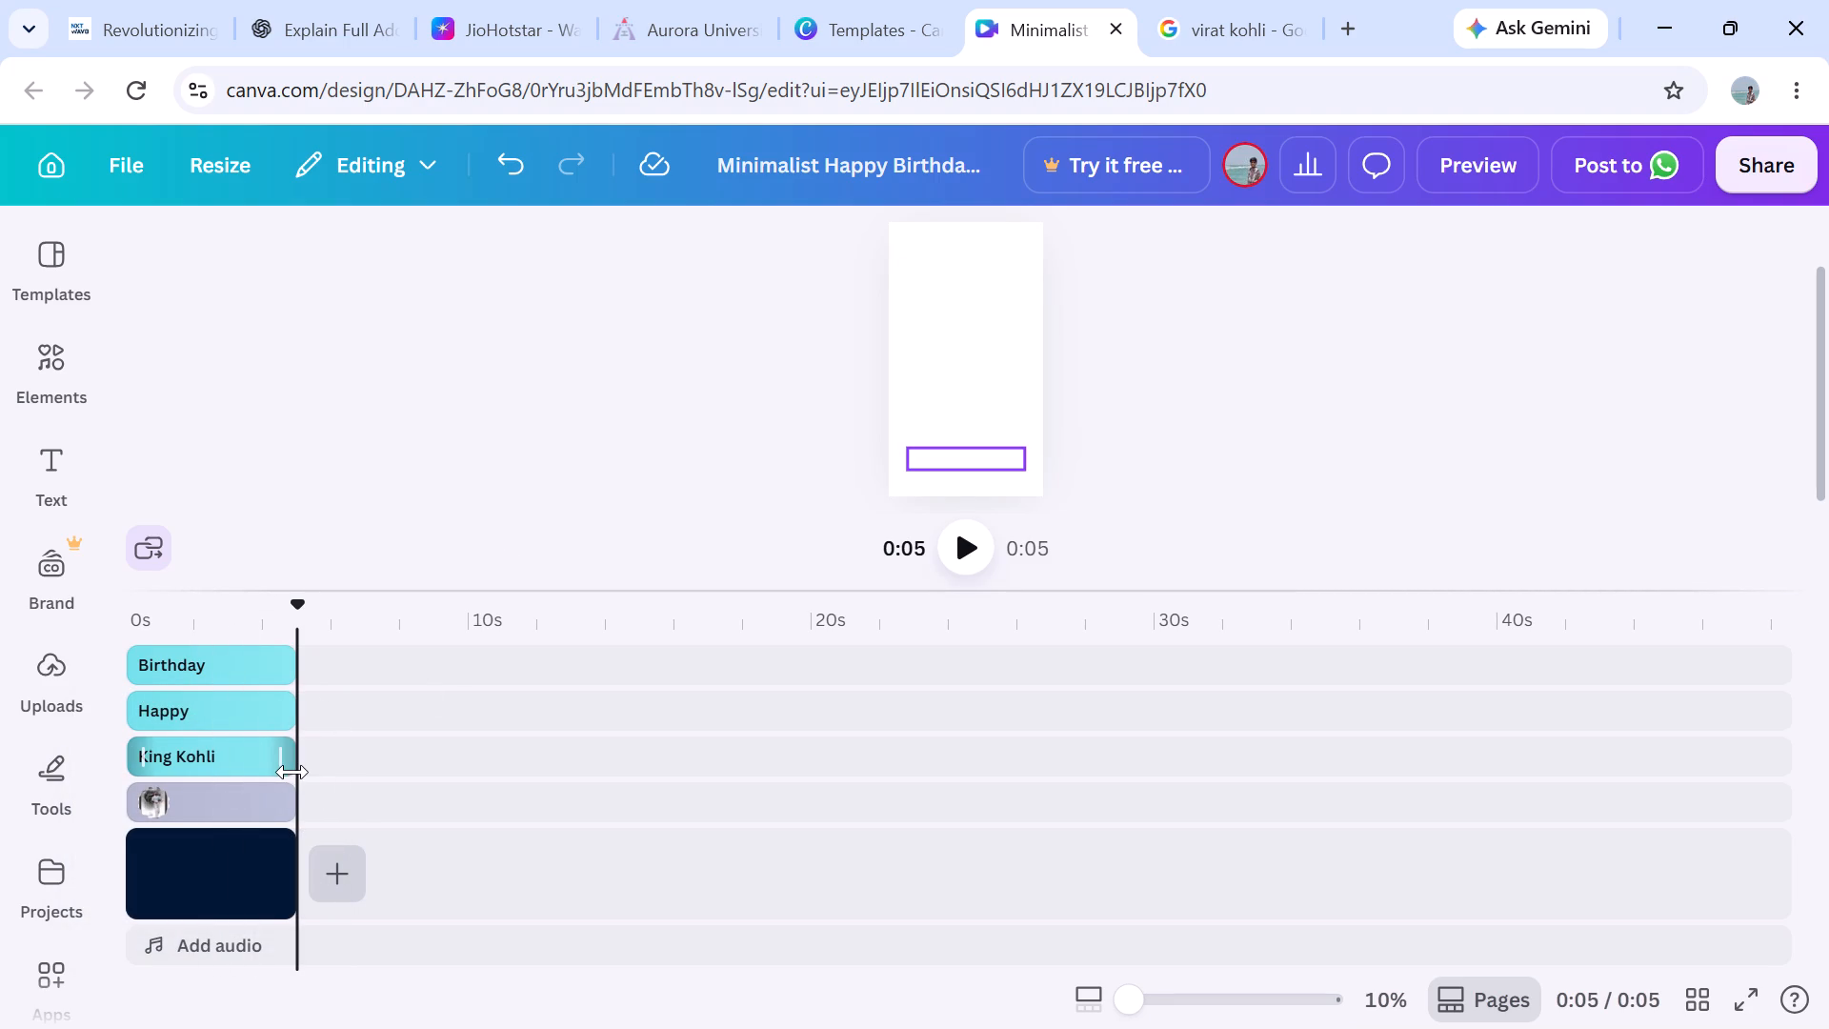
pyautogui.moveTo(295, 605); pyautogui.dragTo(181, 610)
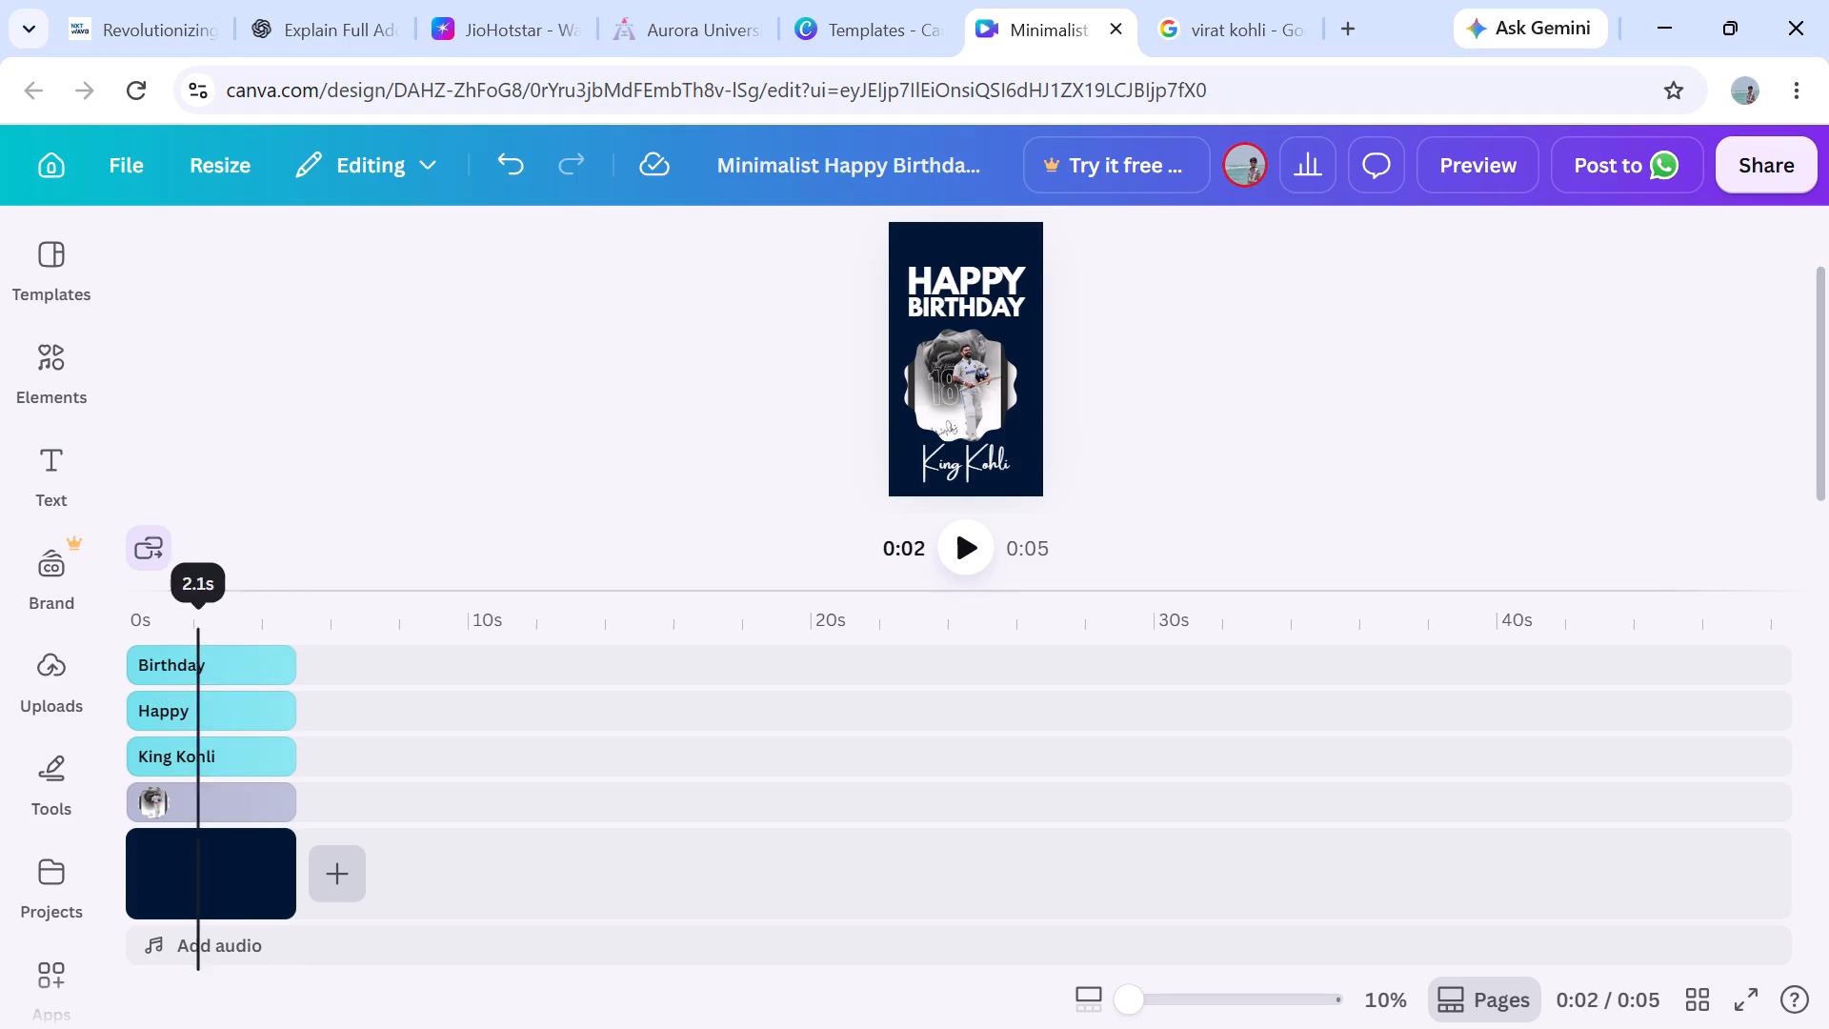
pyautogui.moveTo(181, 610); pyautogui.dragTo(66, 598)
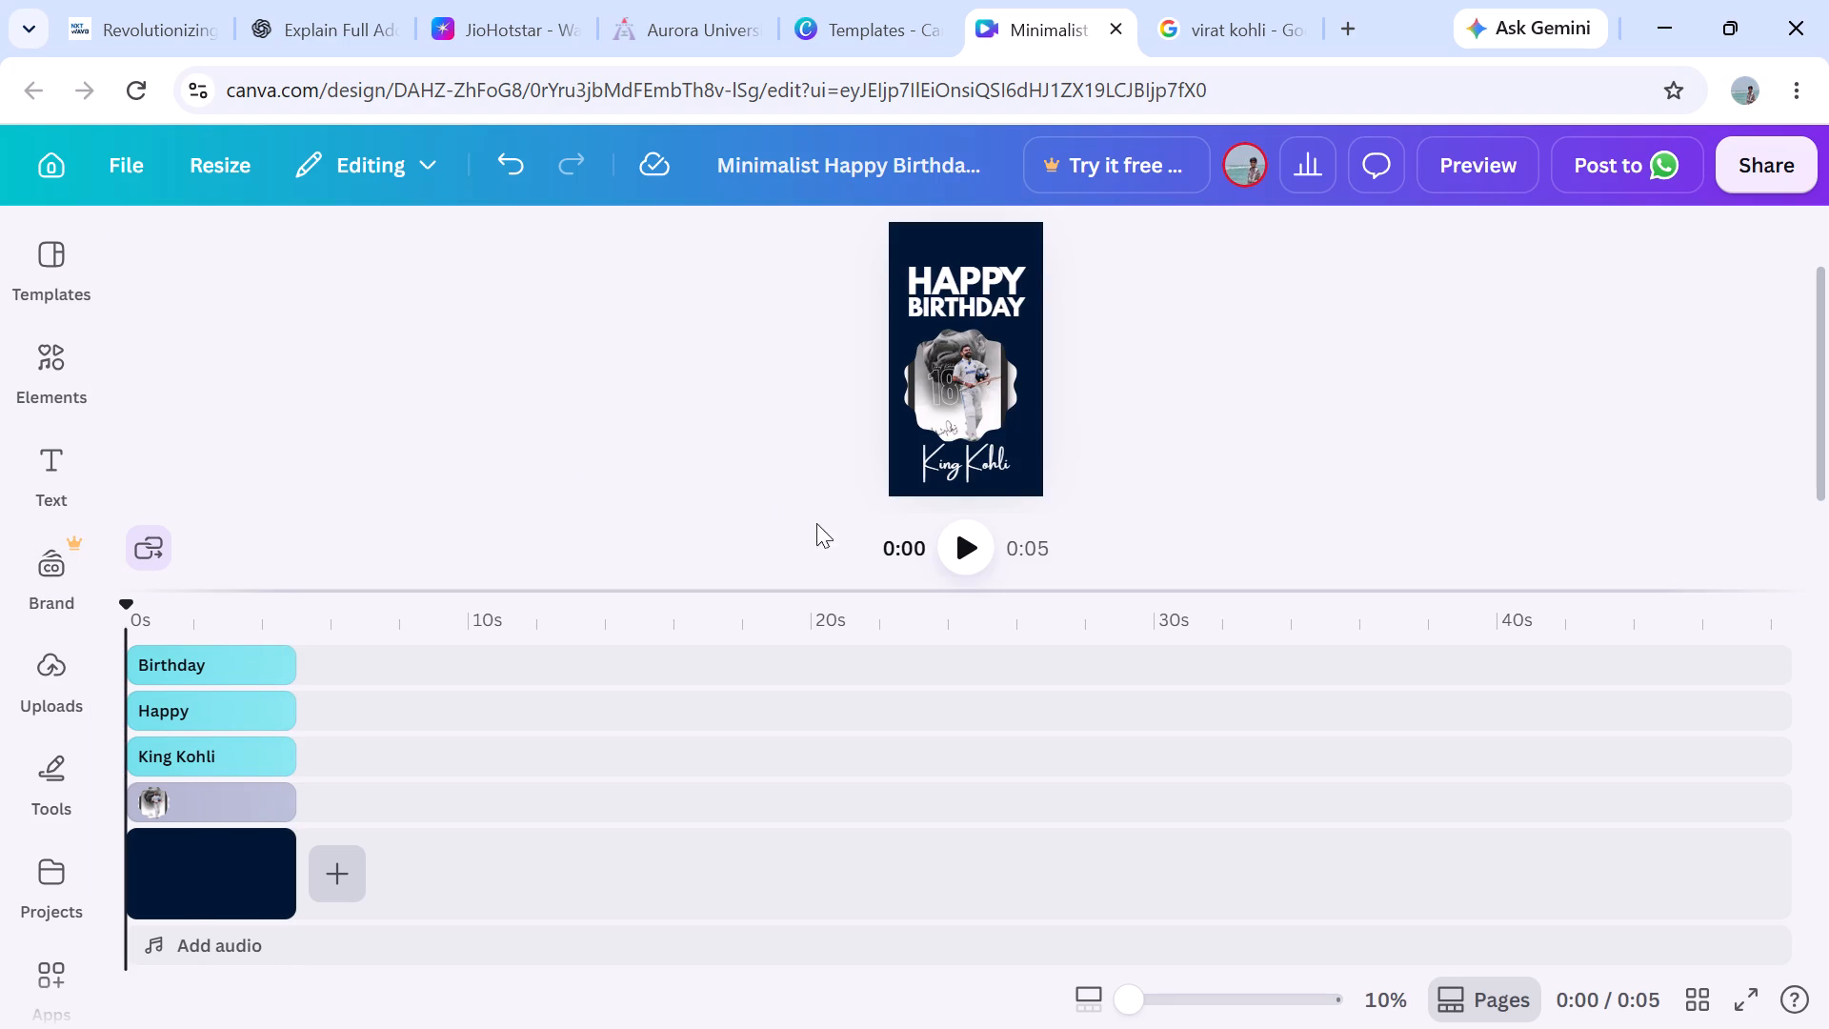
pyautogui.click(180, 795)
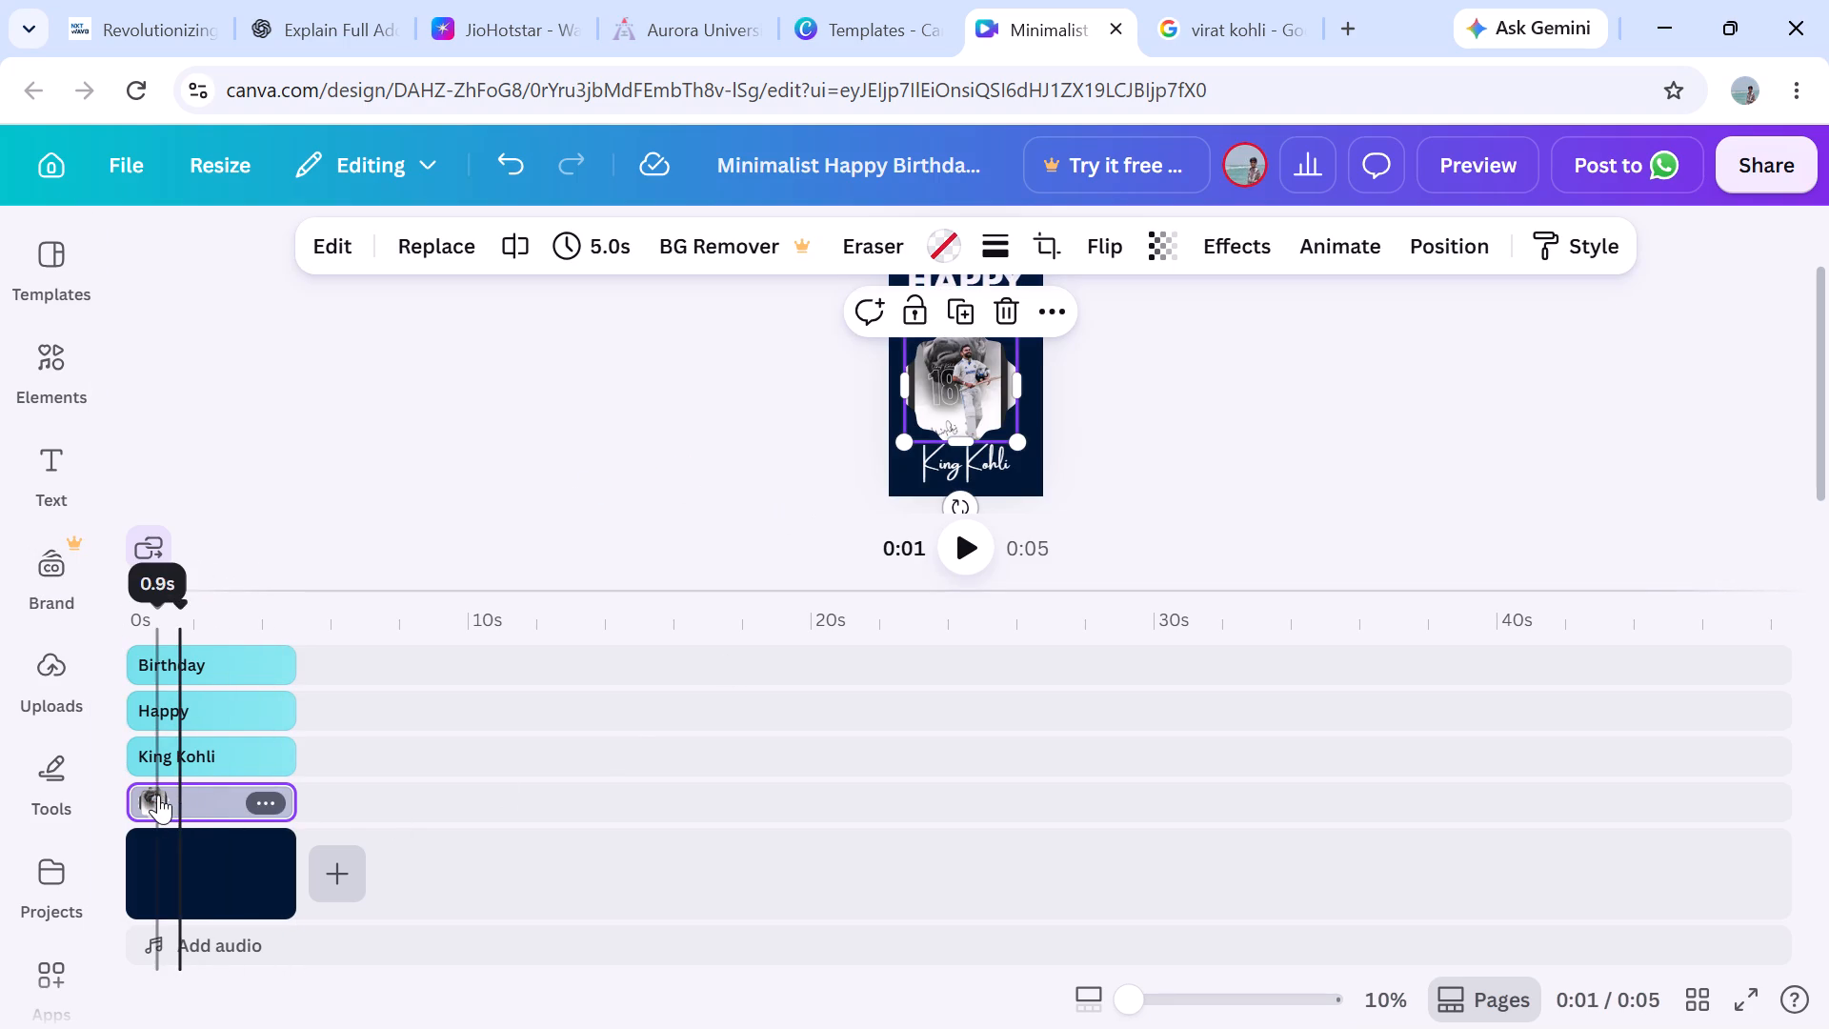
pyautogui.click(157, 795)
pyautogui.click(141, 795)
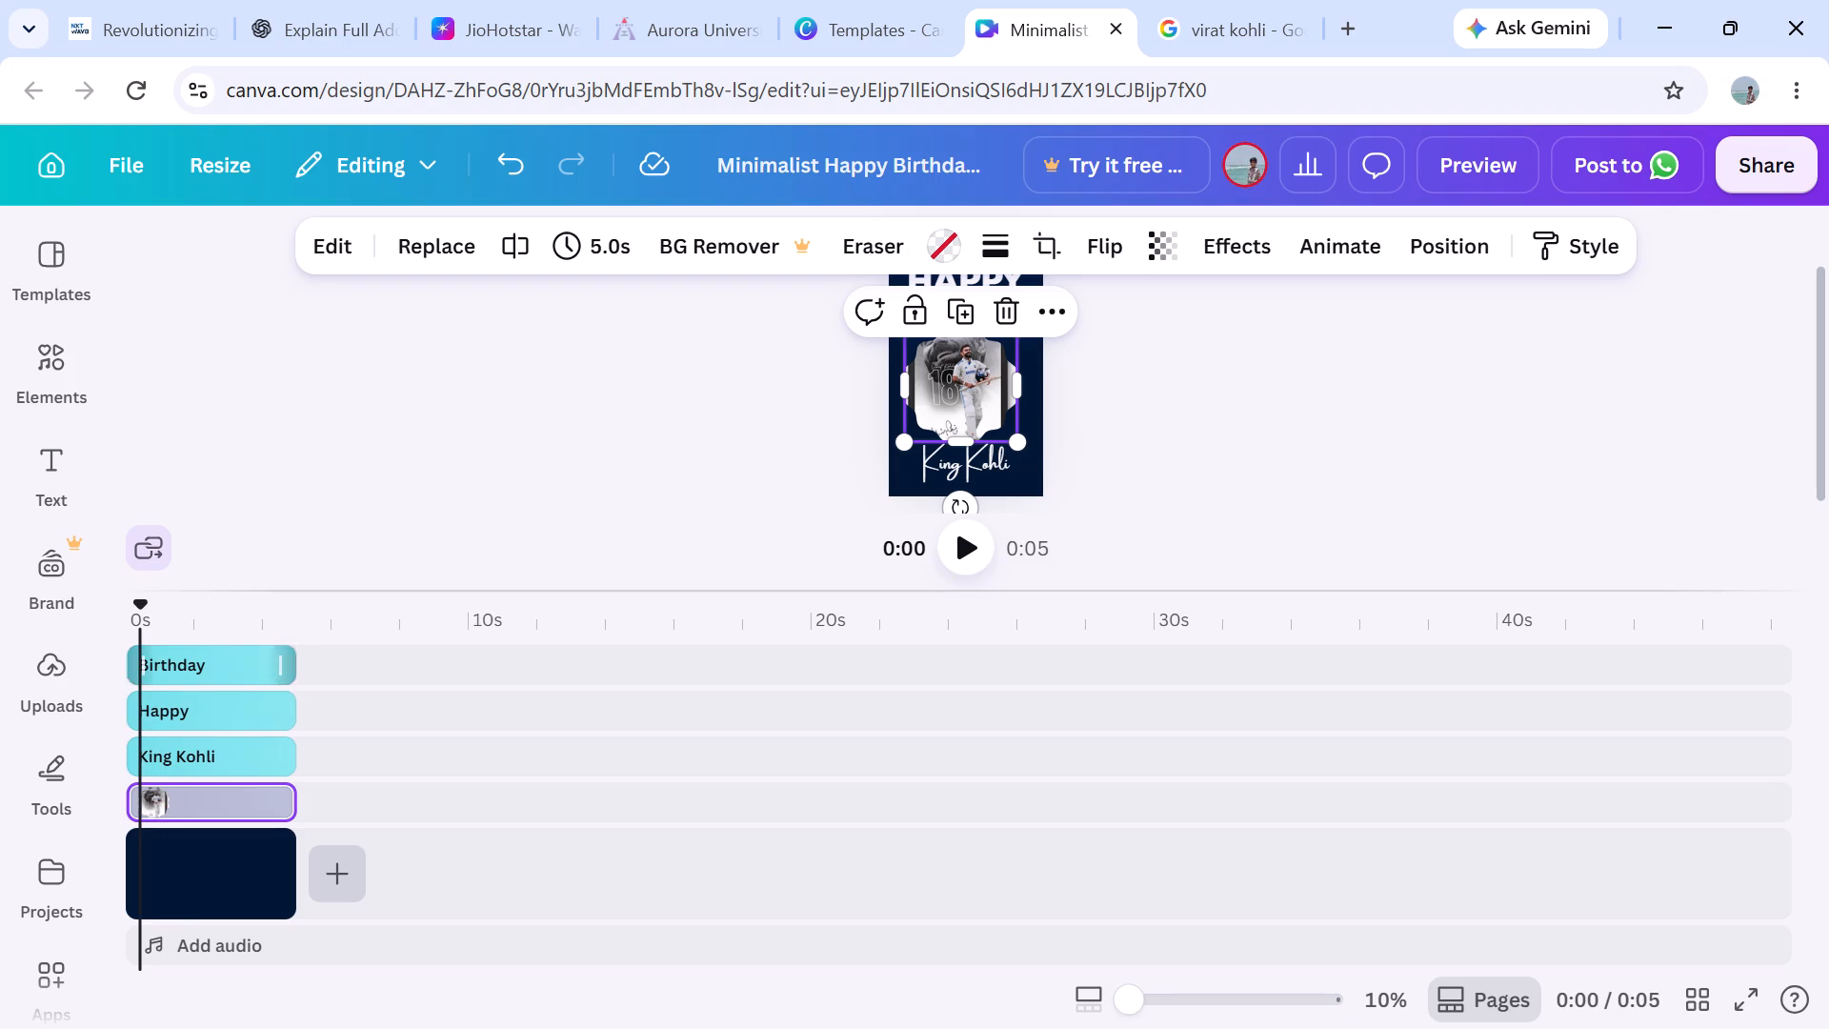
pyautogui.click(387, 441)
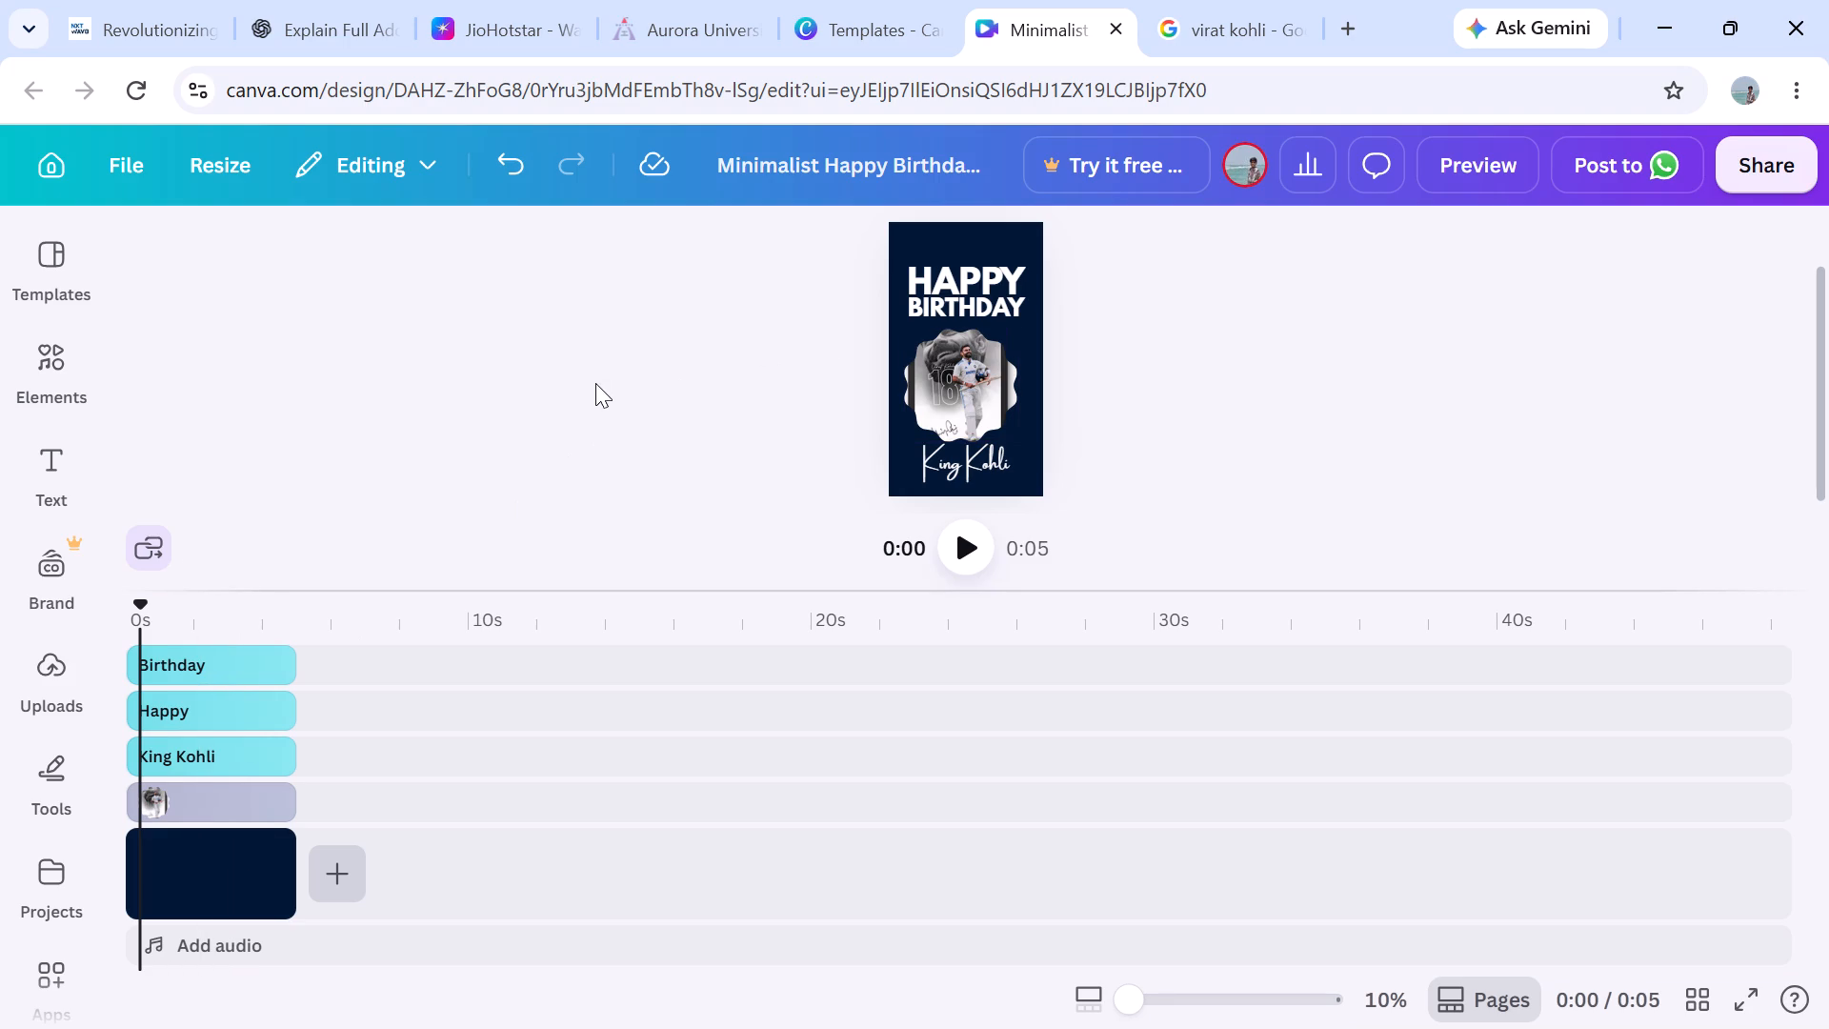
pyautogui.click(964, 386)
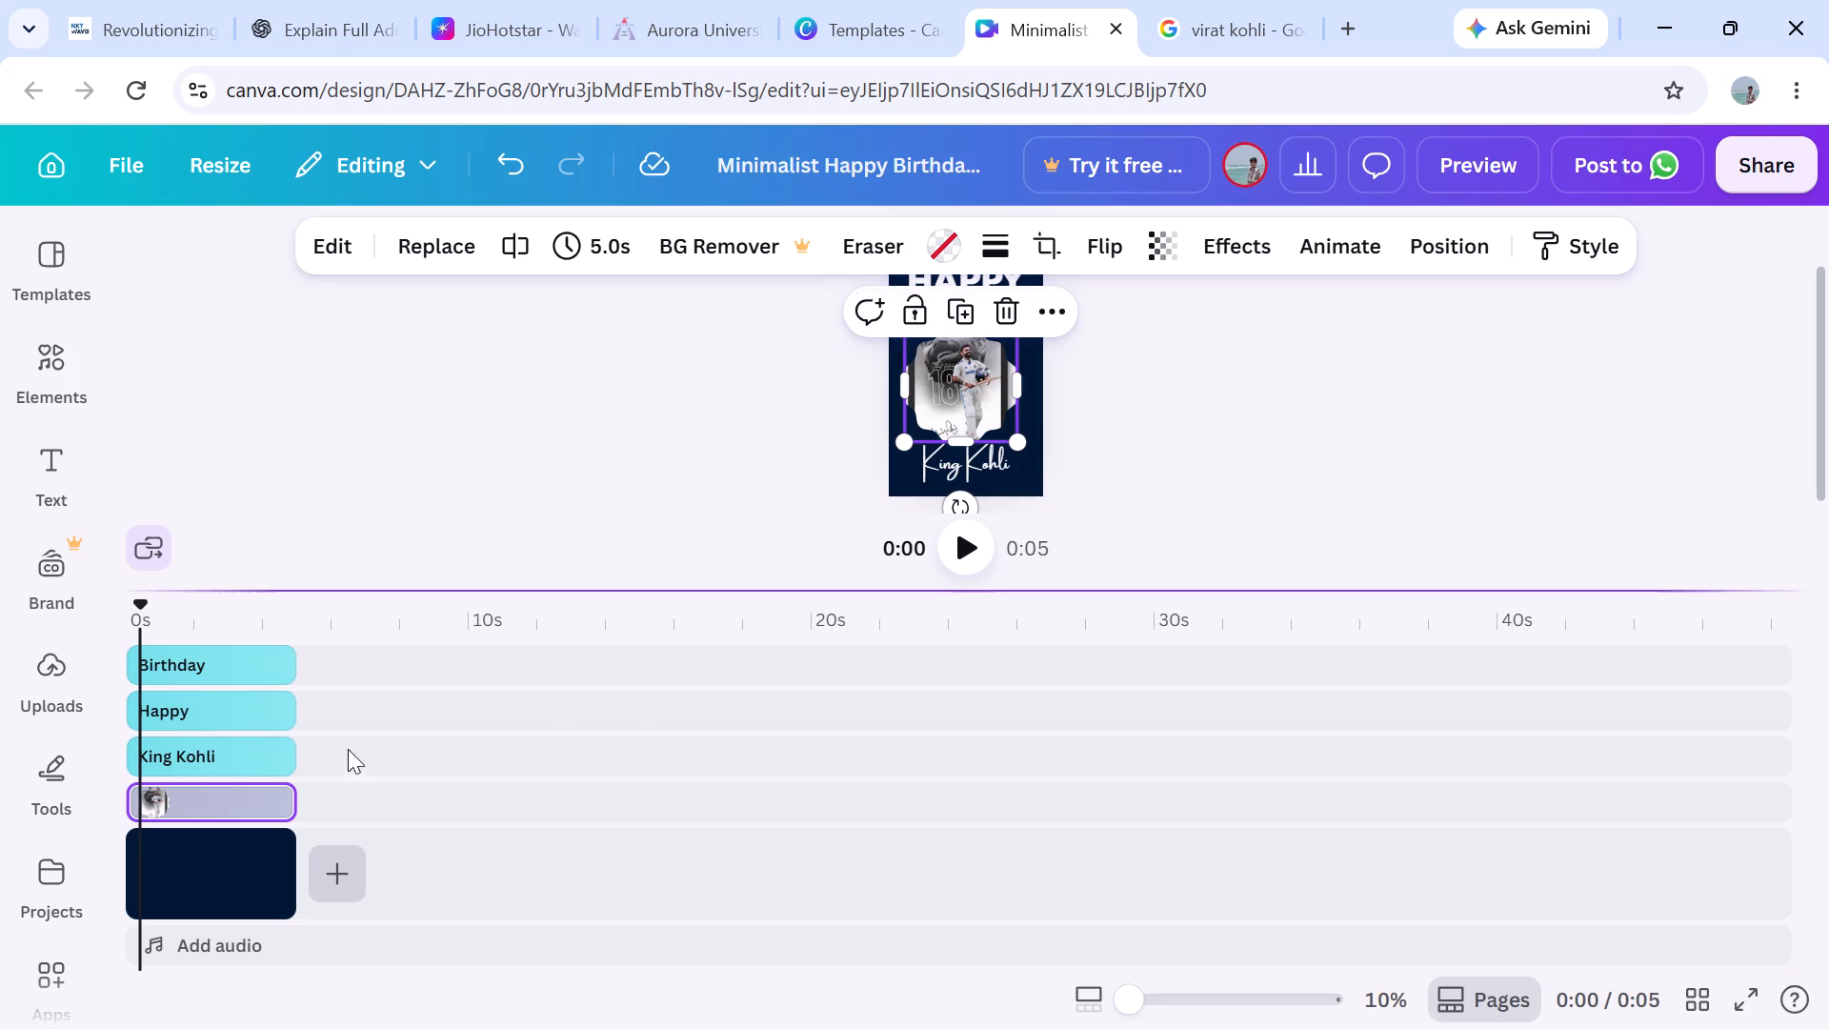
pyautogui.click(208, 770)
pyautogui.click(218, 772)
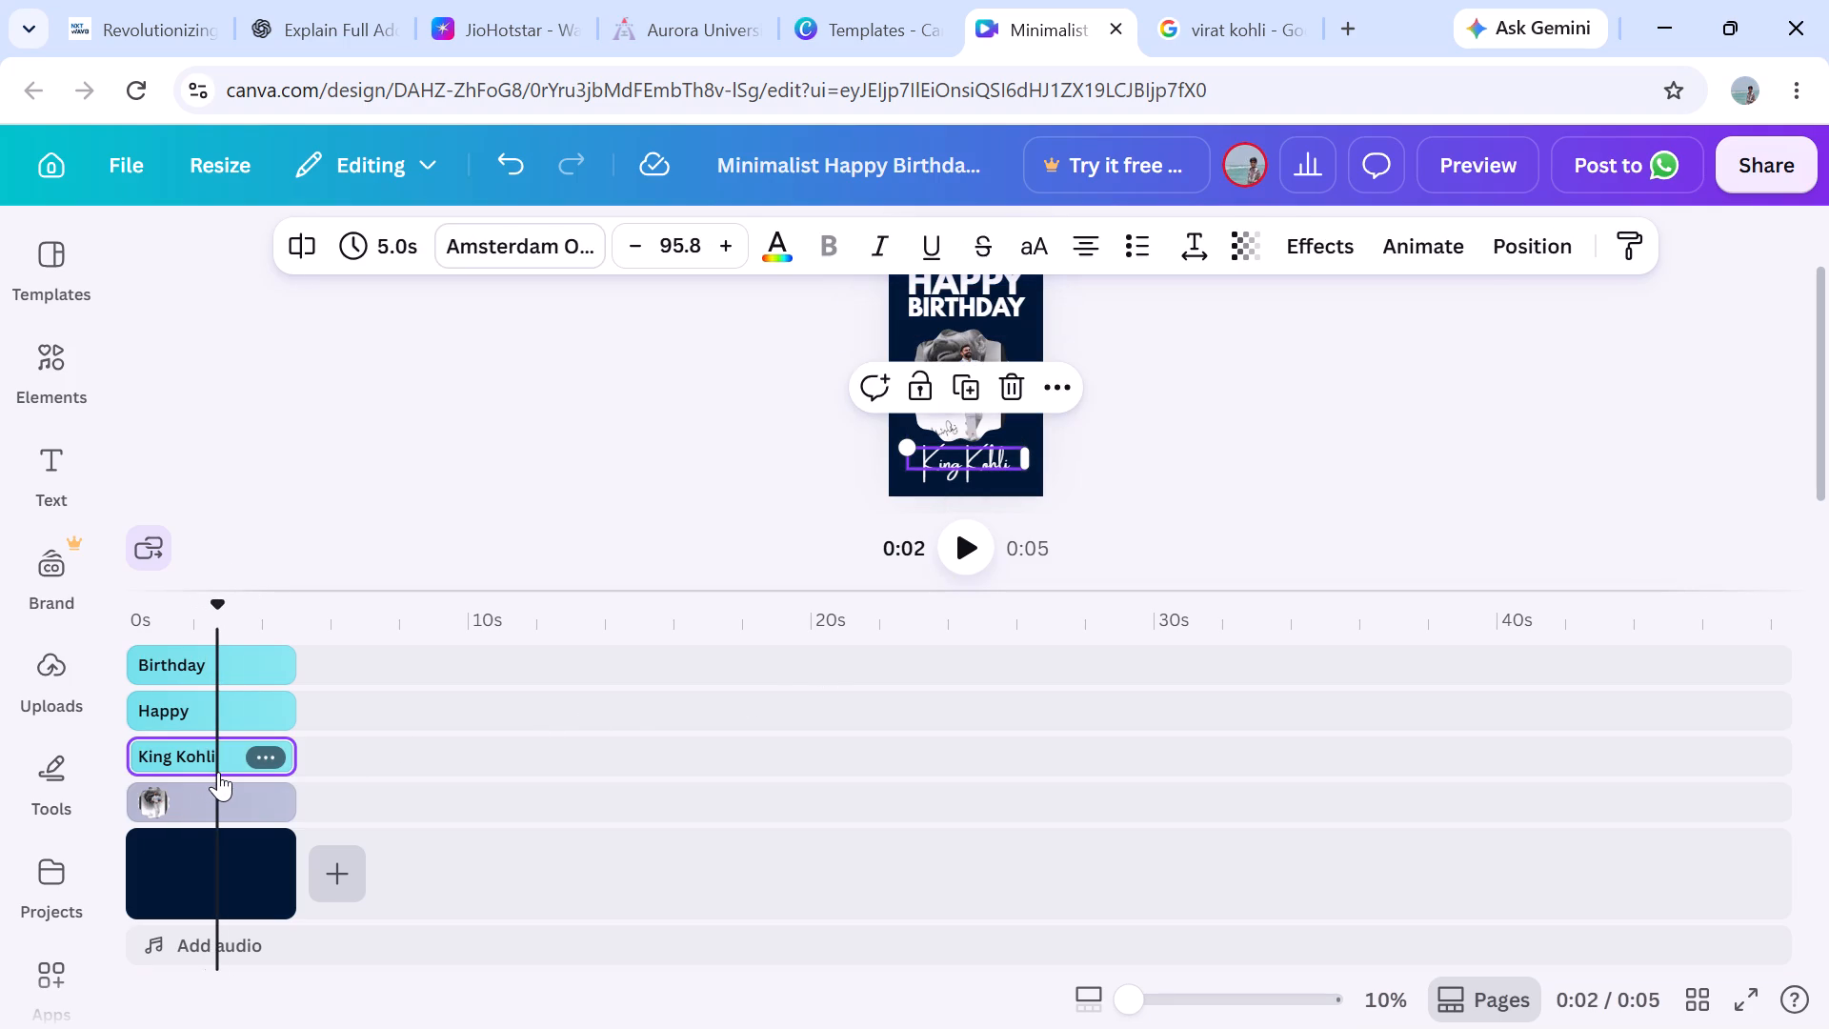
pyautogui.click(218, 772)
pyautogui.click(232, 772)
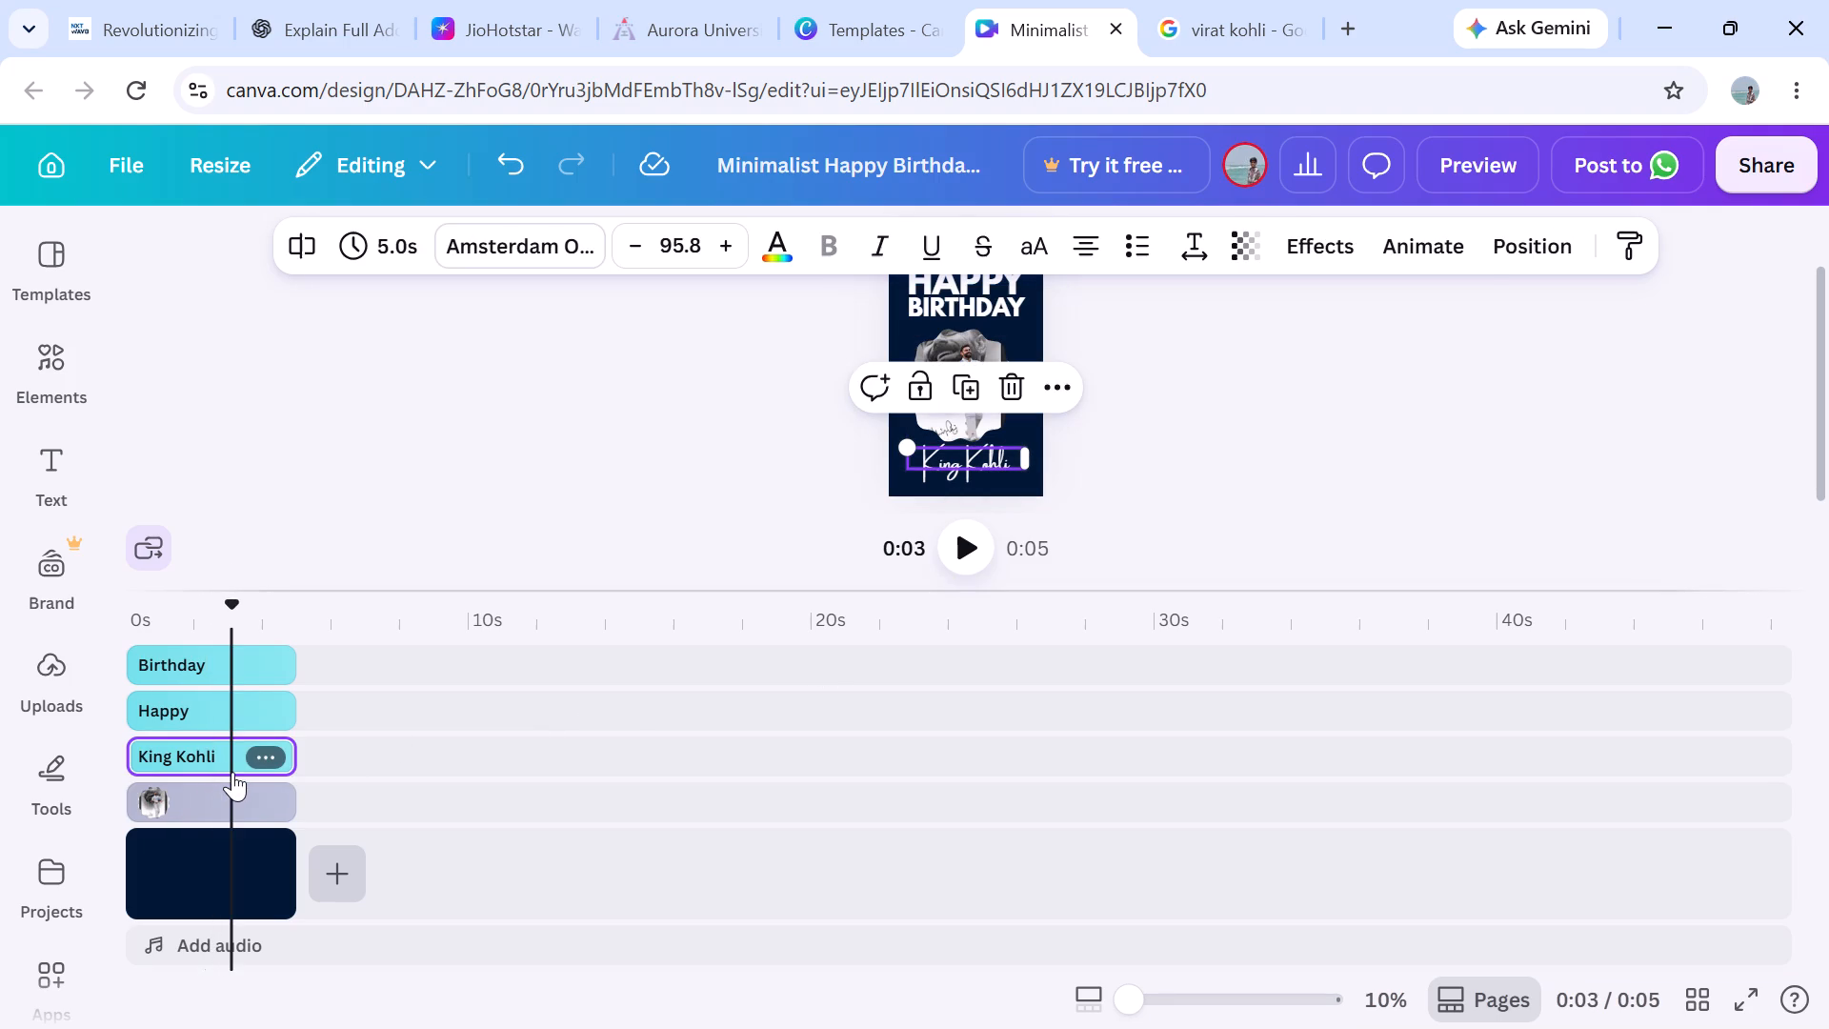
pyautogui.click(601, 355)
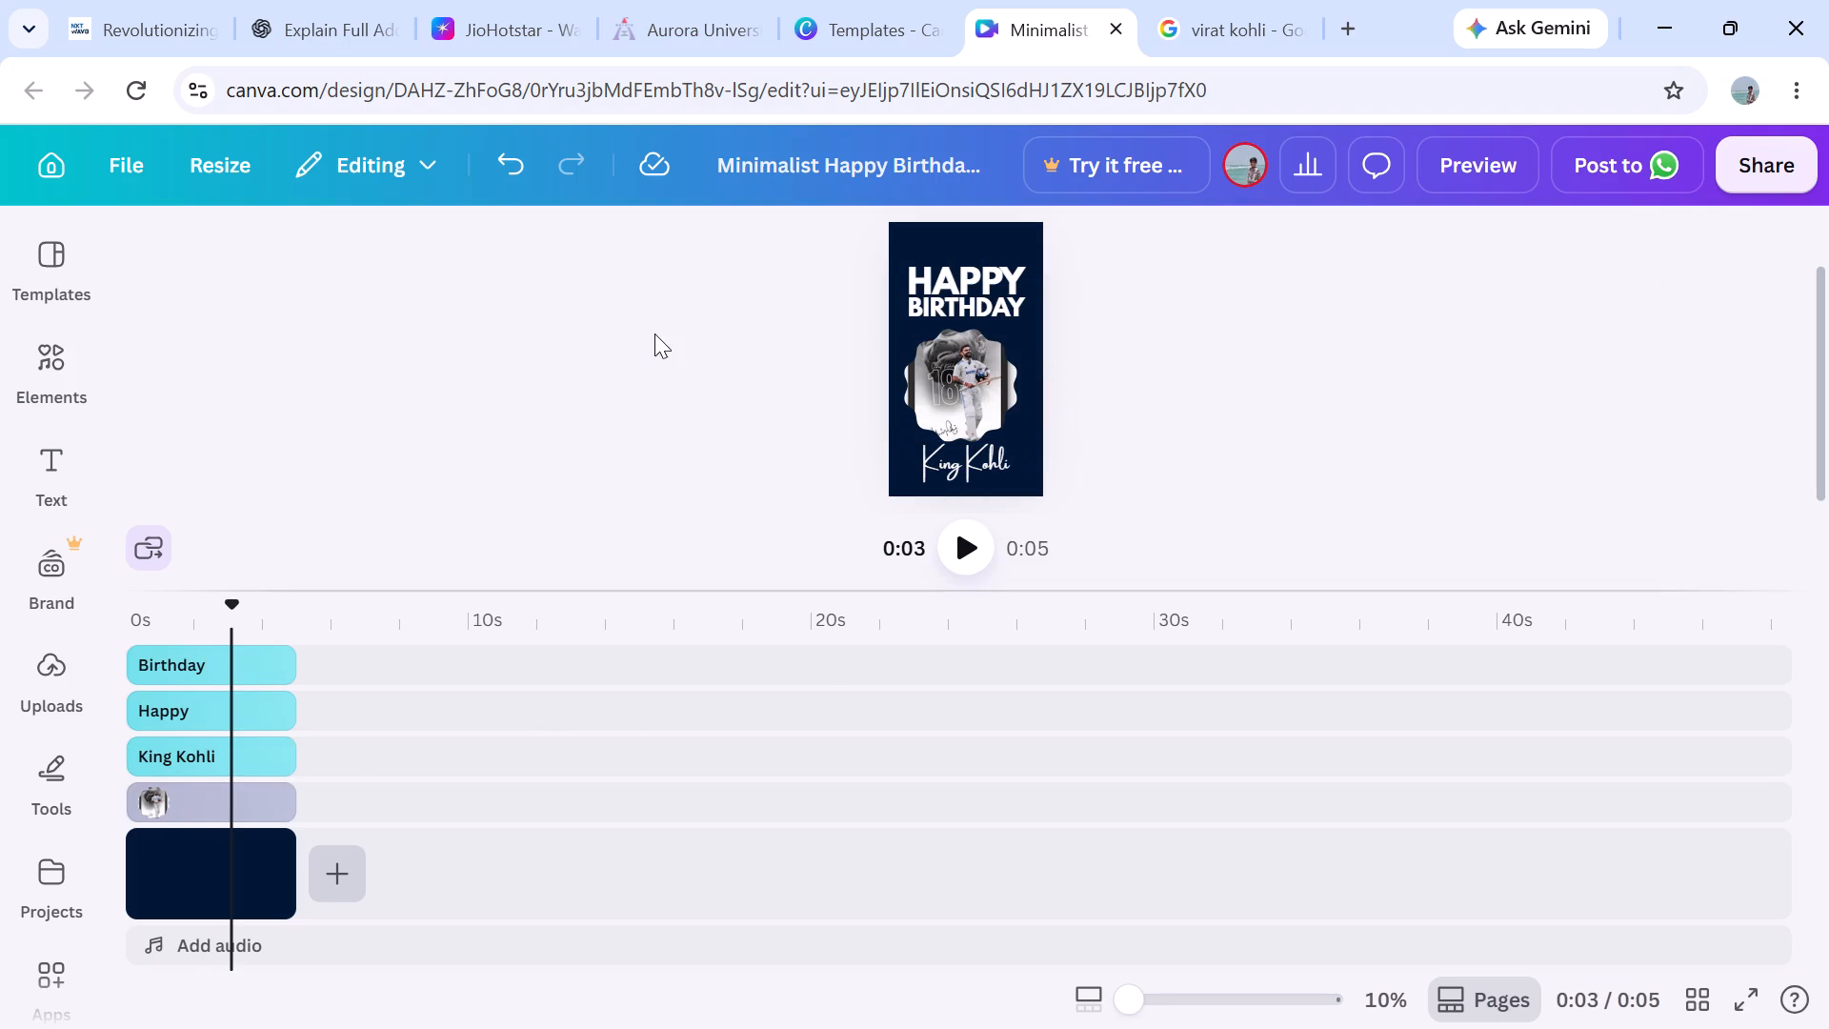
# Copy the Cricinfo "India news - Virat Kohli tells BCCI he..." picture from the Google image results.
pyautogui.click(1192, 0)
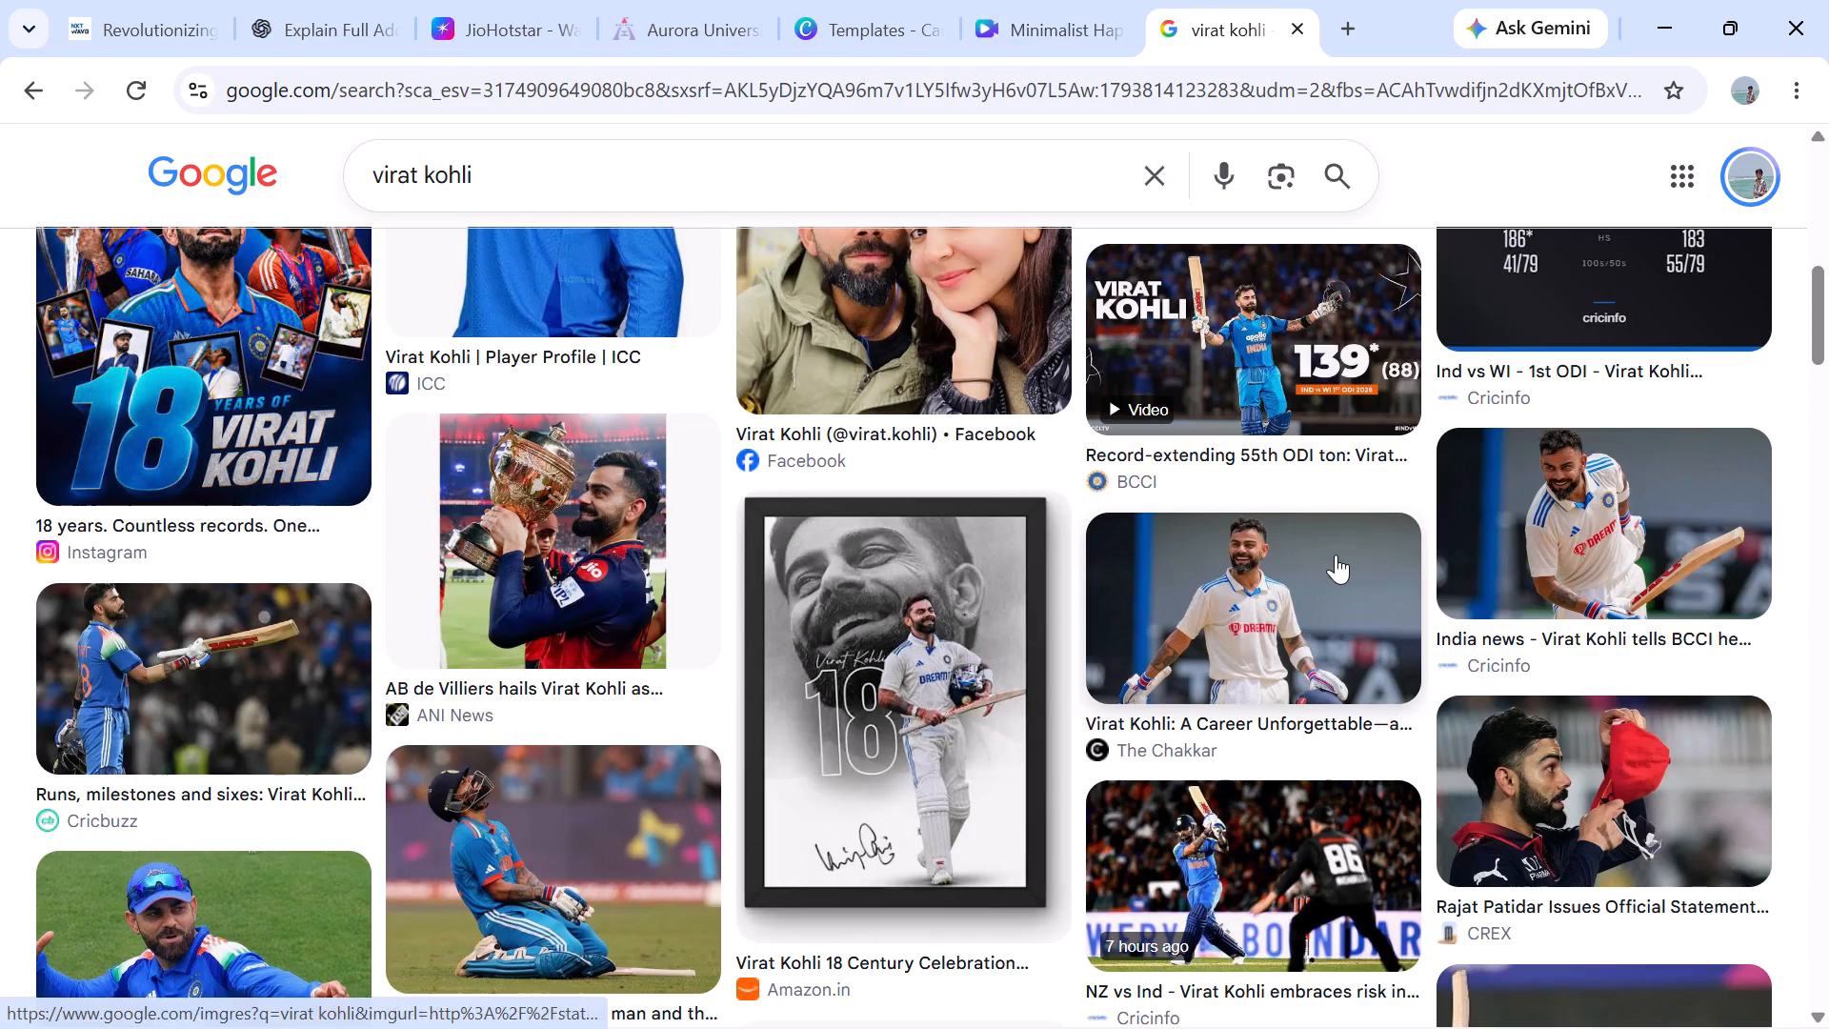
pyautogui.rightClick(1579, 555)
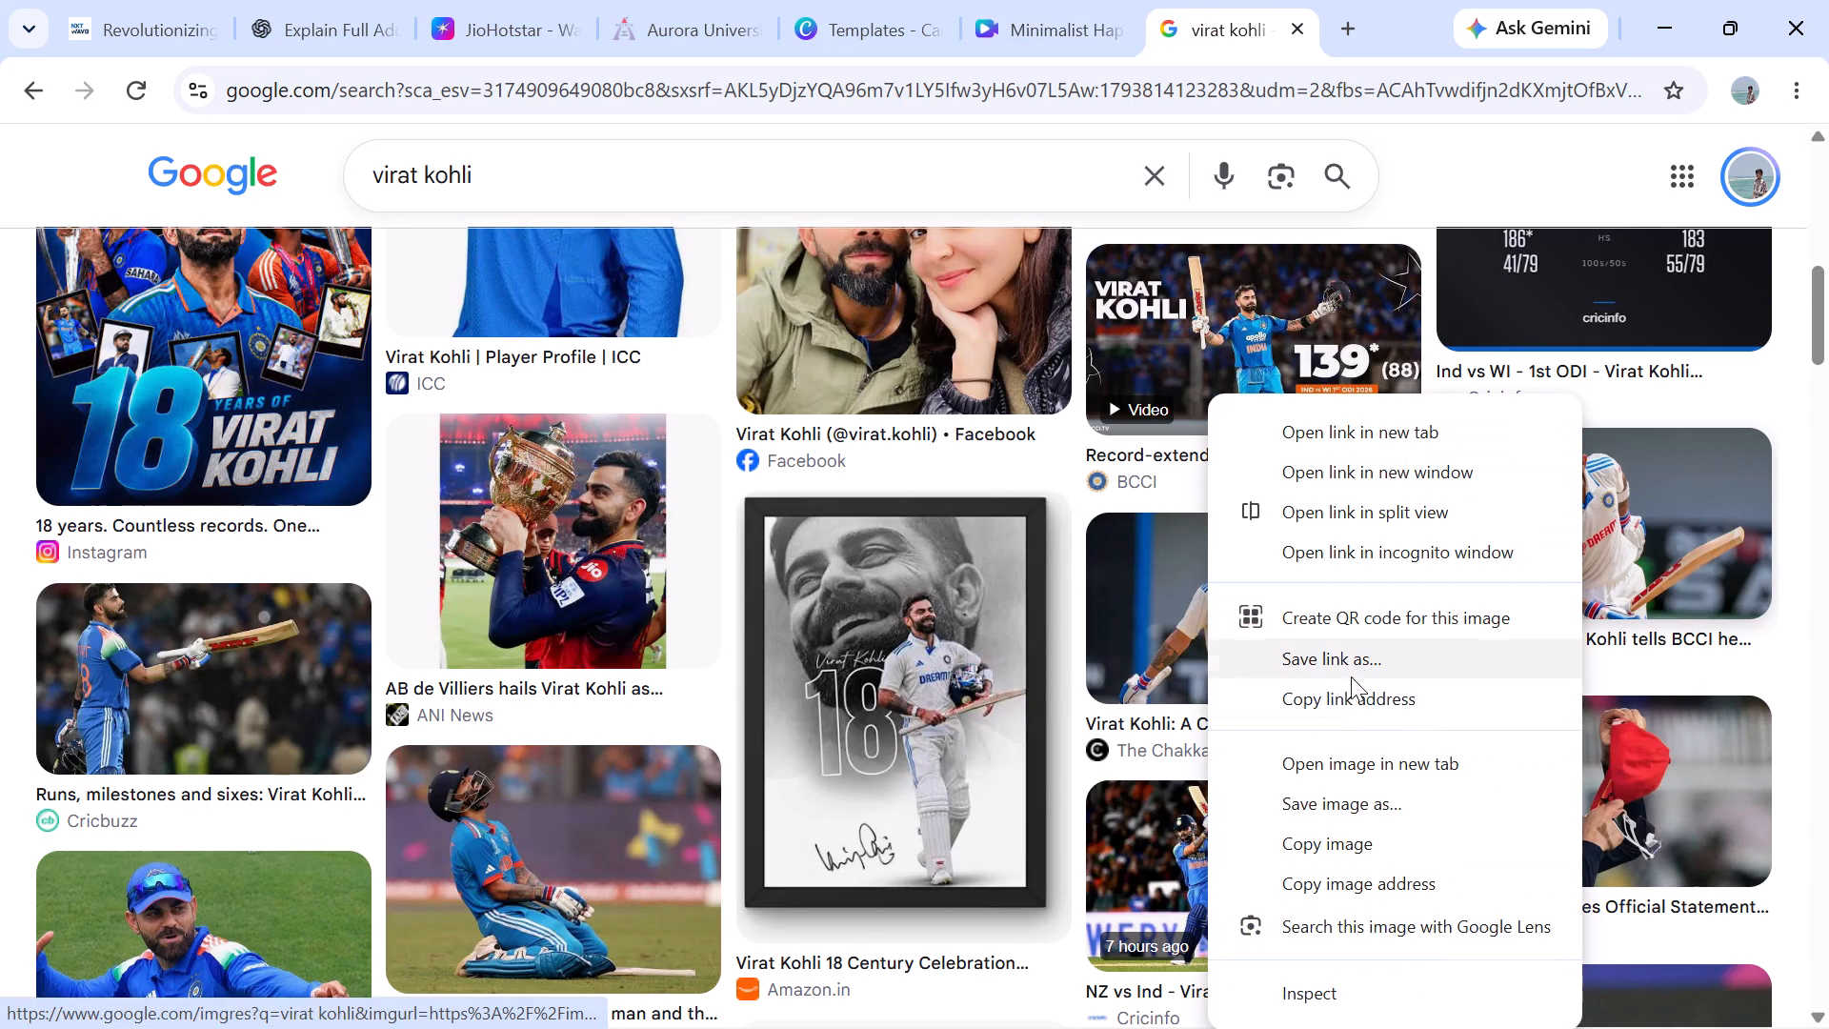
pyautogui.click(1358, 839)
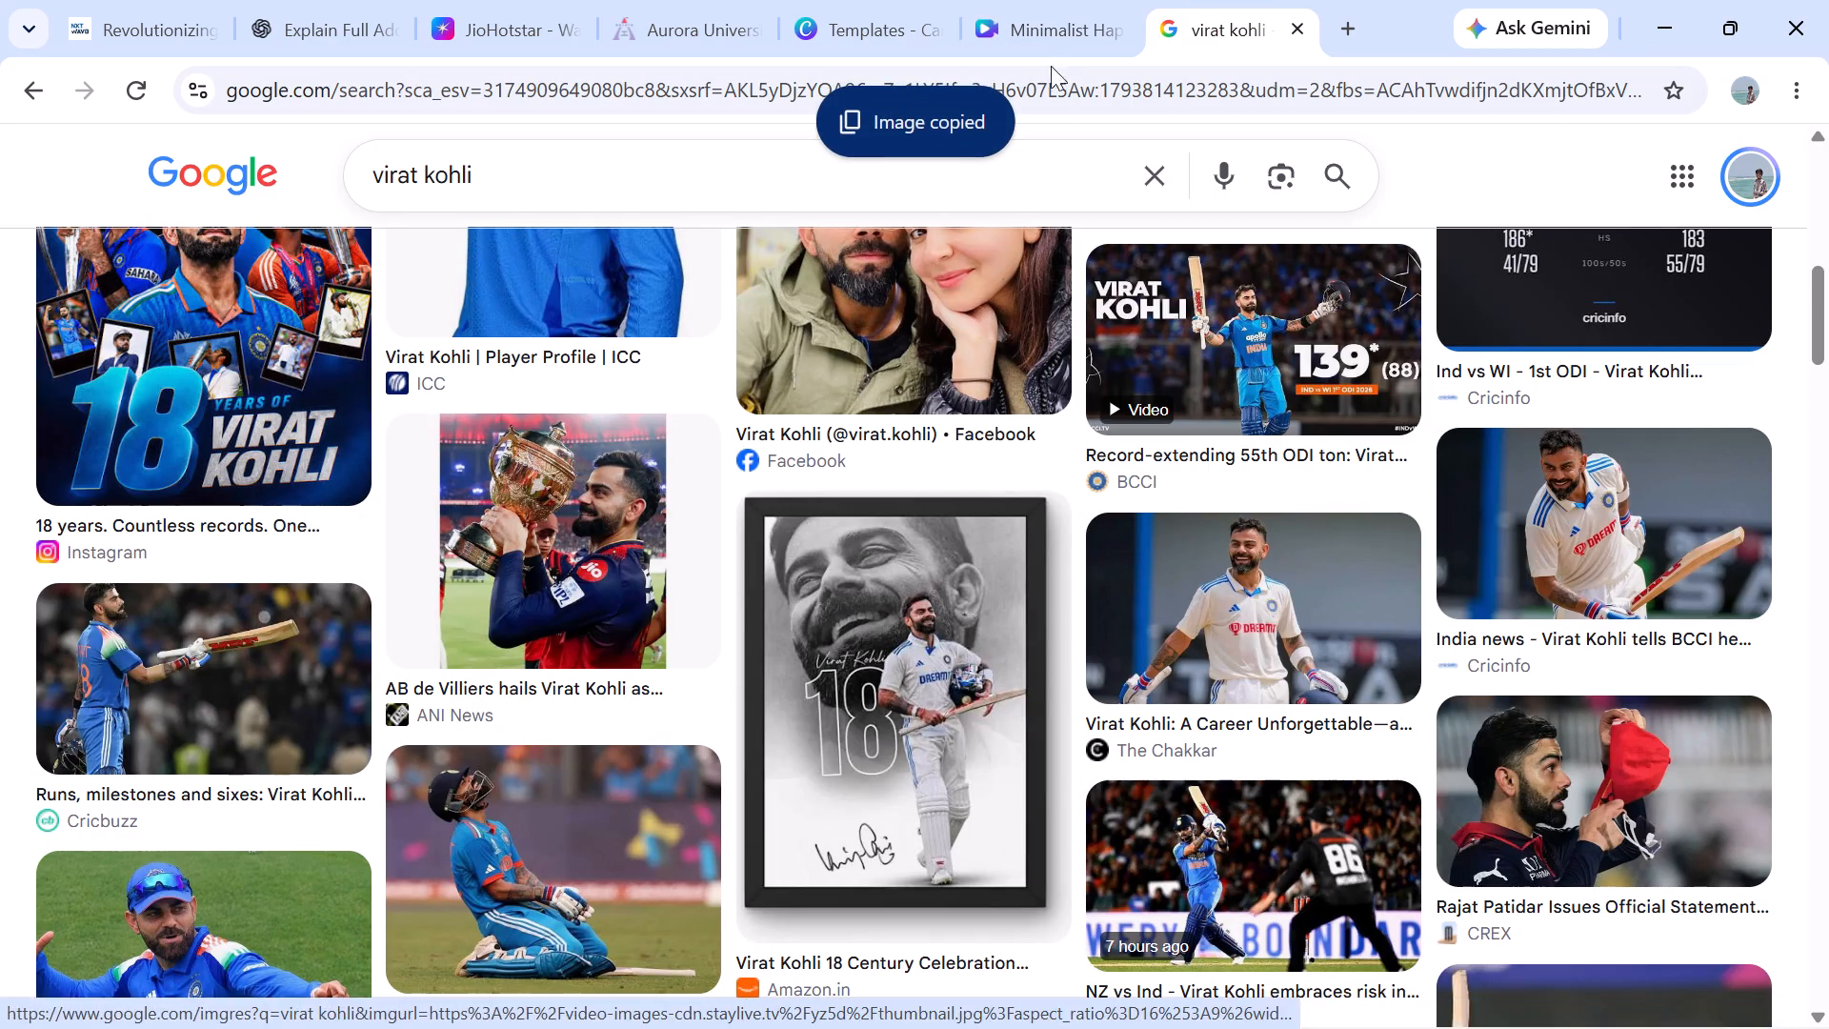
# In the Canva birthday design, remove the current picture from the wavy-edged frame and paste the copied Virat Kohli picture.
pyautogui.click(1014, 0)
pyautogui.click(952, 404)
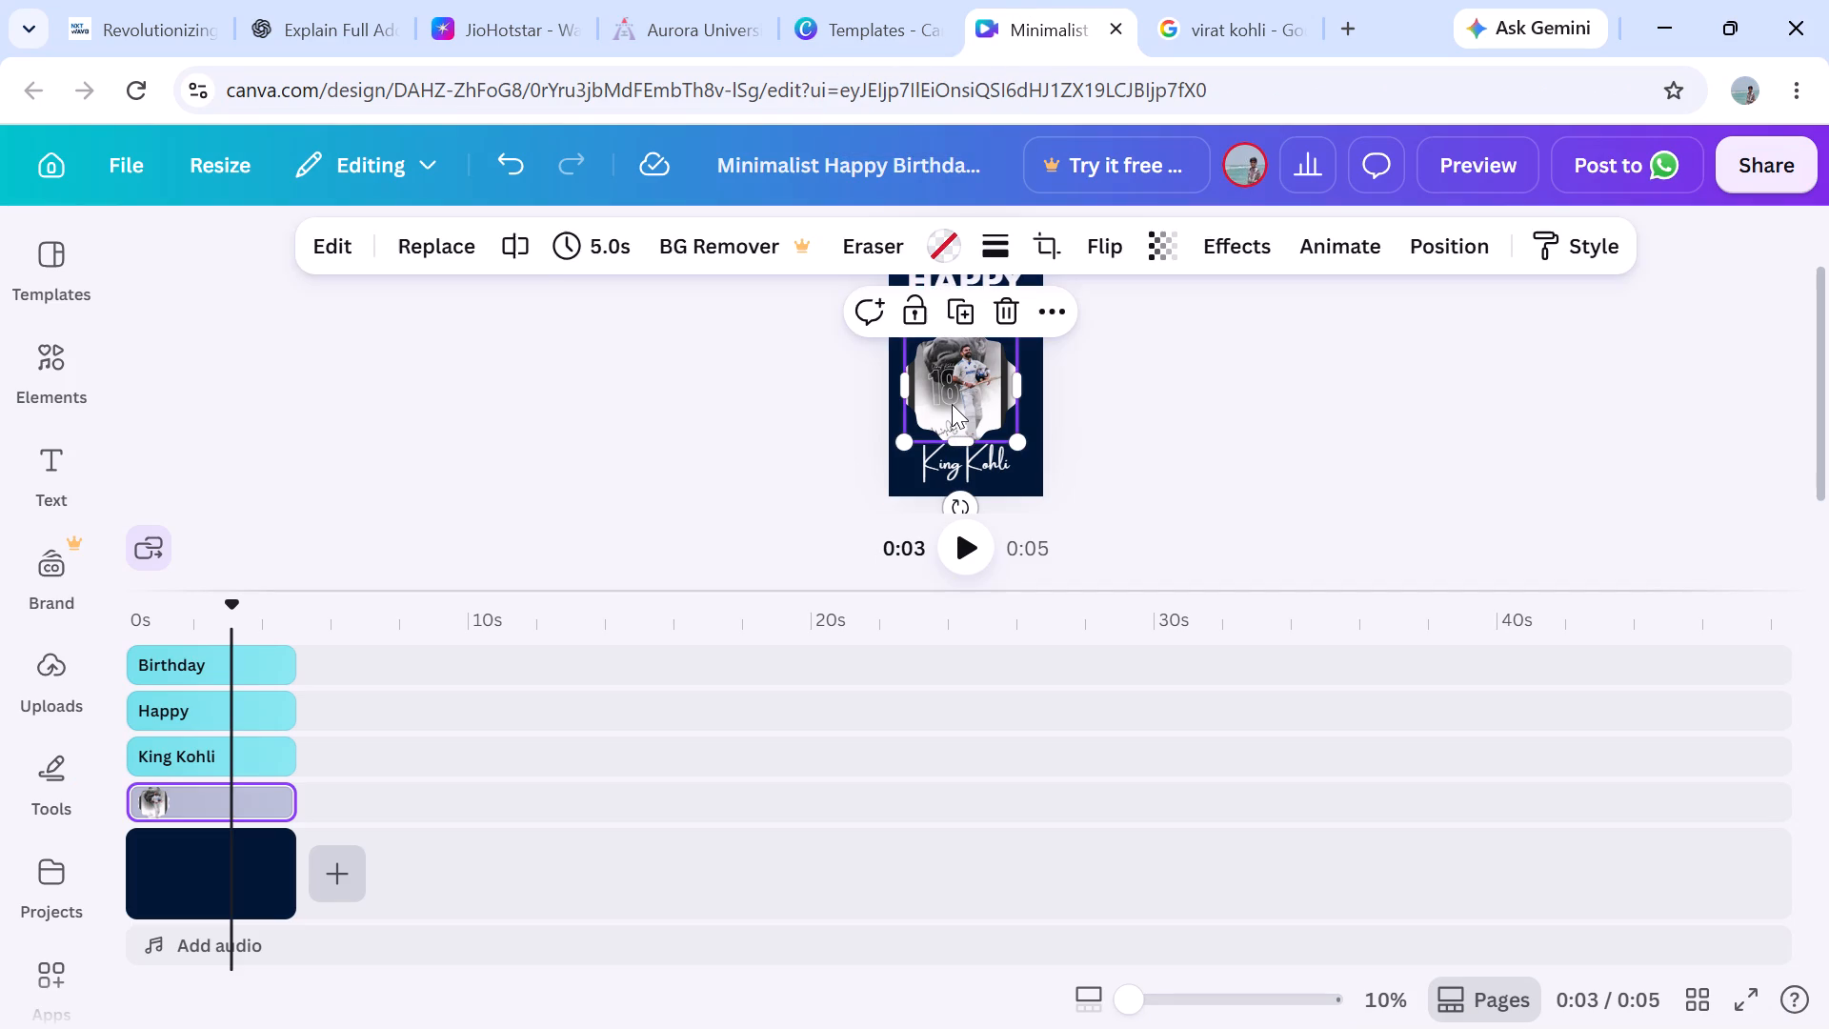
pyautogui.press('BackSpace')
pyautogui.hotkey('ctrl', 'v')
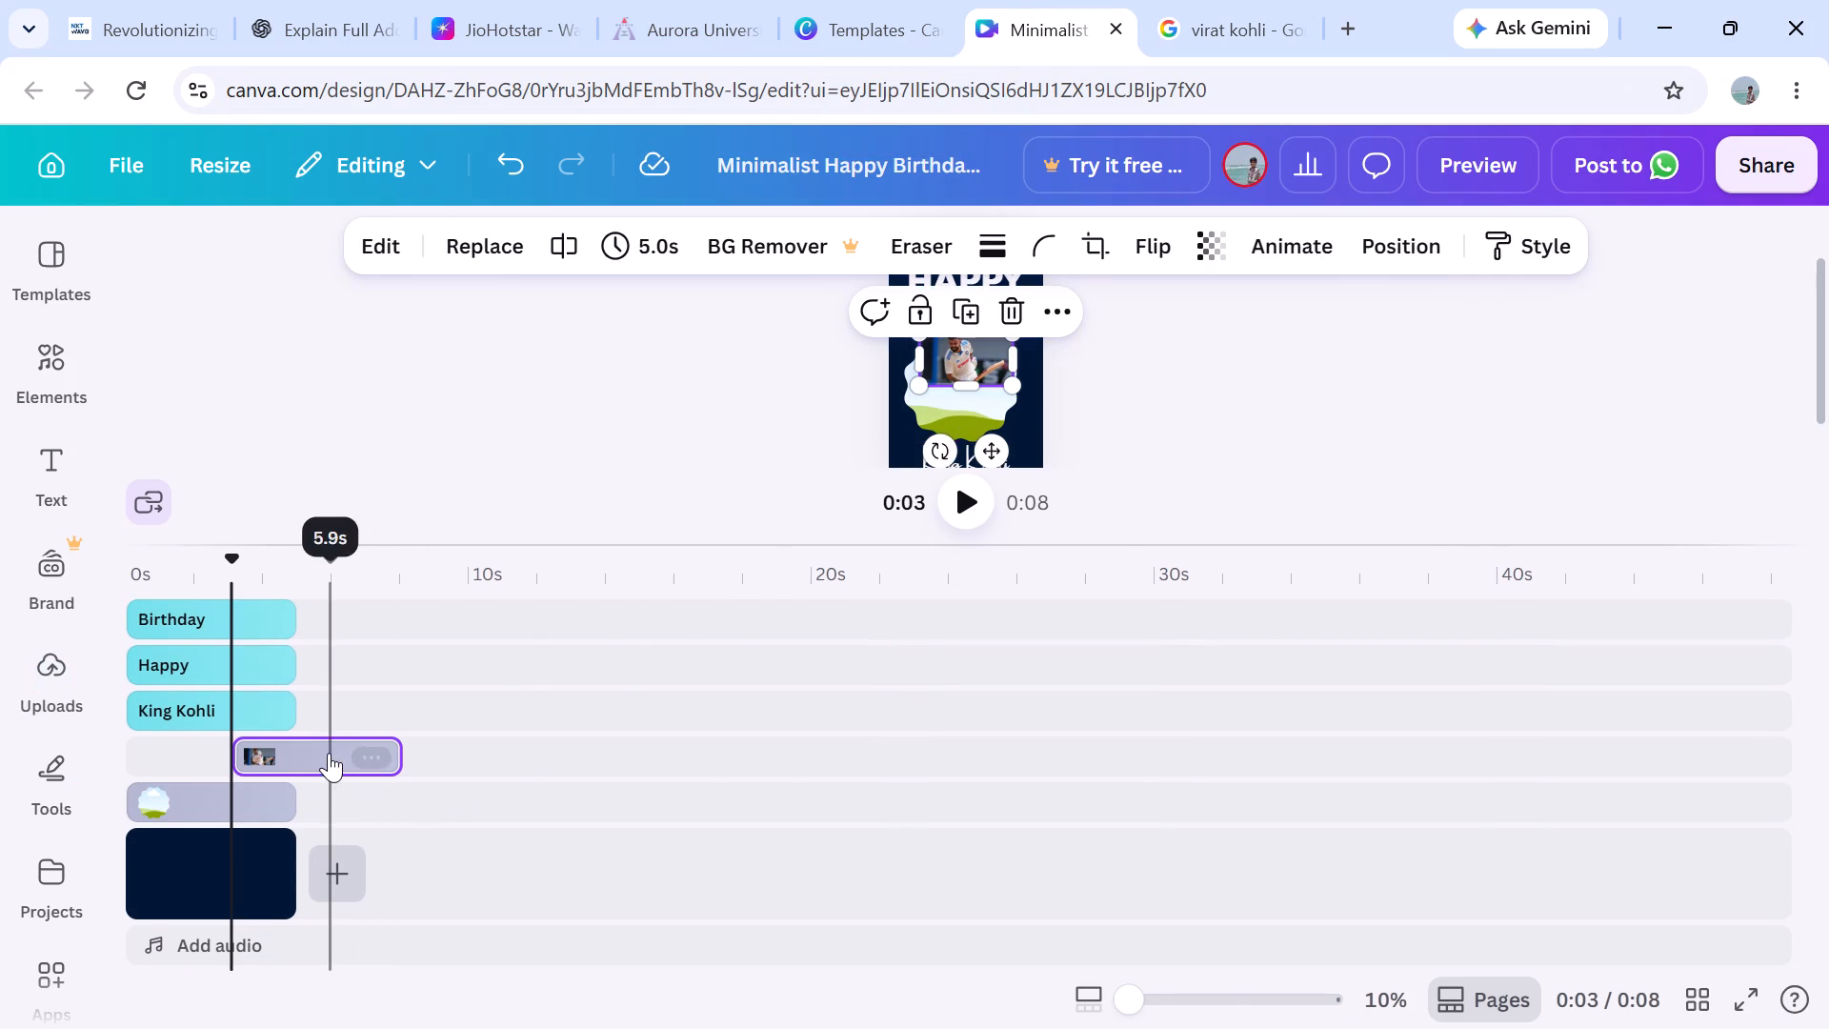
# Move the pasted picture's clip on the timeline so it starts right after the empty frame's clip, at about 5 s.
pyautogui.moveTo(329, 753); pyautogui.dragTo(399, 746)
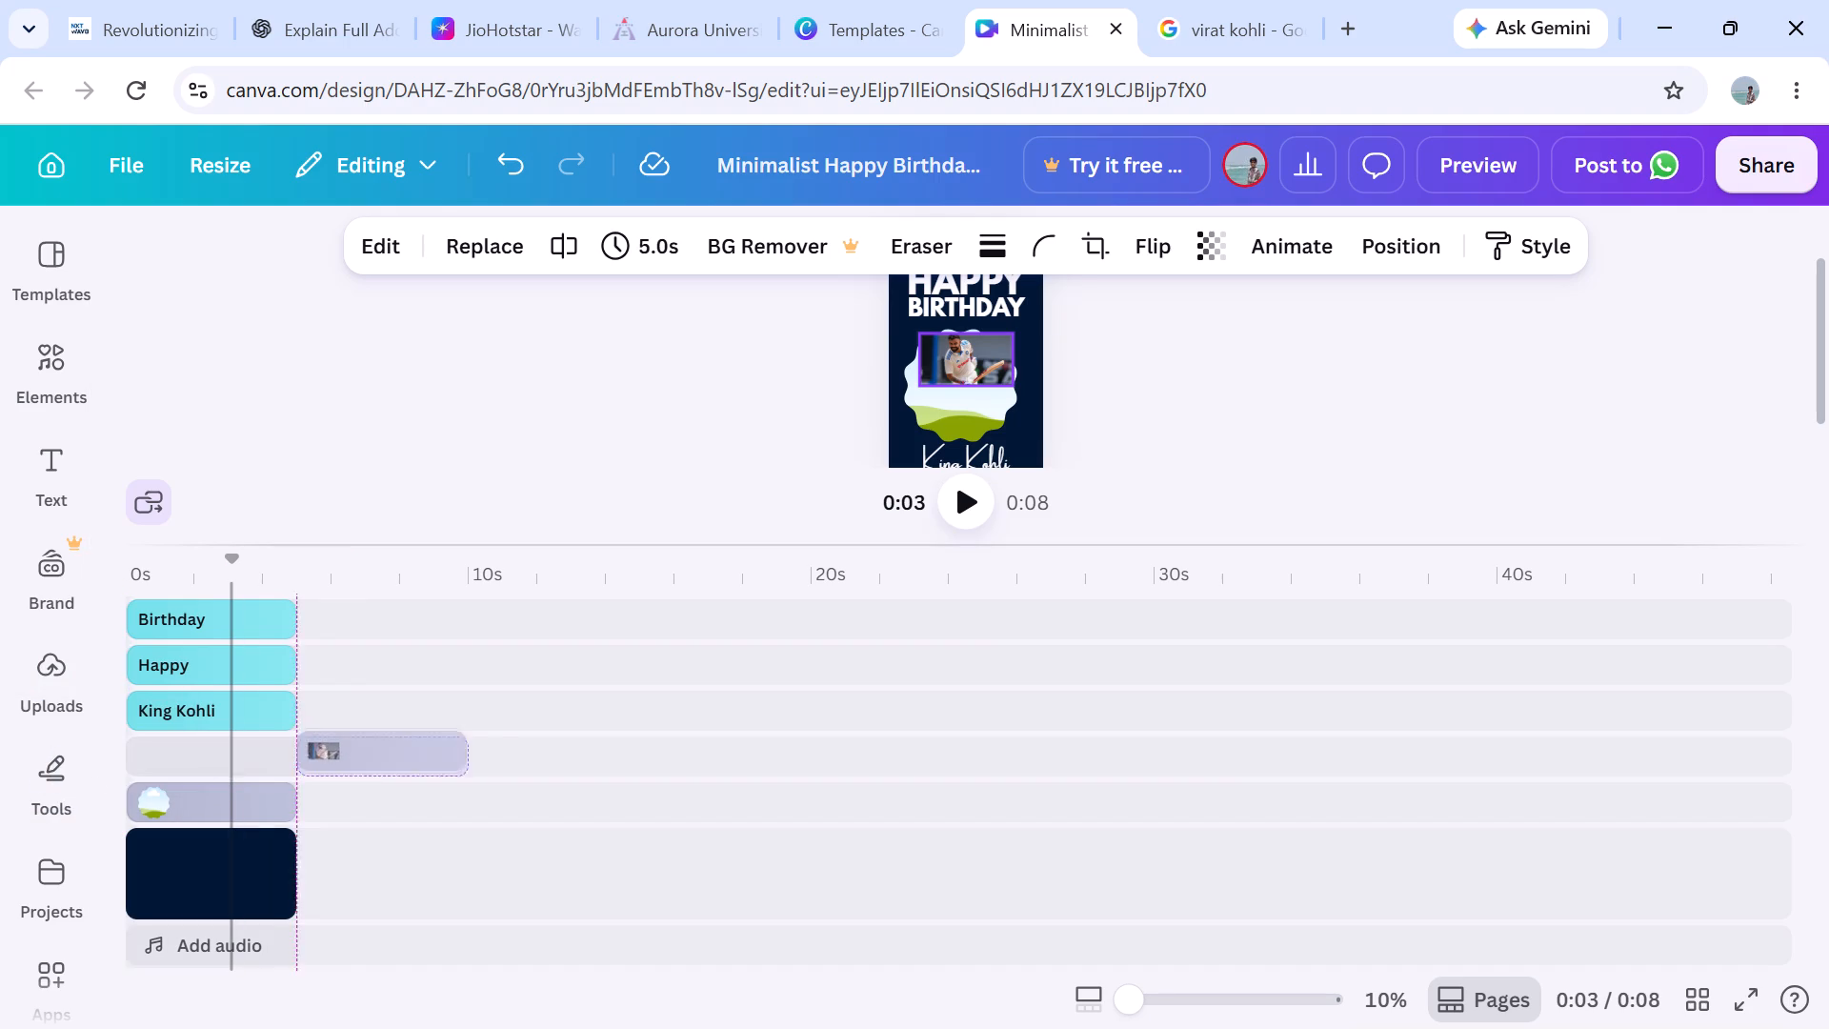
pyautogui.moveTo(399, 746); pyautogui.dragTo(391, 751)
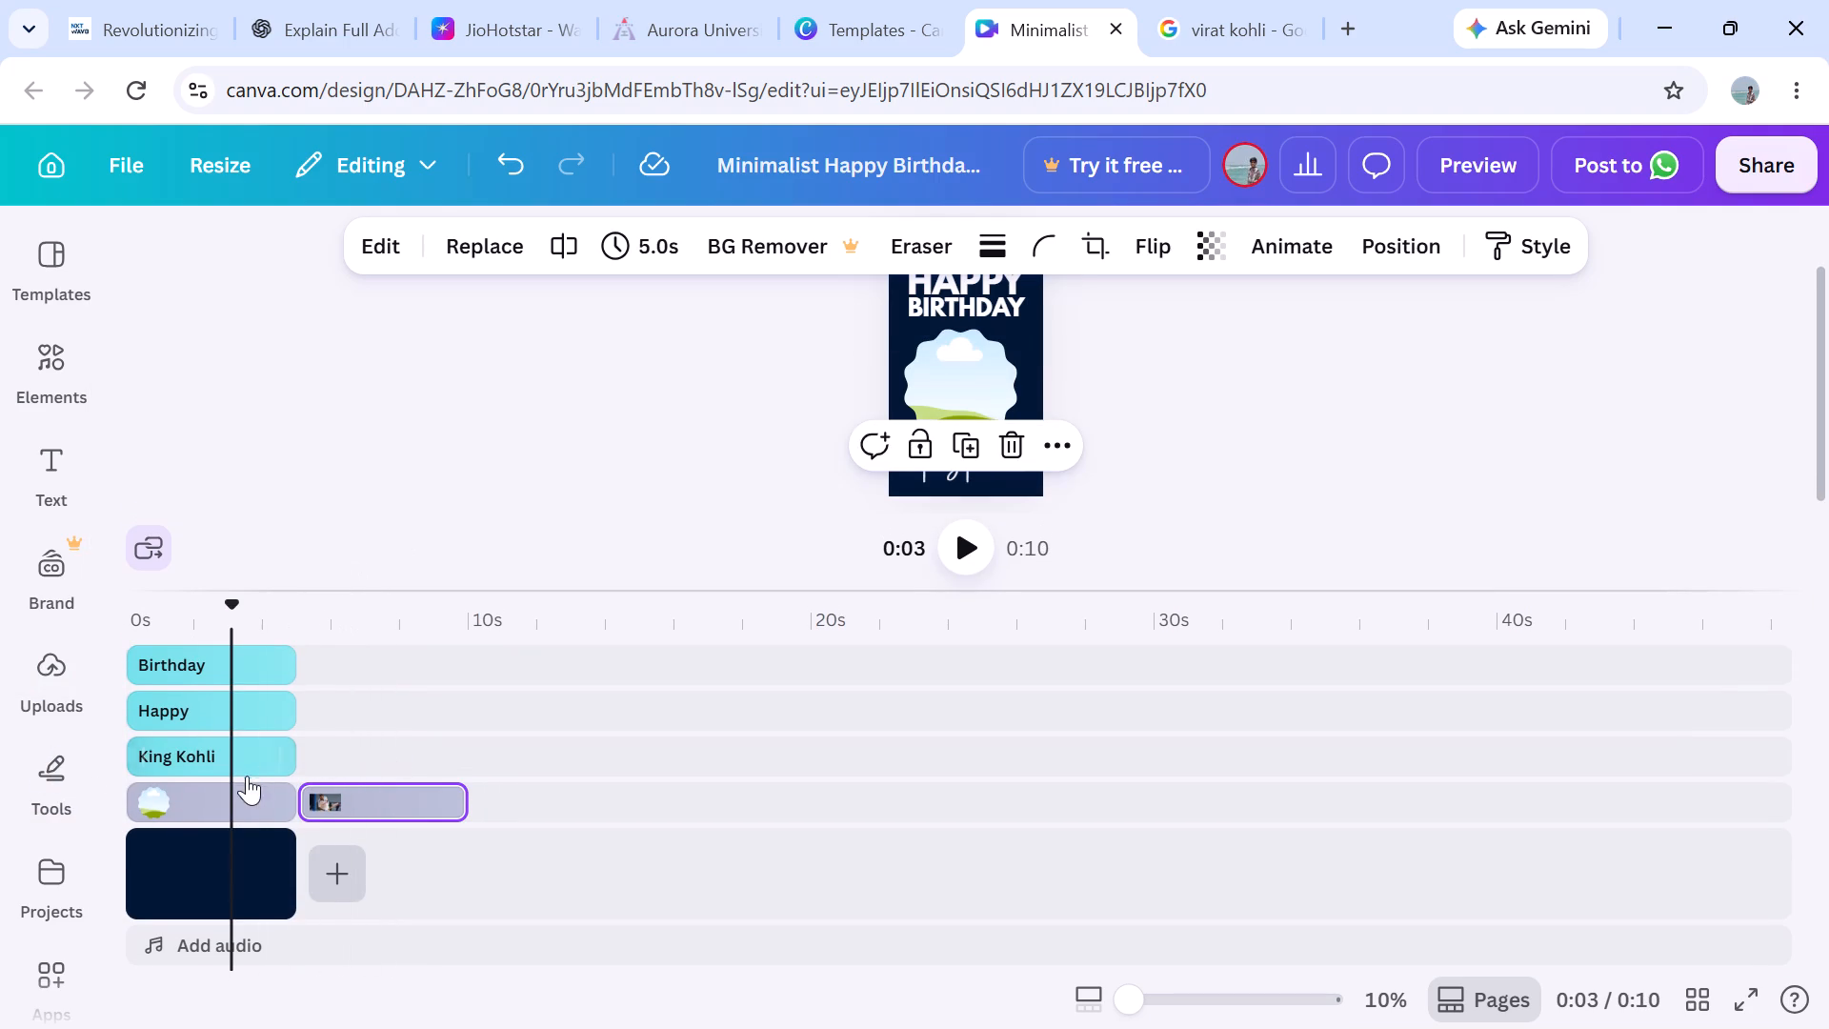
# Paste another copy of the Virat Kohli picture over the empty frame, starting at about 1 s on the timeline.
pyautogui.click(231, 792)
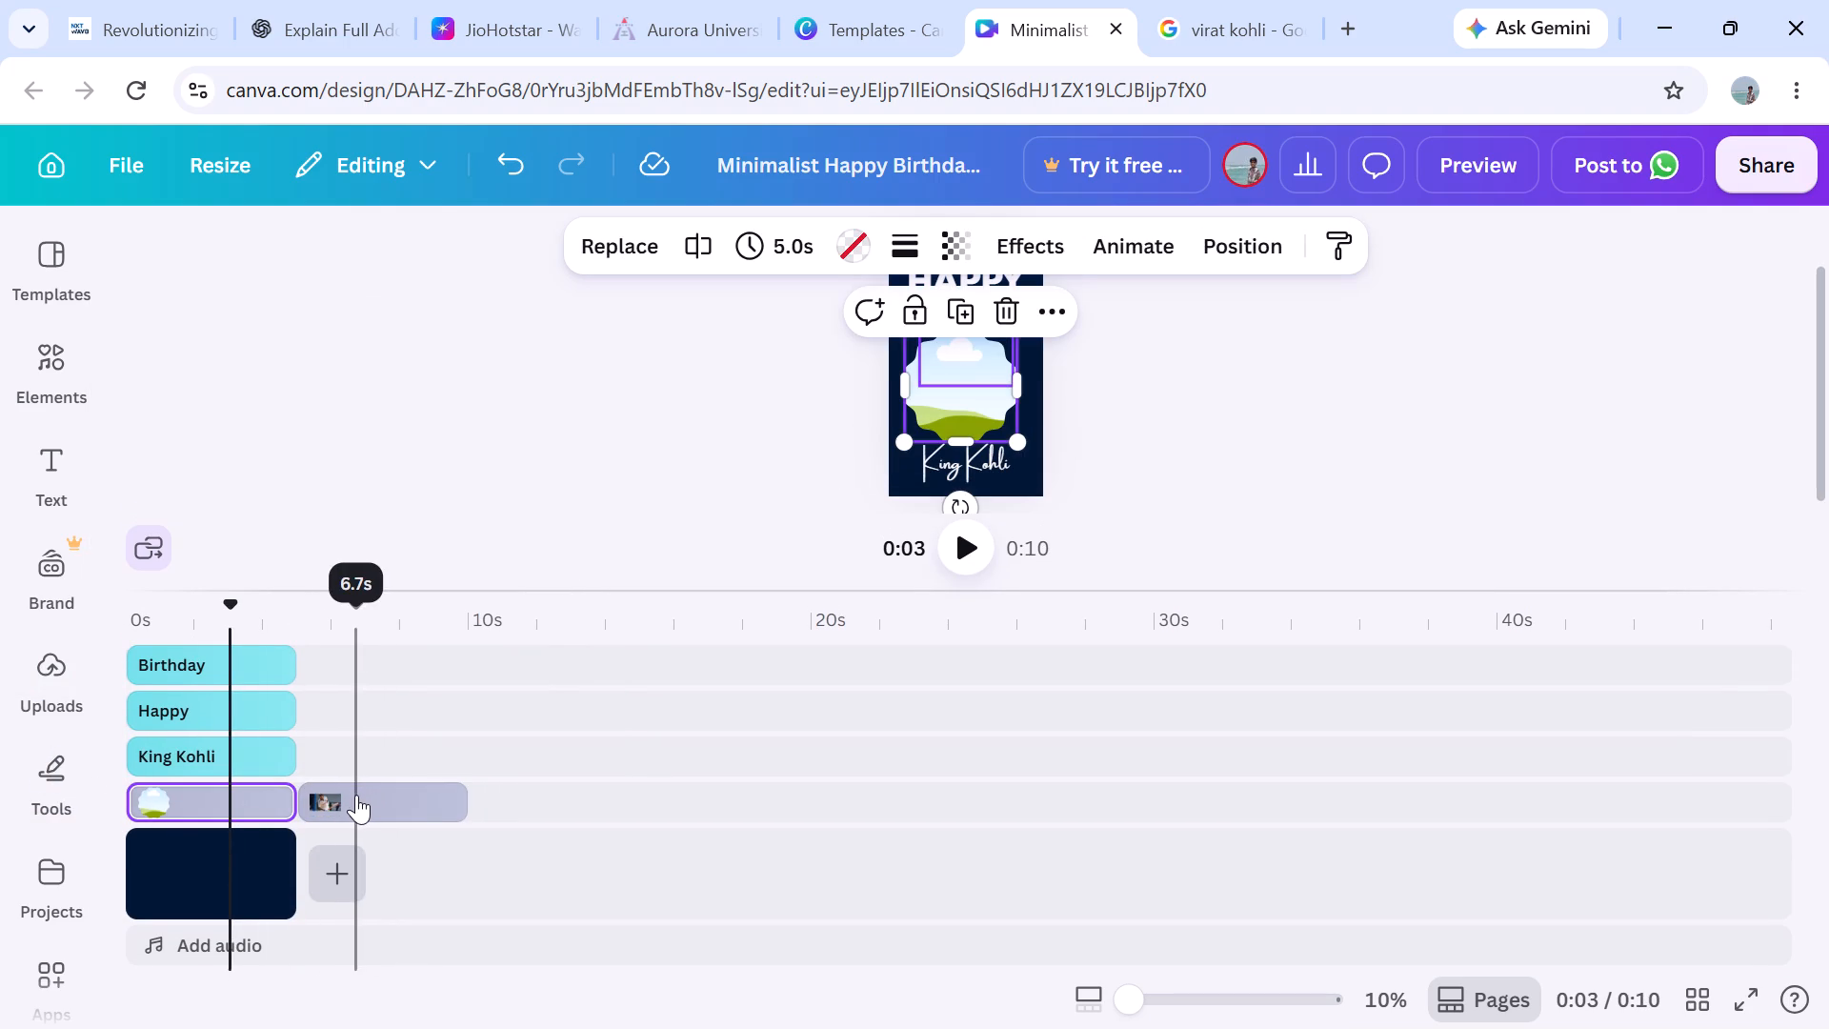
pyautogui.click(356, 795)
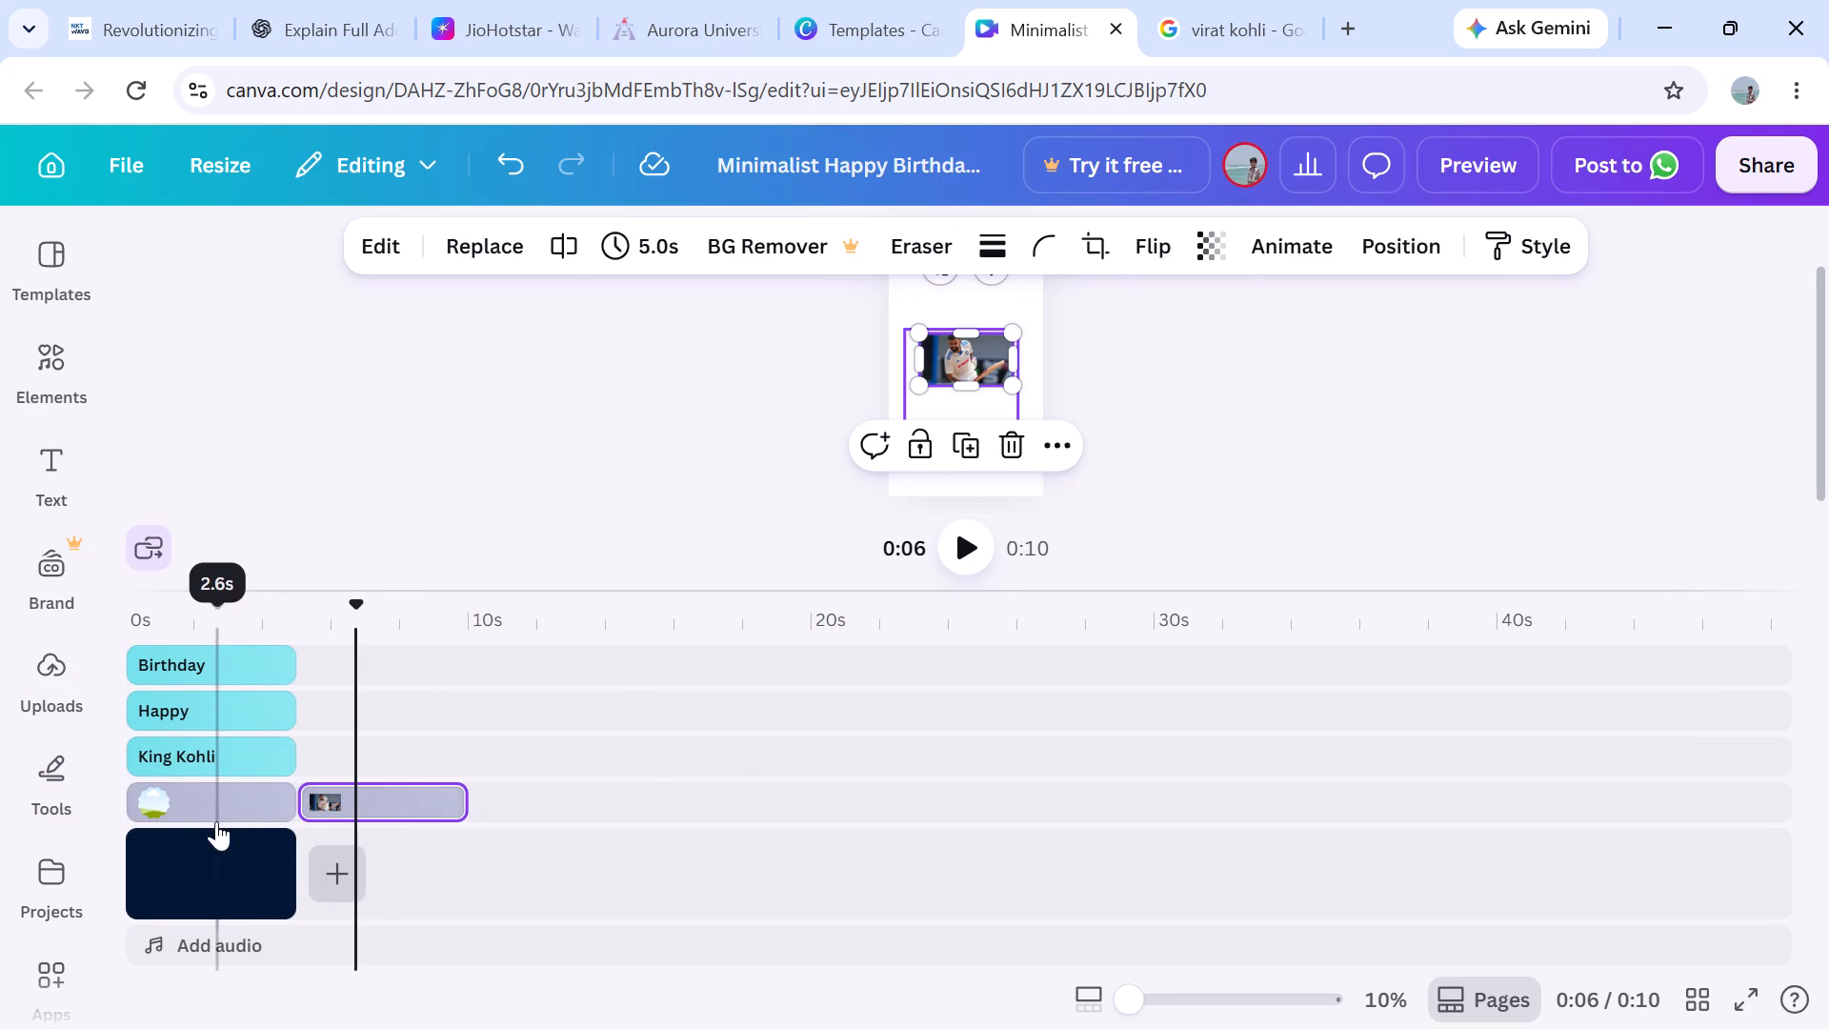
pyautogui.click(180, 807)
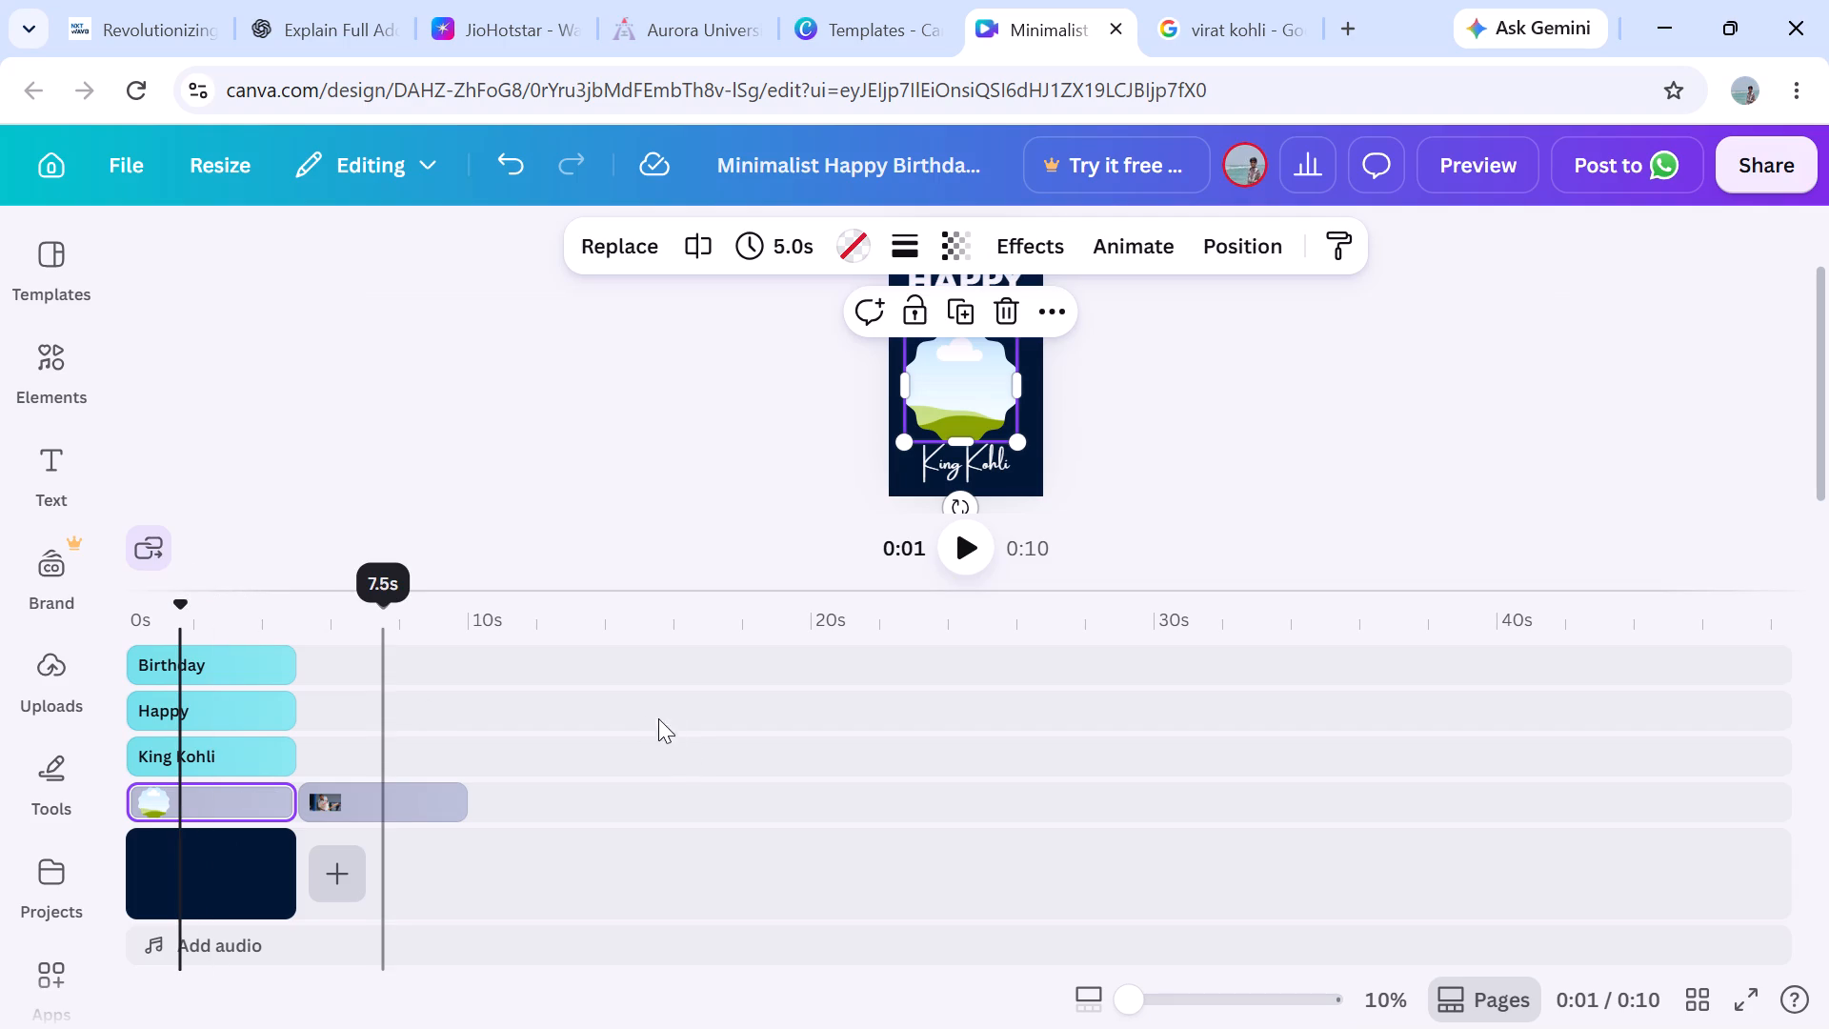
pyautogui.hotkey('ctrl', 'v')
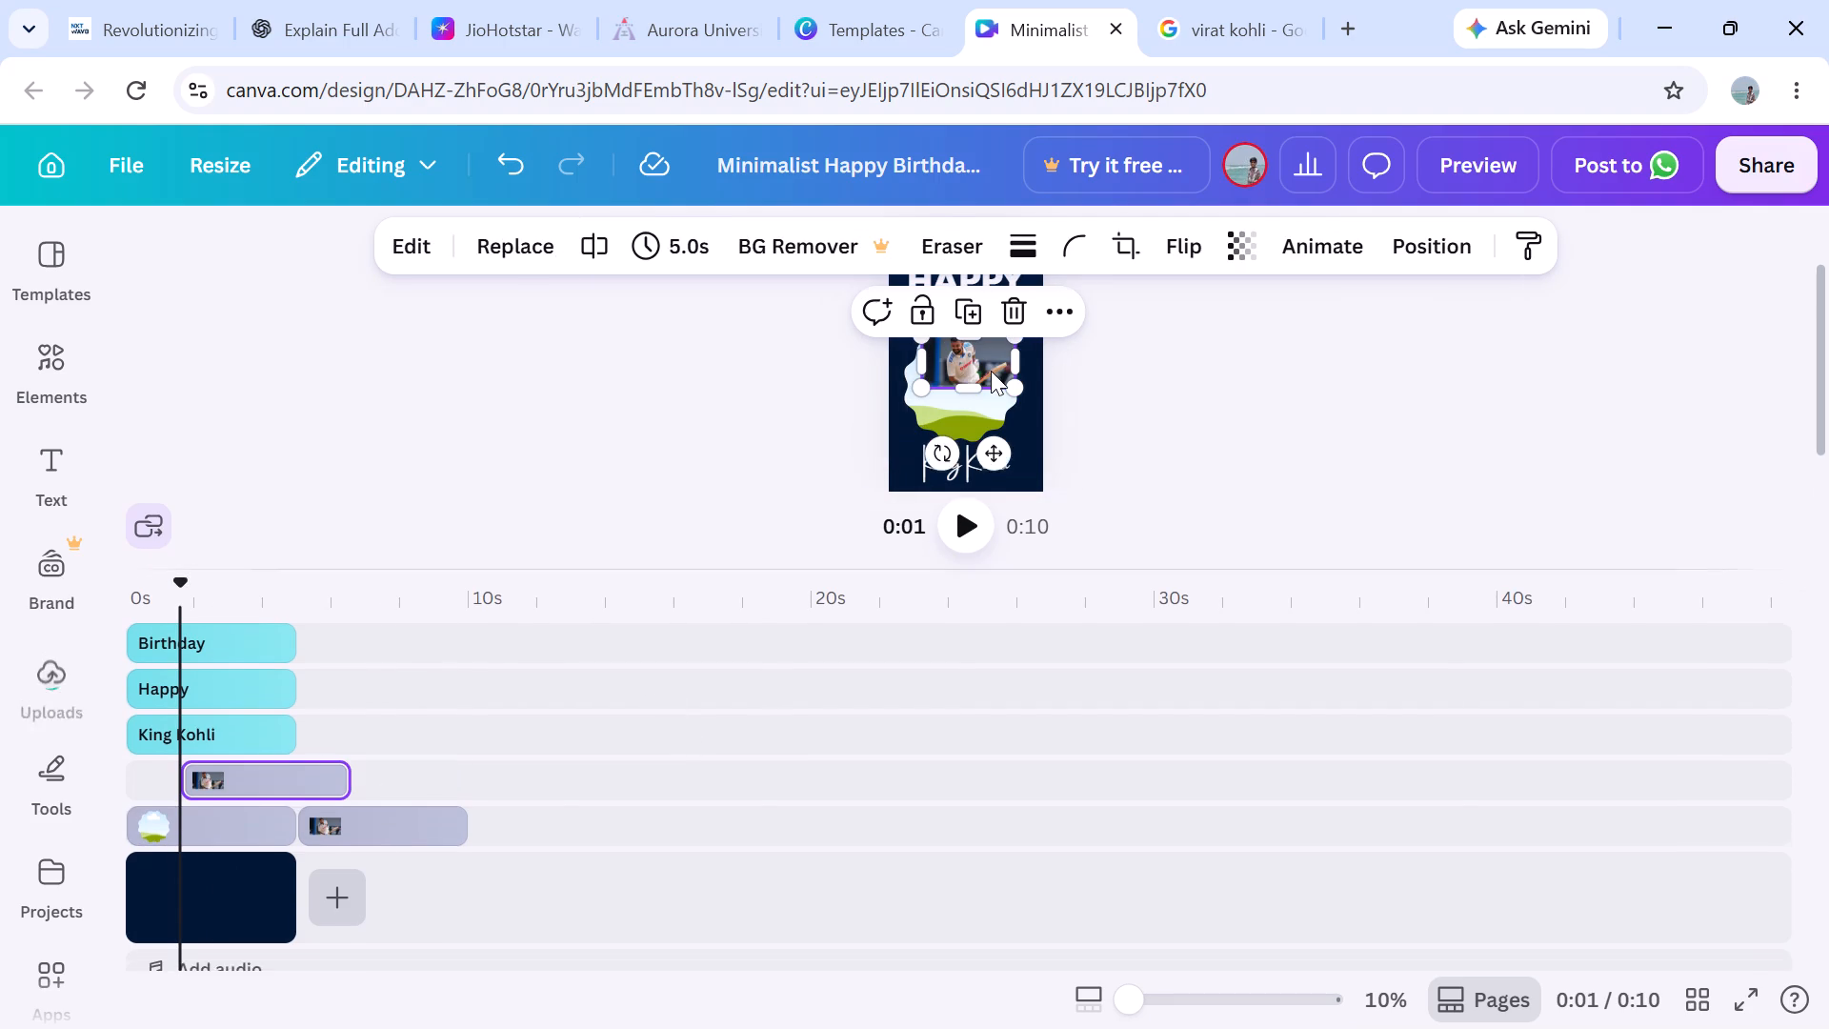
# Stretch the newly pasted picture downward and sideways so it covers the wavy-edged frame between HAPPY BIRTHDAY and King Kohli.
pyautogui.moveTo(968, 376); pyautogui.dragTo(967, 434)
pyautogui.moveTo(921, 386); pyautogui.dragTo(894, 398)
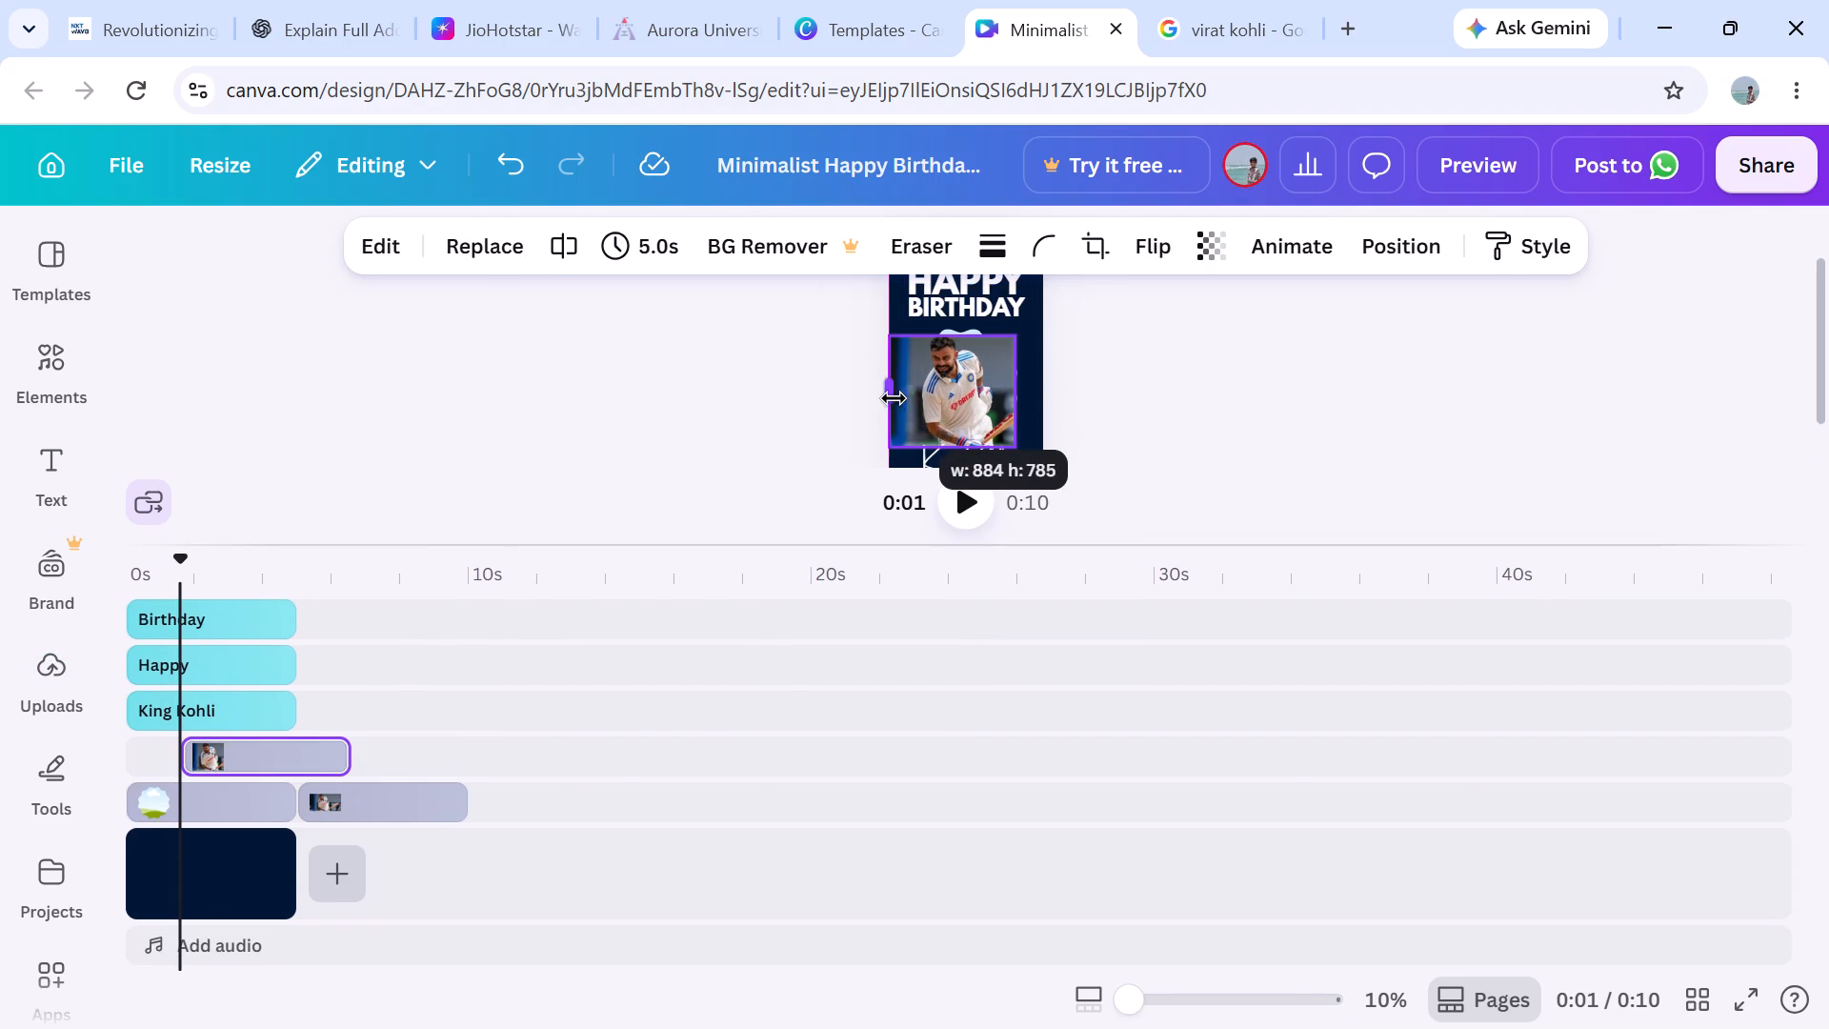
pyautogui.moveTo(894, 398); pyautogui.dragTo(897, 398)
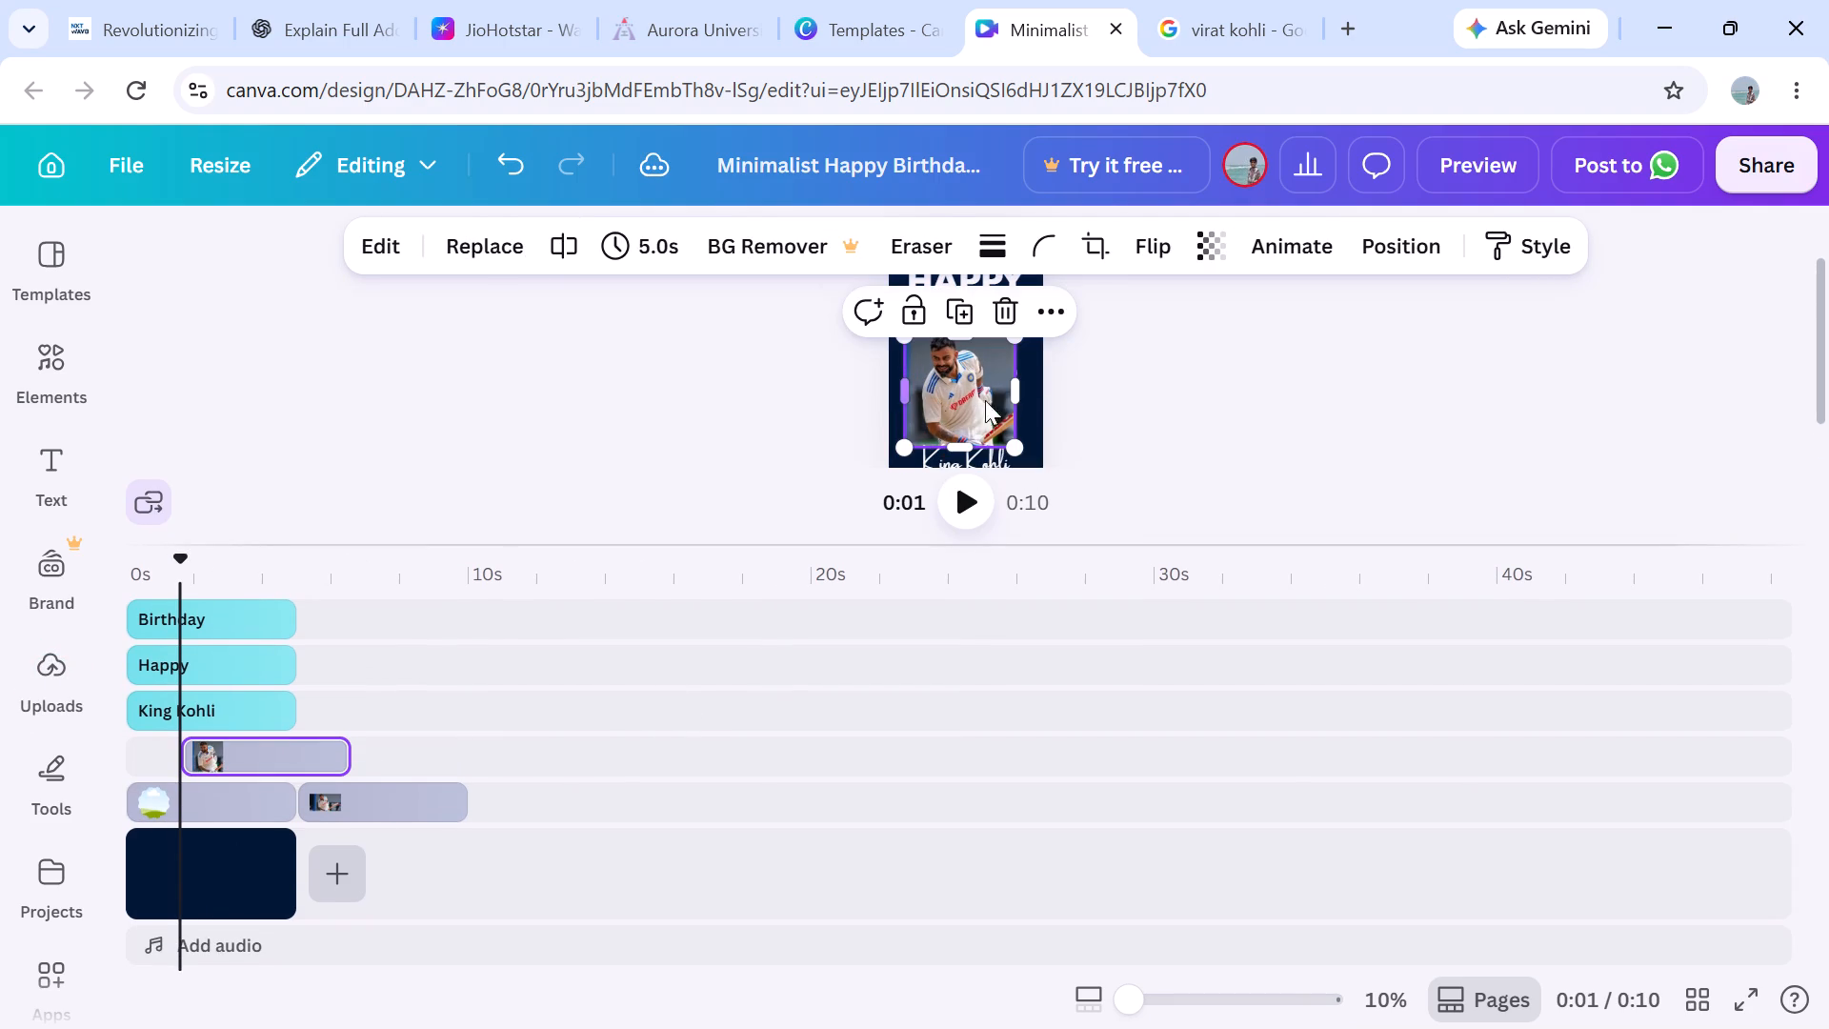
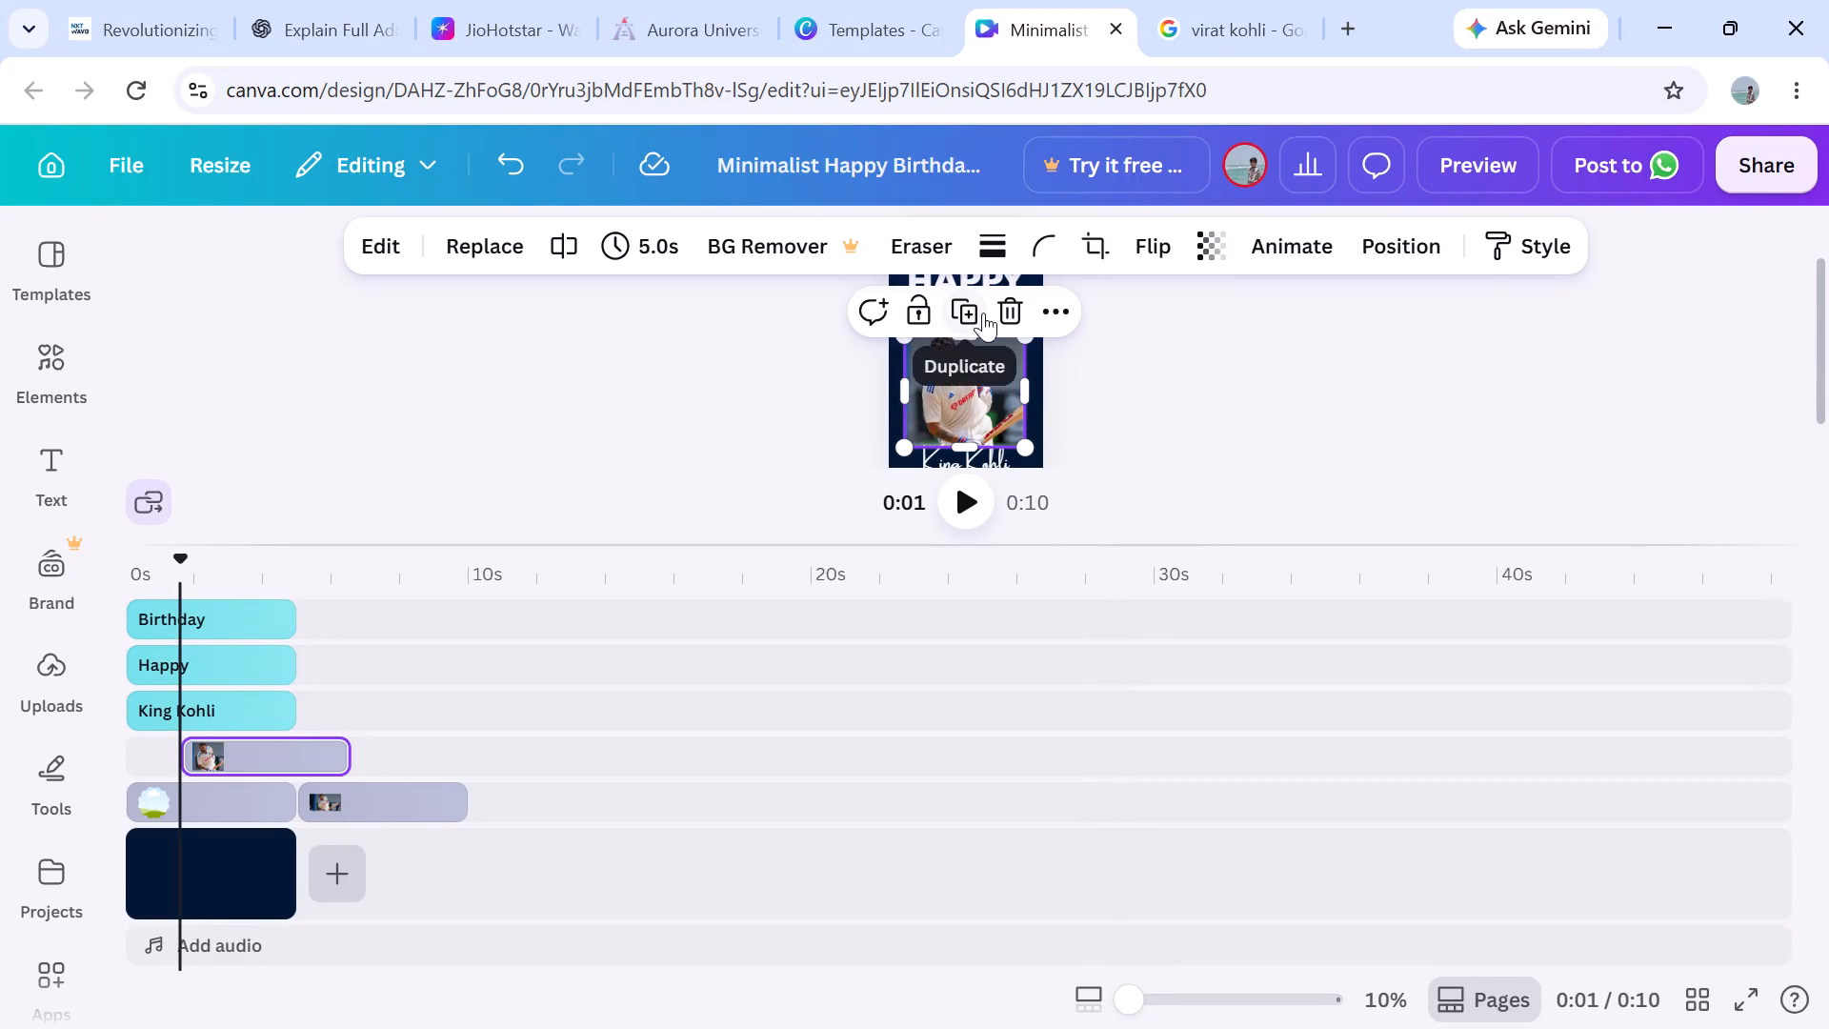
# Place the stretched Virat Kohli picture inside the wavy-edged frame between BIRTHDAY and King Kohli.
pyautogui.click(1188, 354)
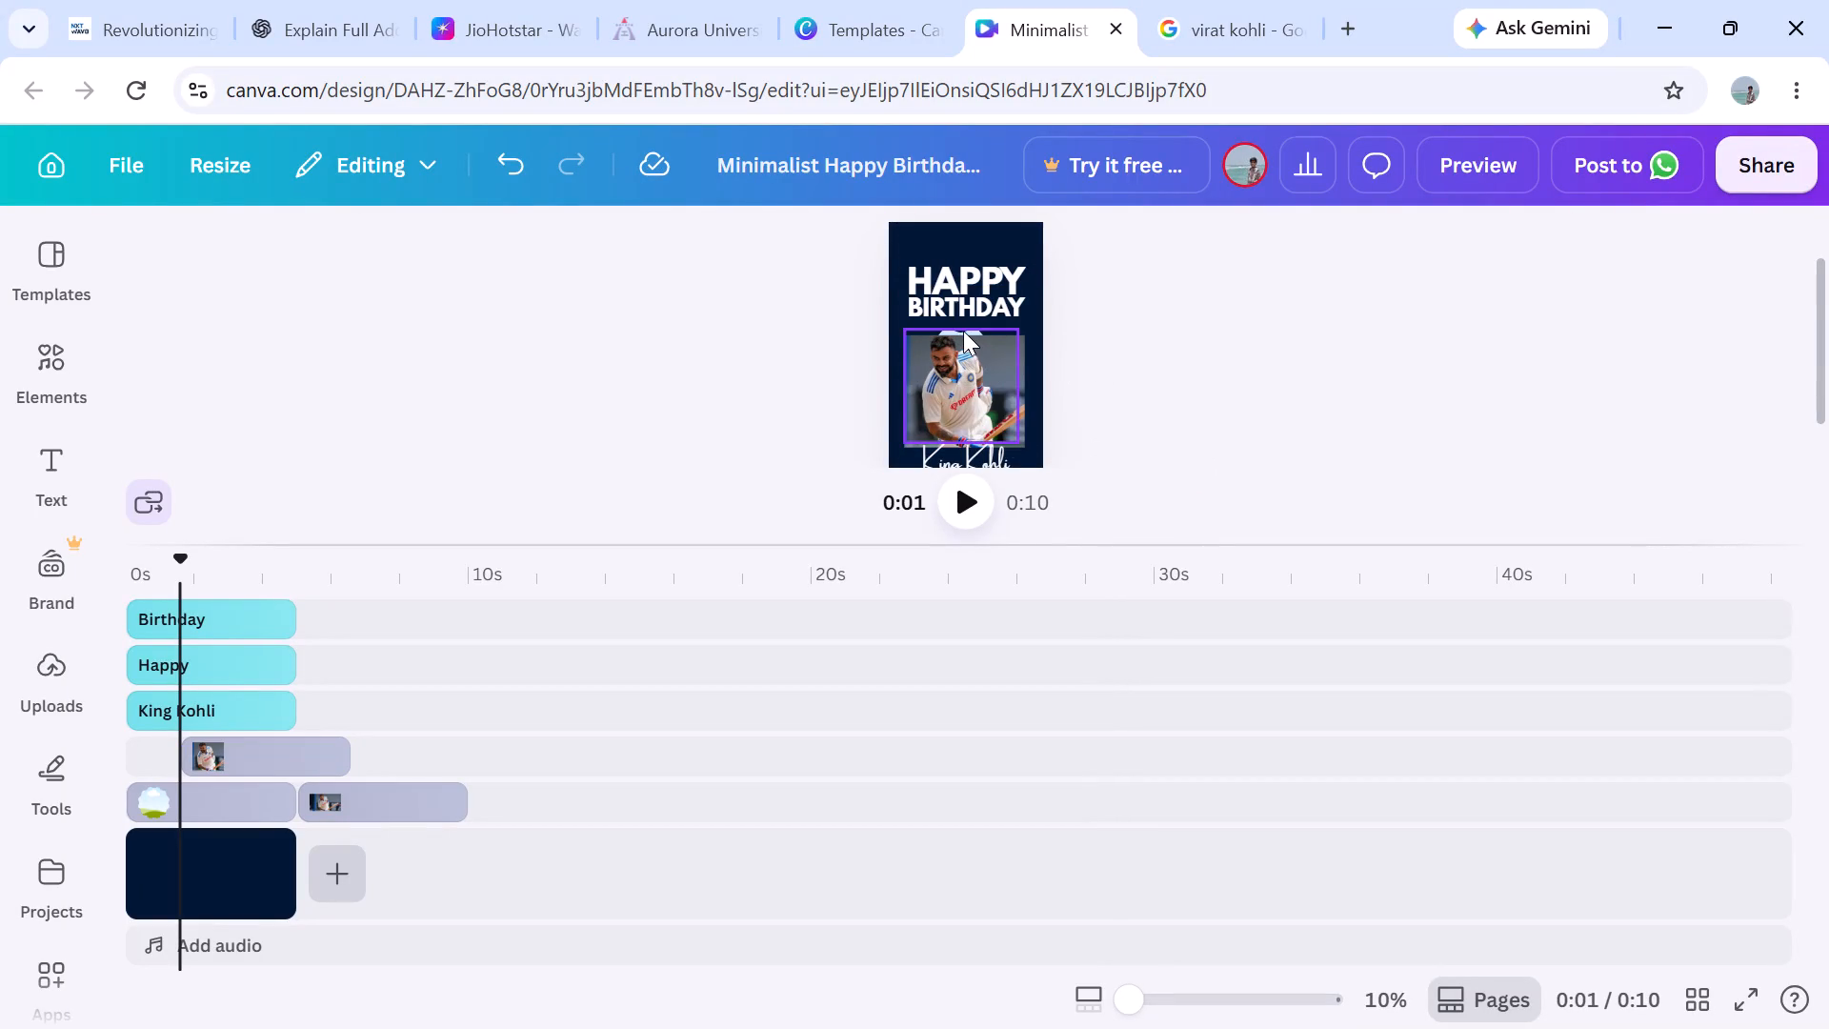
pyautogui.click(963, 331)
pyautogui.click(1274, 370)
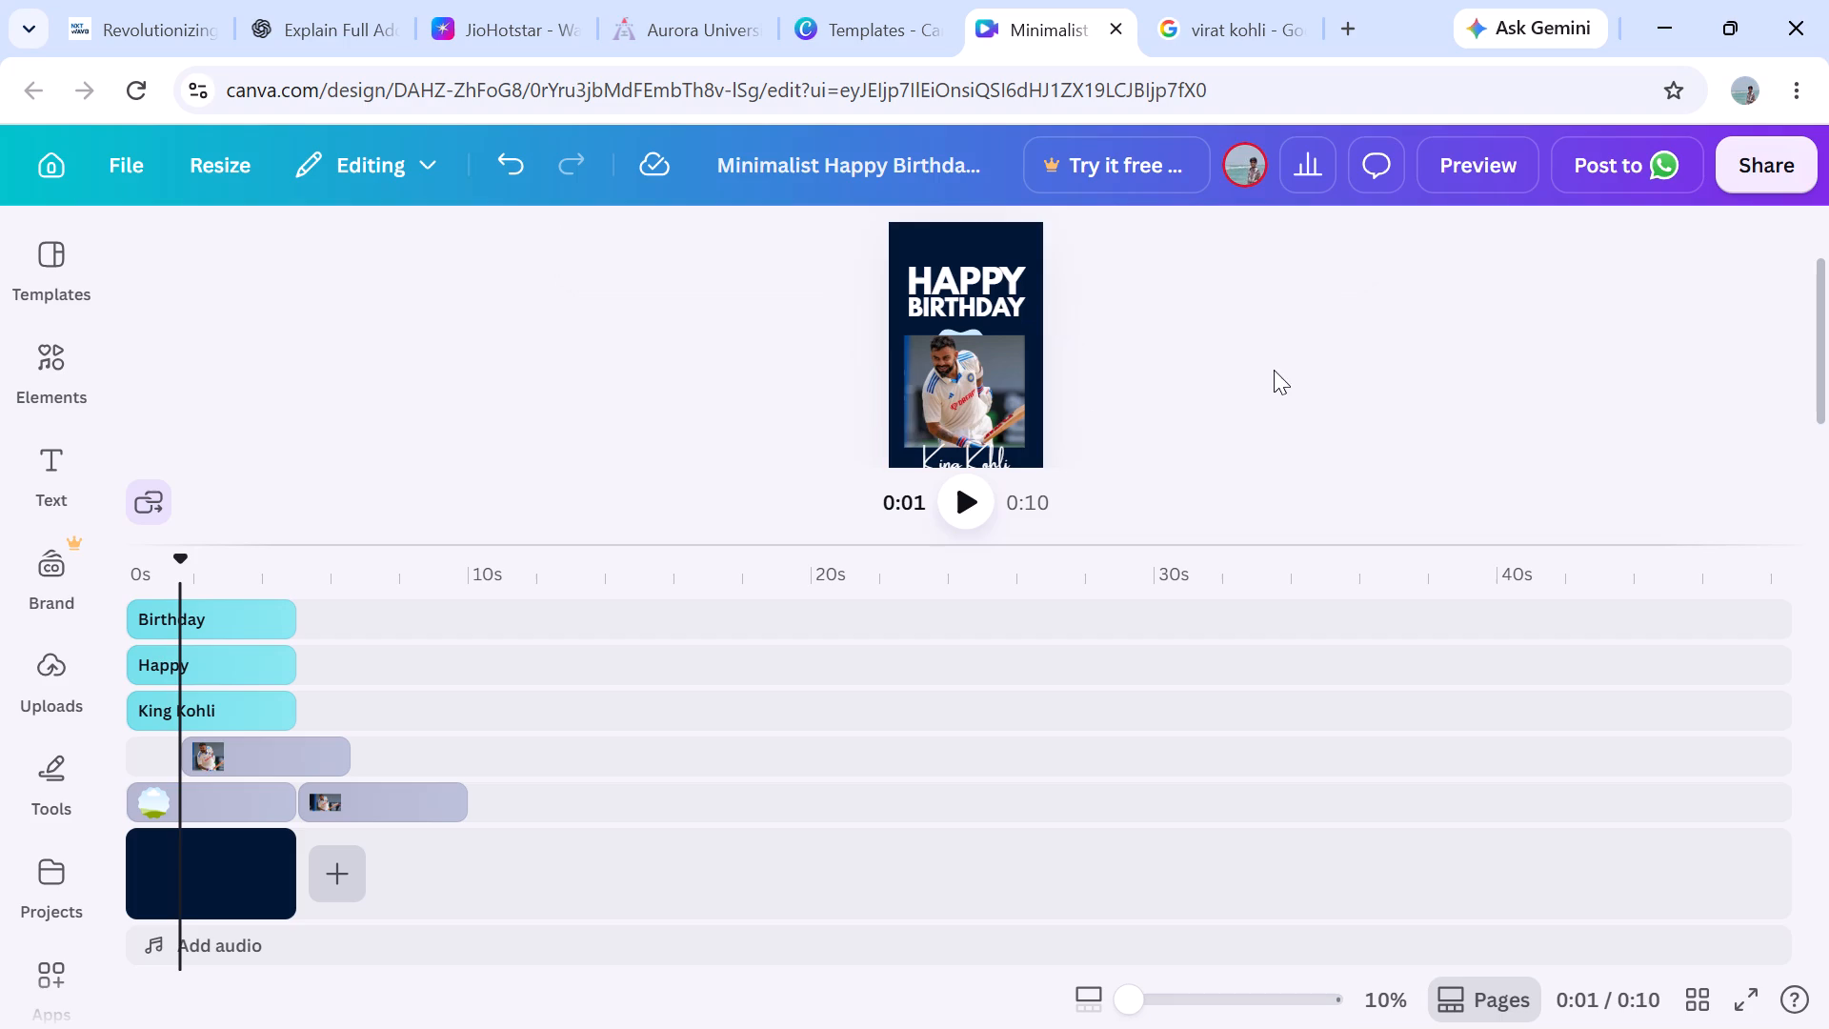
pyautogui.click(948, 377)
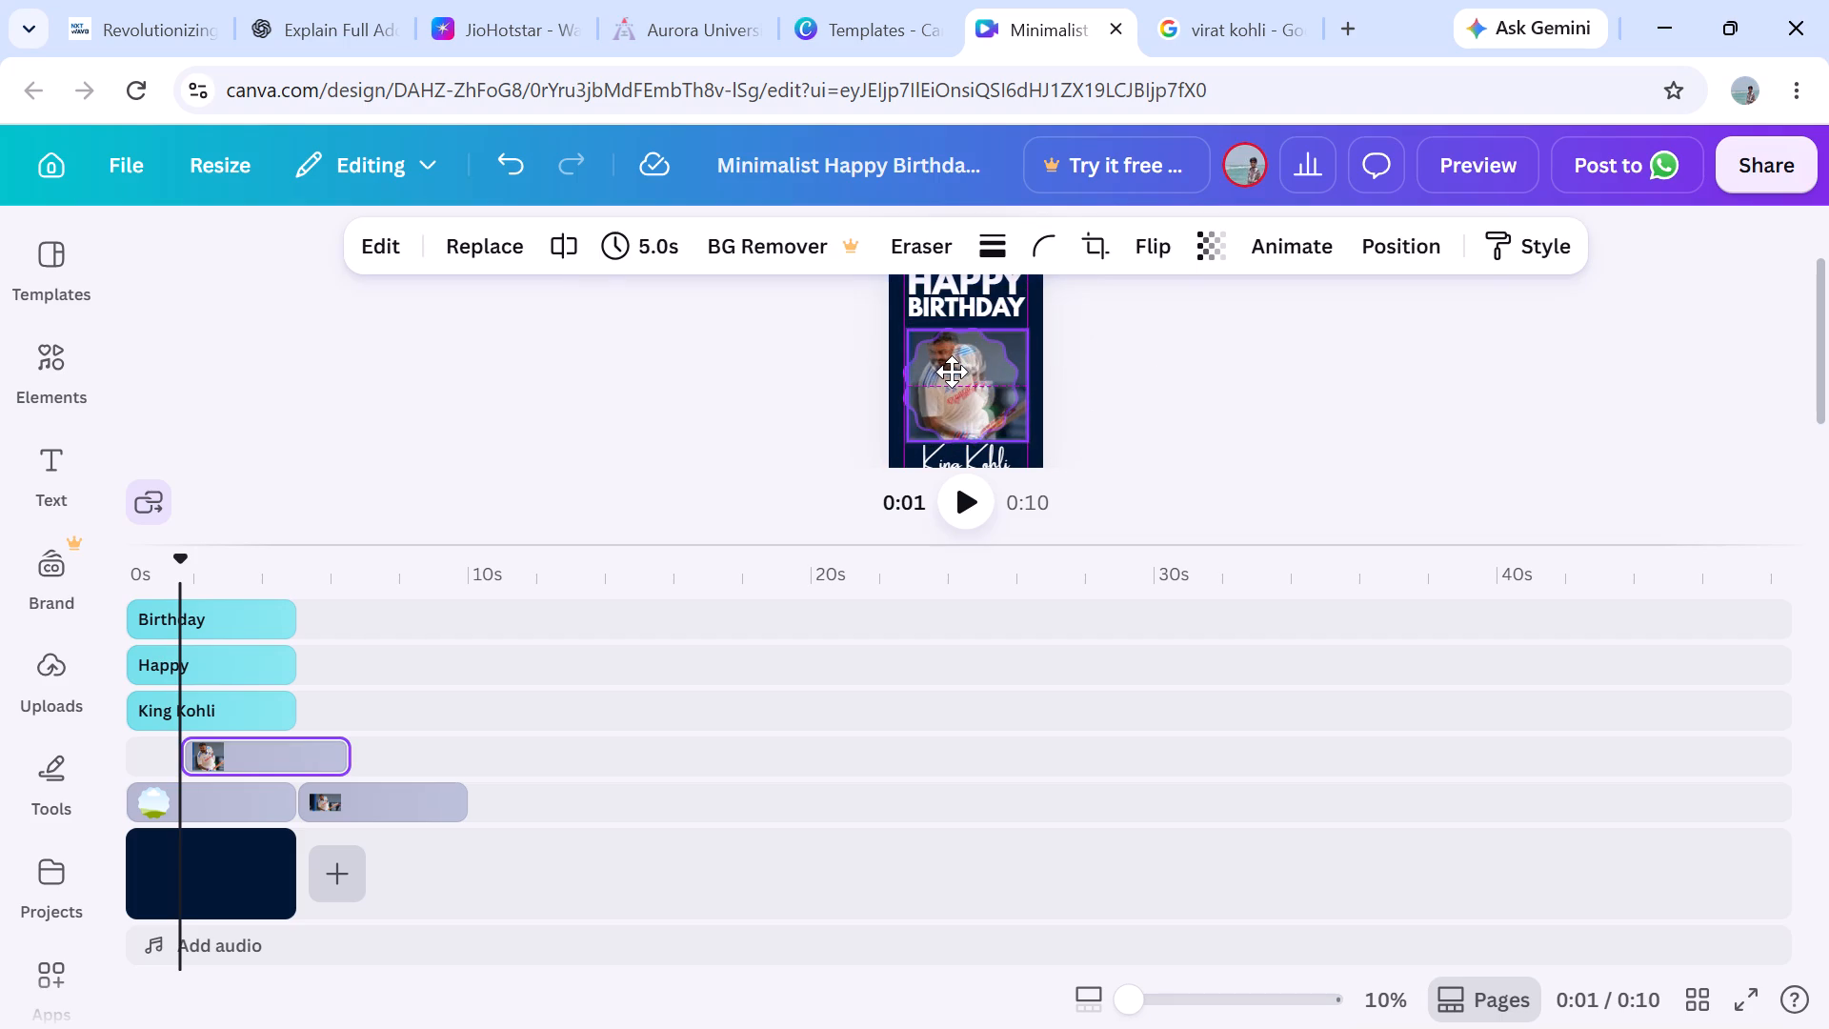
pyautogui.click(1220, 395)
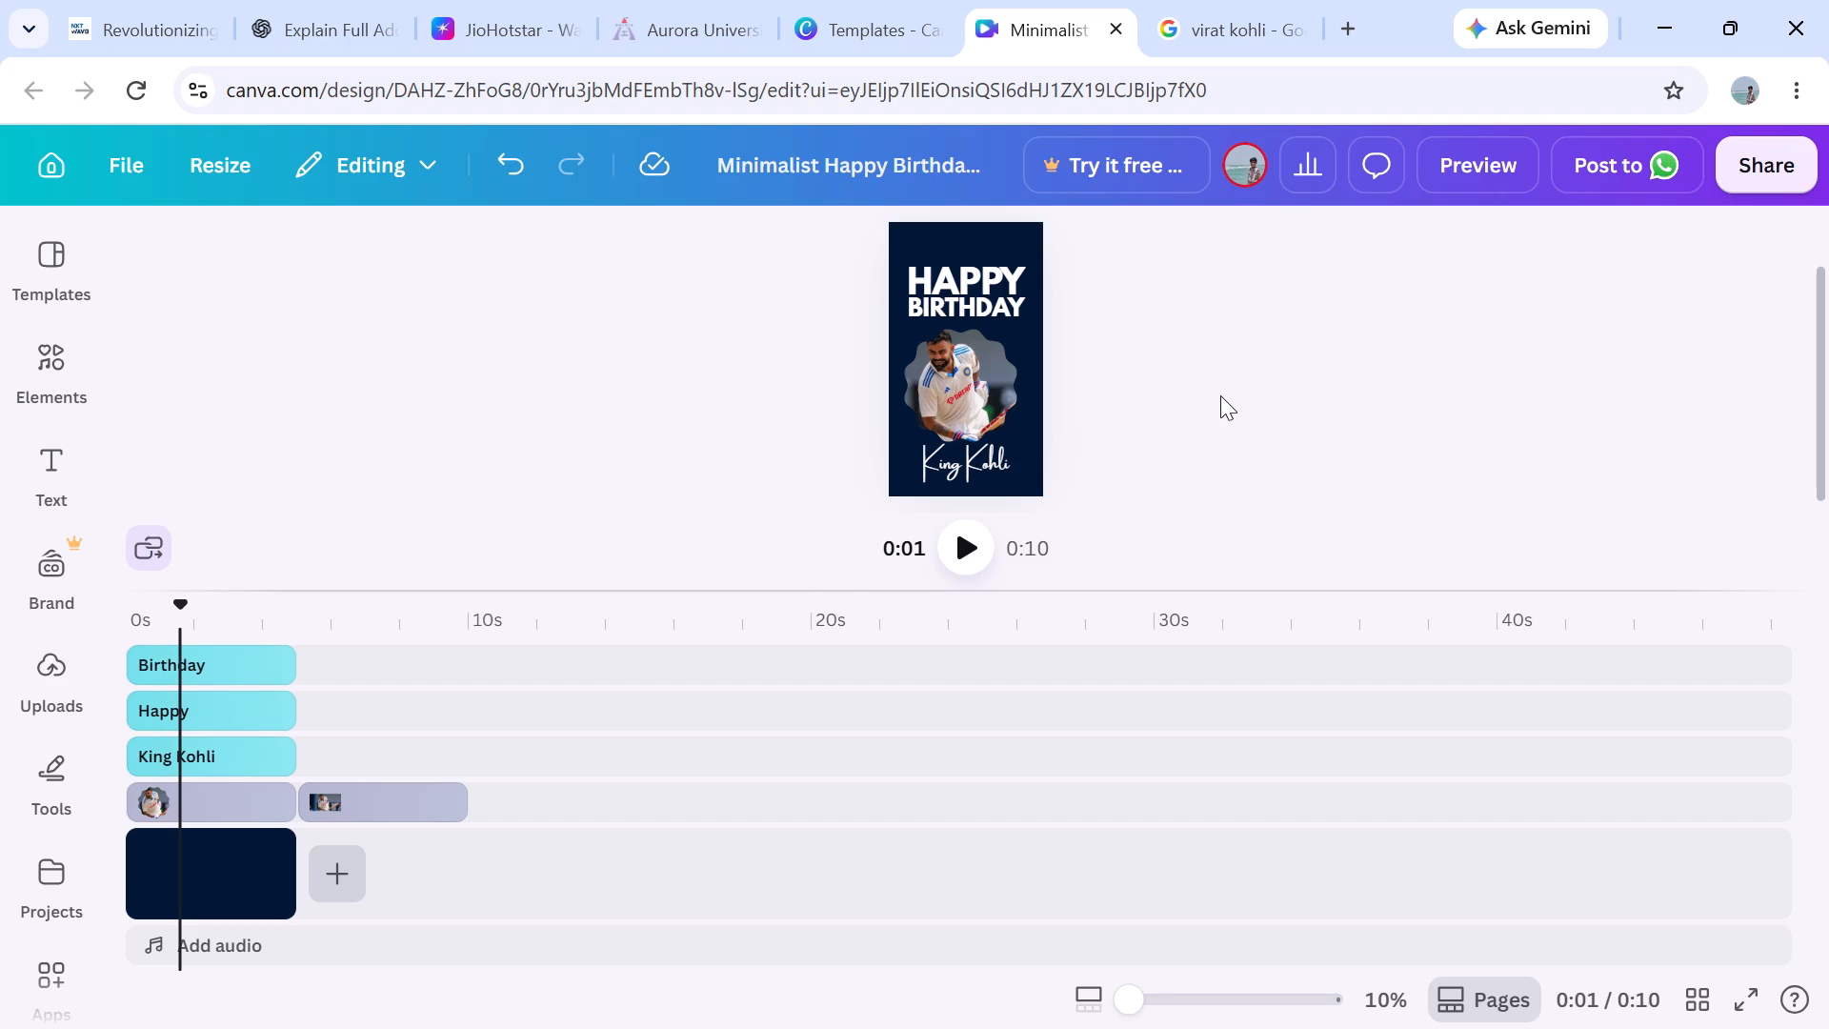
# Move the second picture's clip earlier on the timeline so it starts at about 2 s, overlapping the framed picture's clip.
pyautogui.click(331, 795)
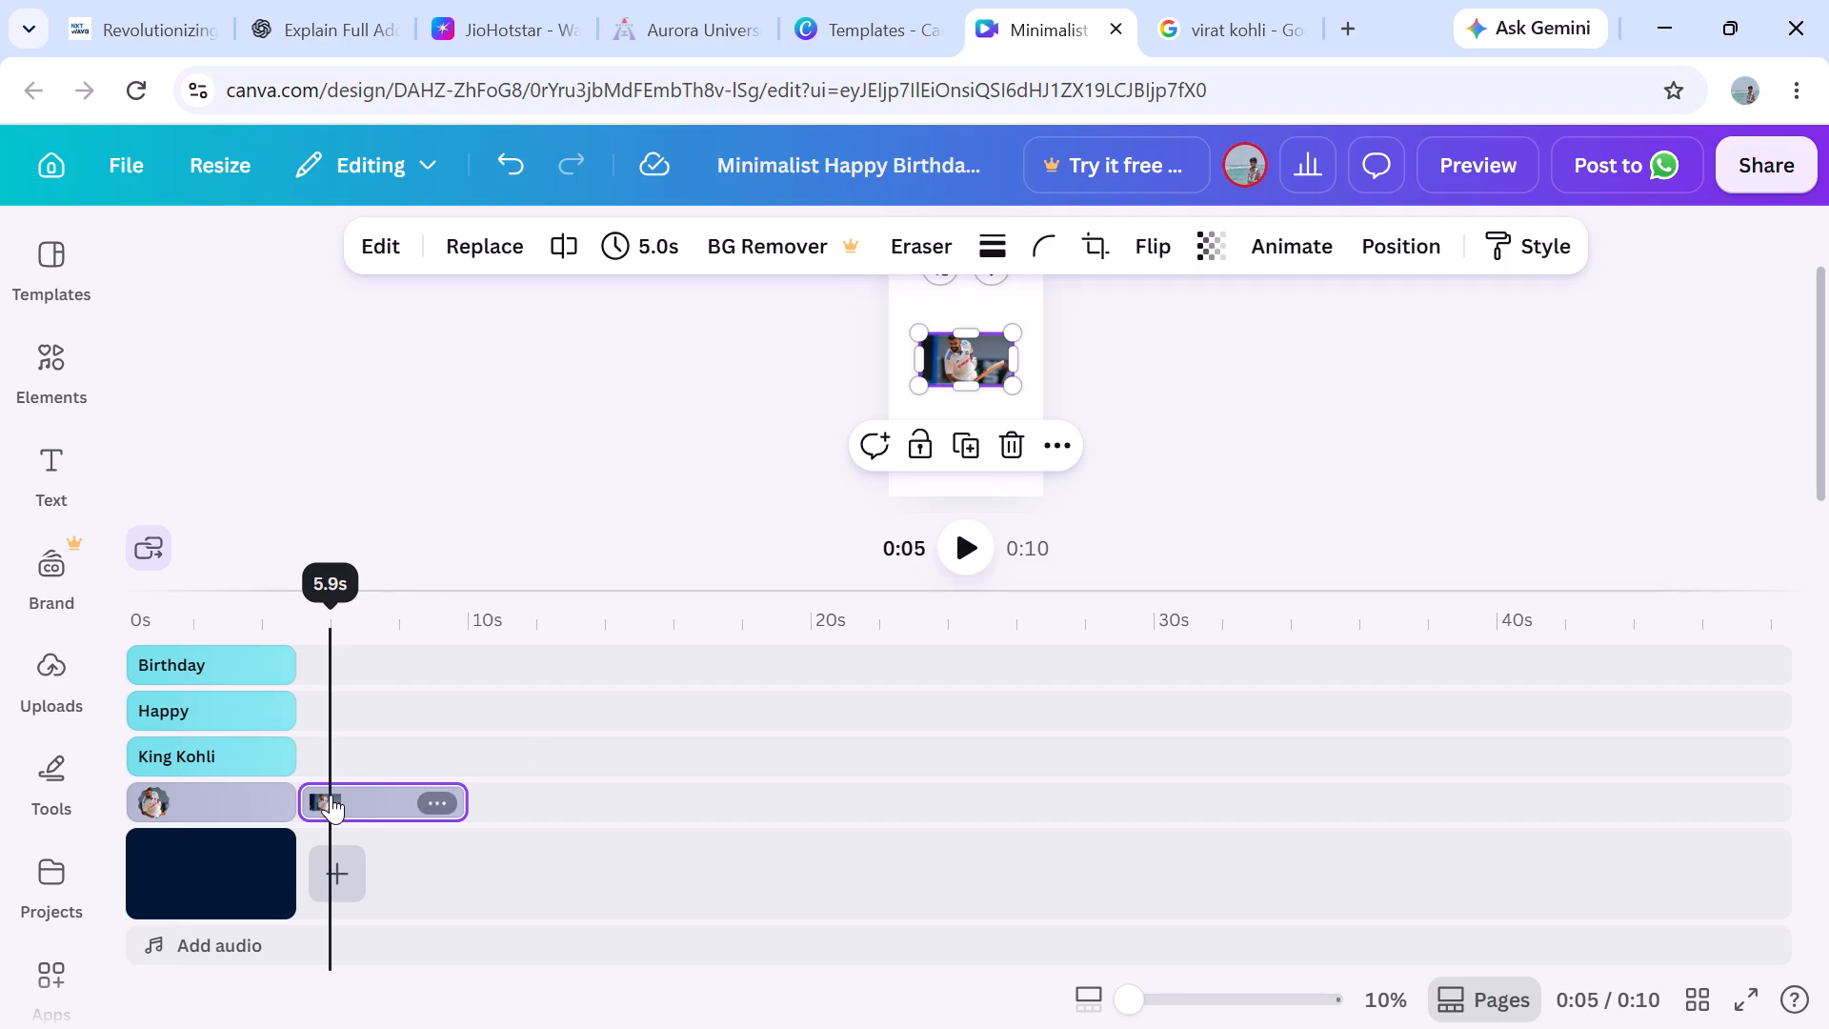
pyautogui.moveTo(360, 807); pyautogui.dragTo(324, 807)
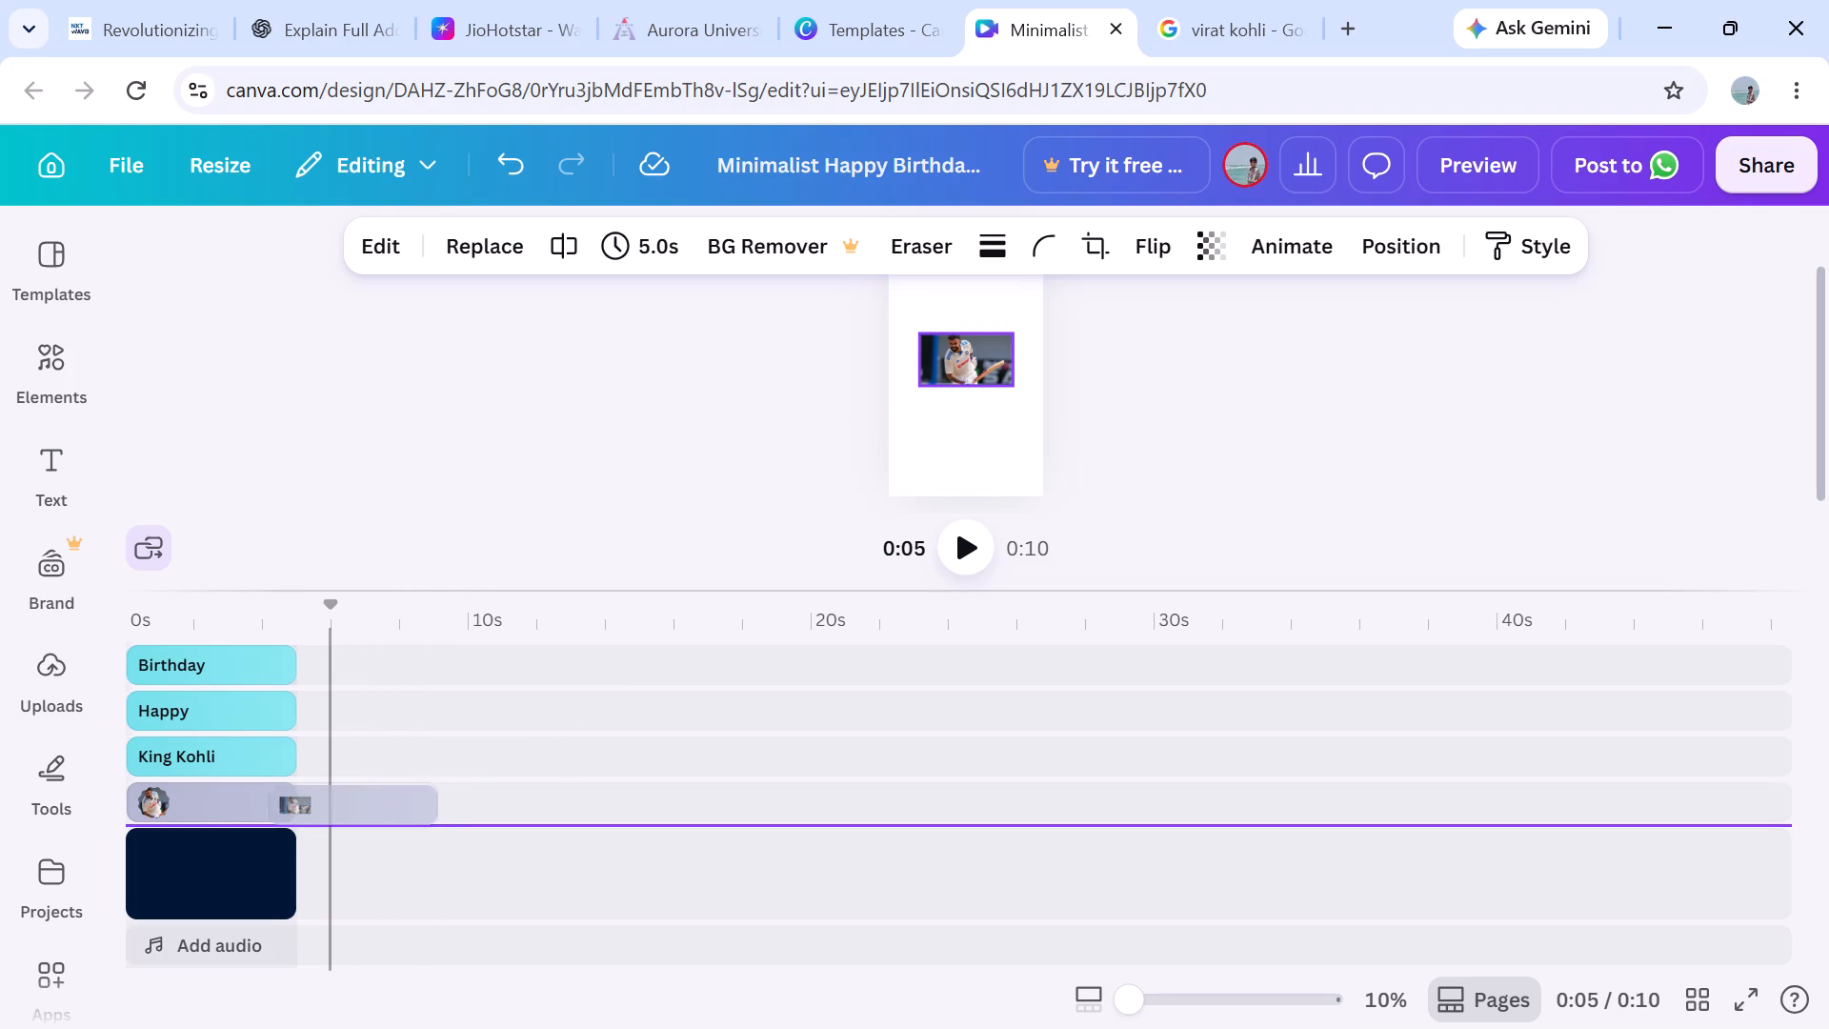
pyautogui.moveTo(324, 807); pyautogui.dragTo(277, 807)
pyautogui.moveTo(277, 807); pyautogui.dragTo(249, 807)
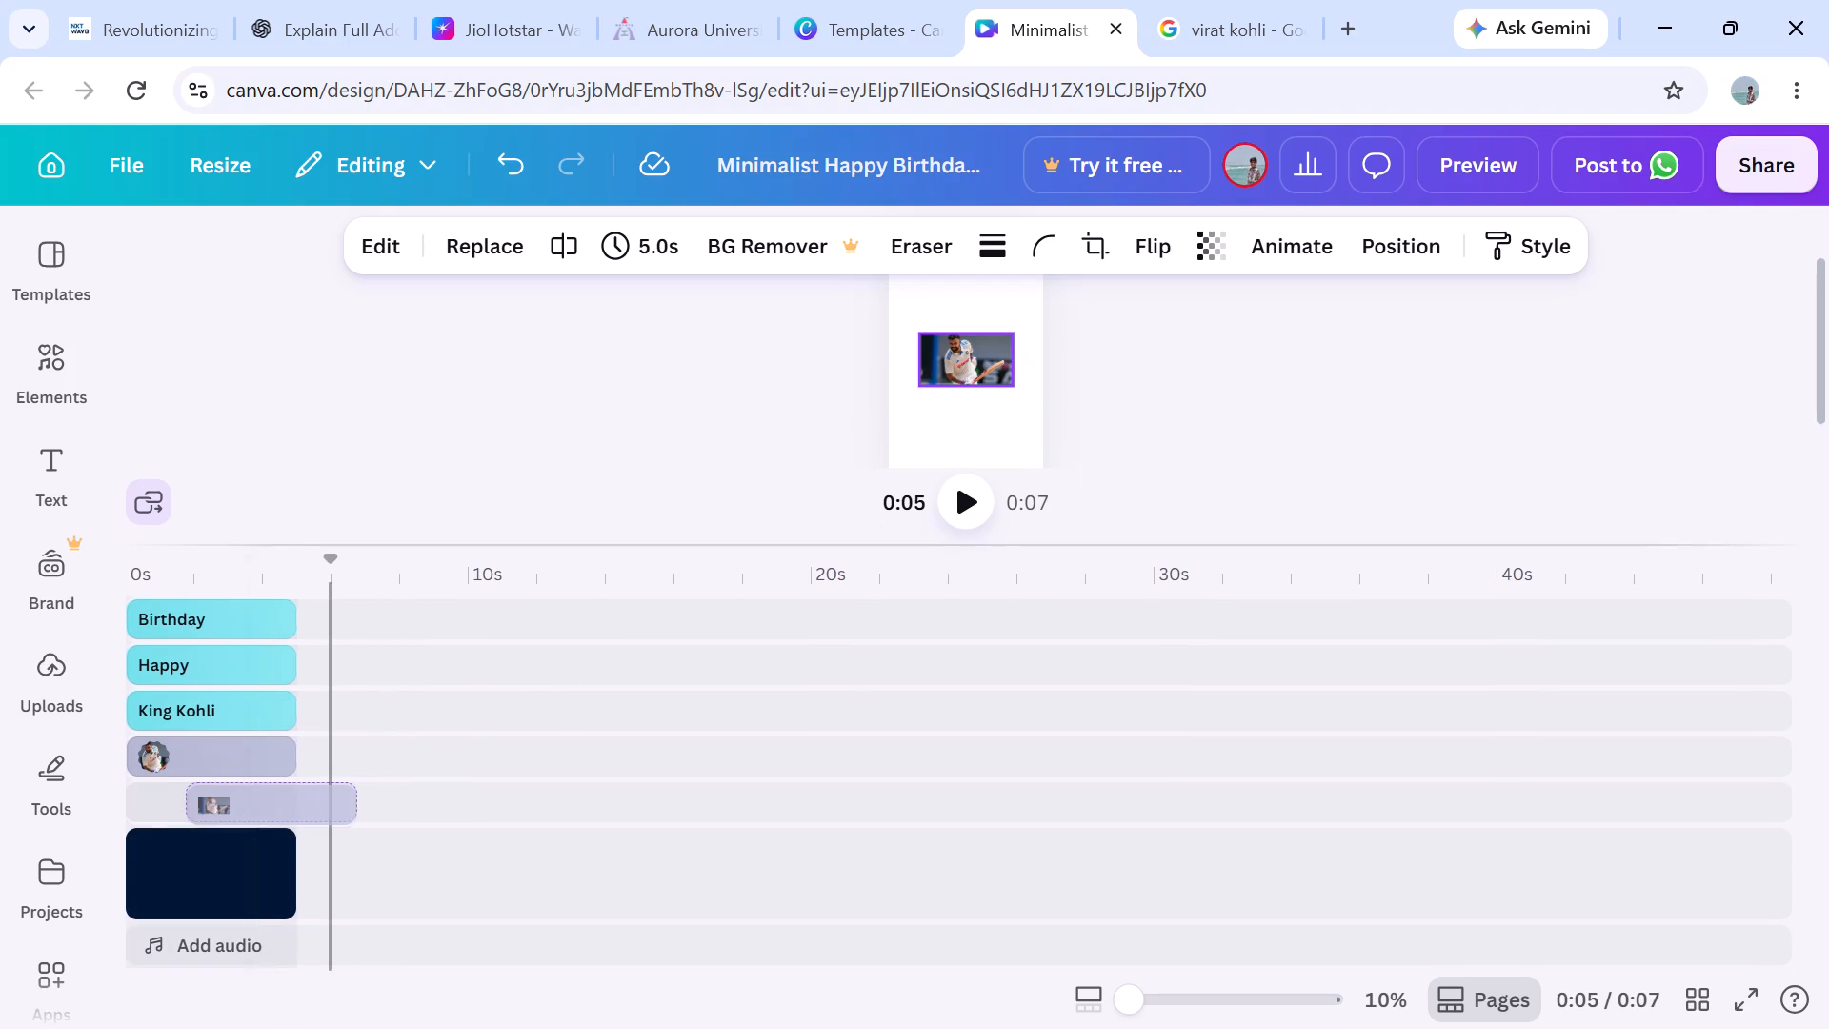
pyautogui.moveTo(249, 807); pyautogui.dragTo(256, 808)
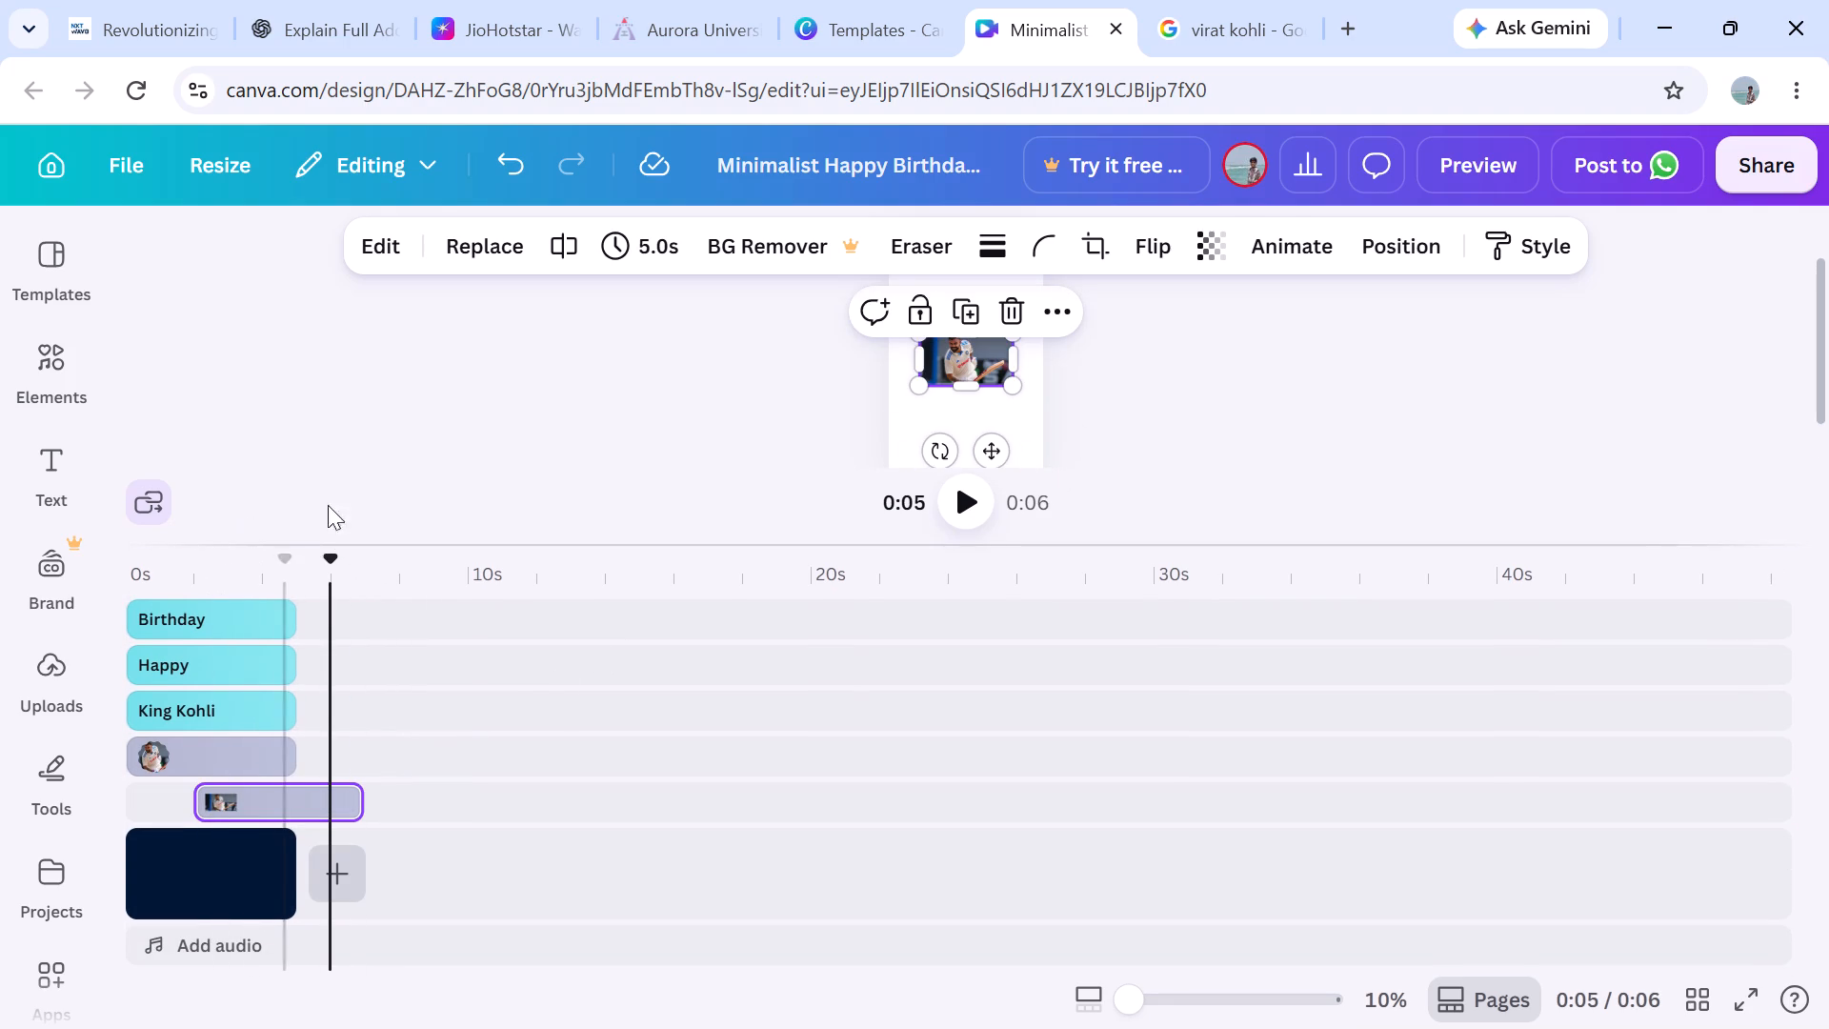
# Play the video from the start to check how the two overlapping picture clips appear.
pyautogui.click(964, 510)
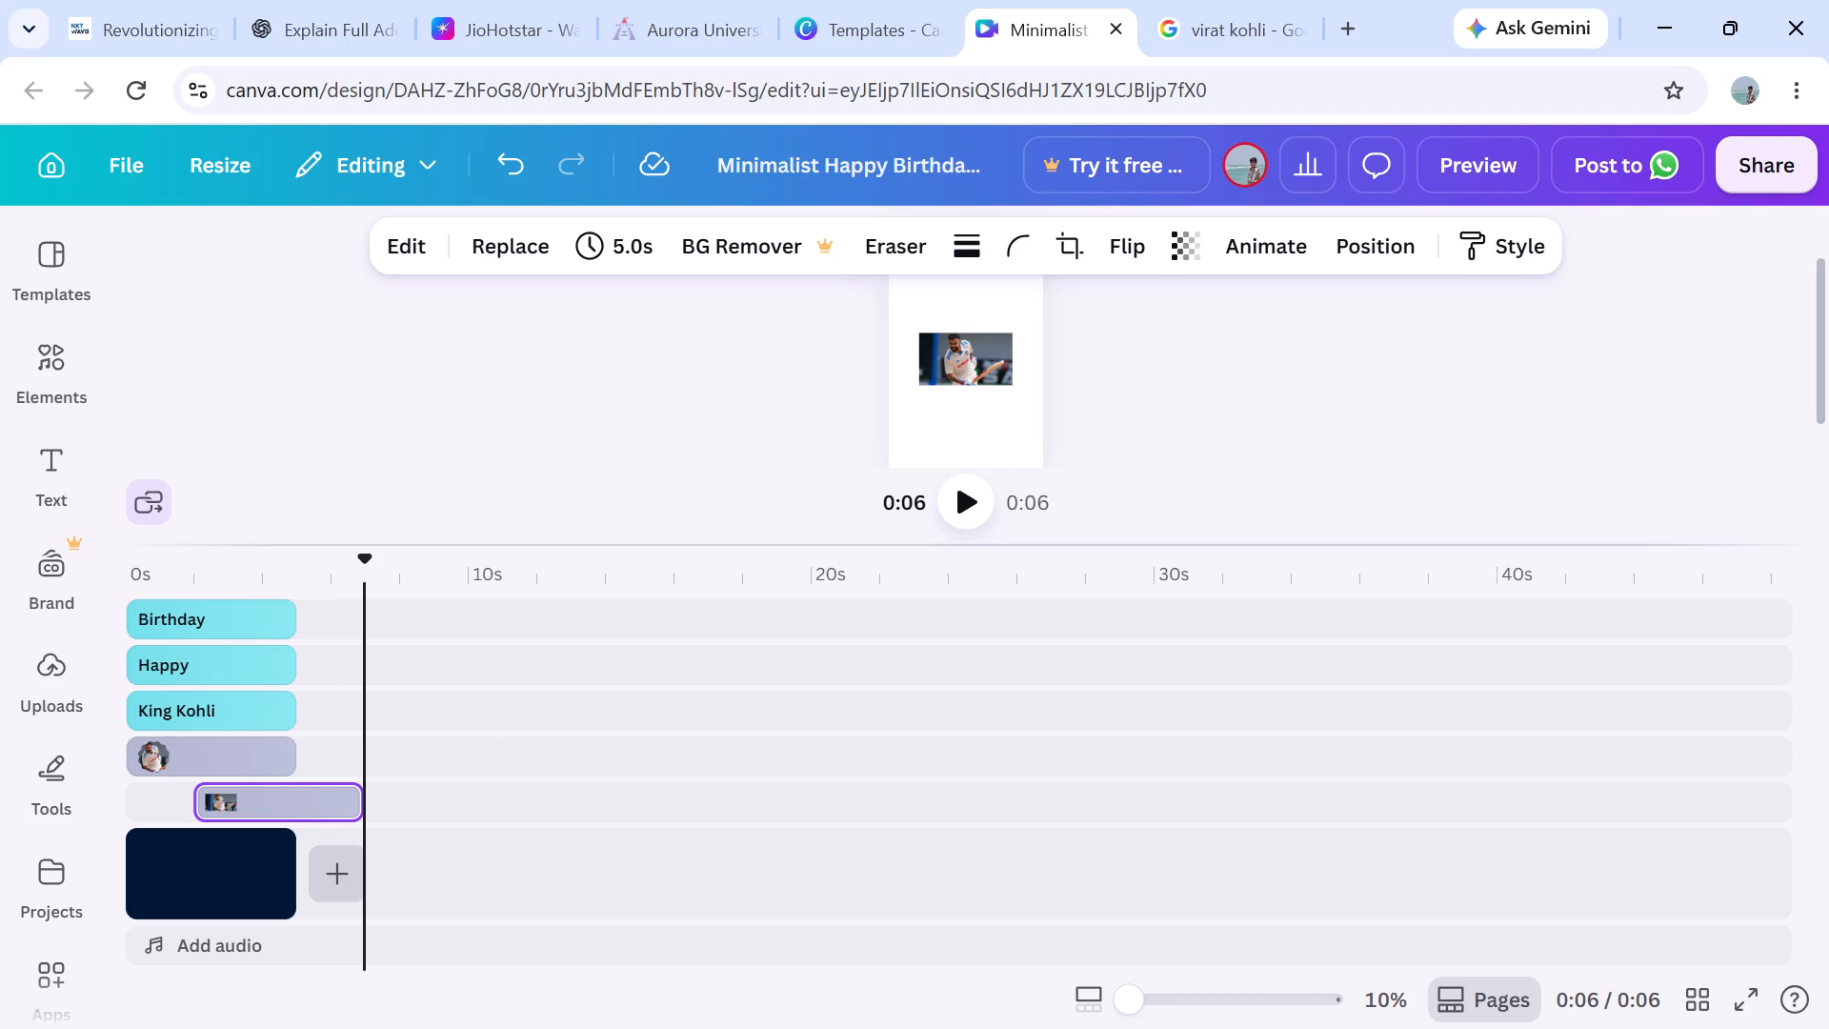
pyautogui.moveTo(365, 558); pyautogui.dragTo(115, 577)
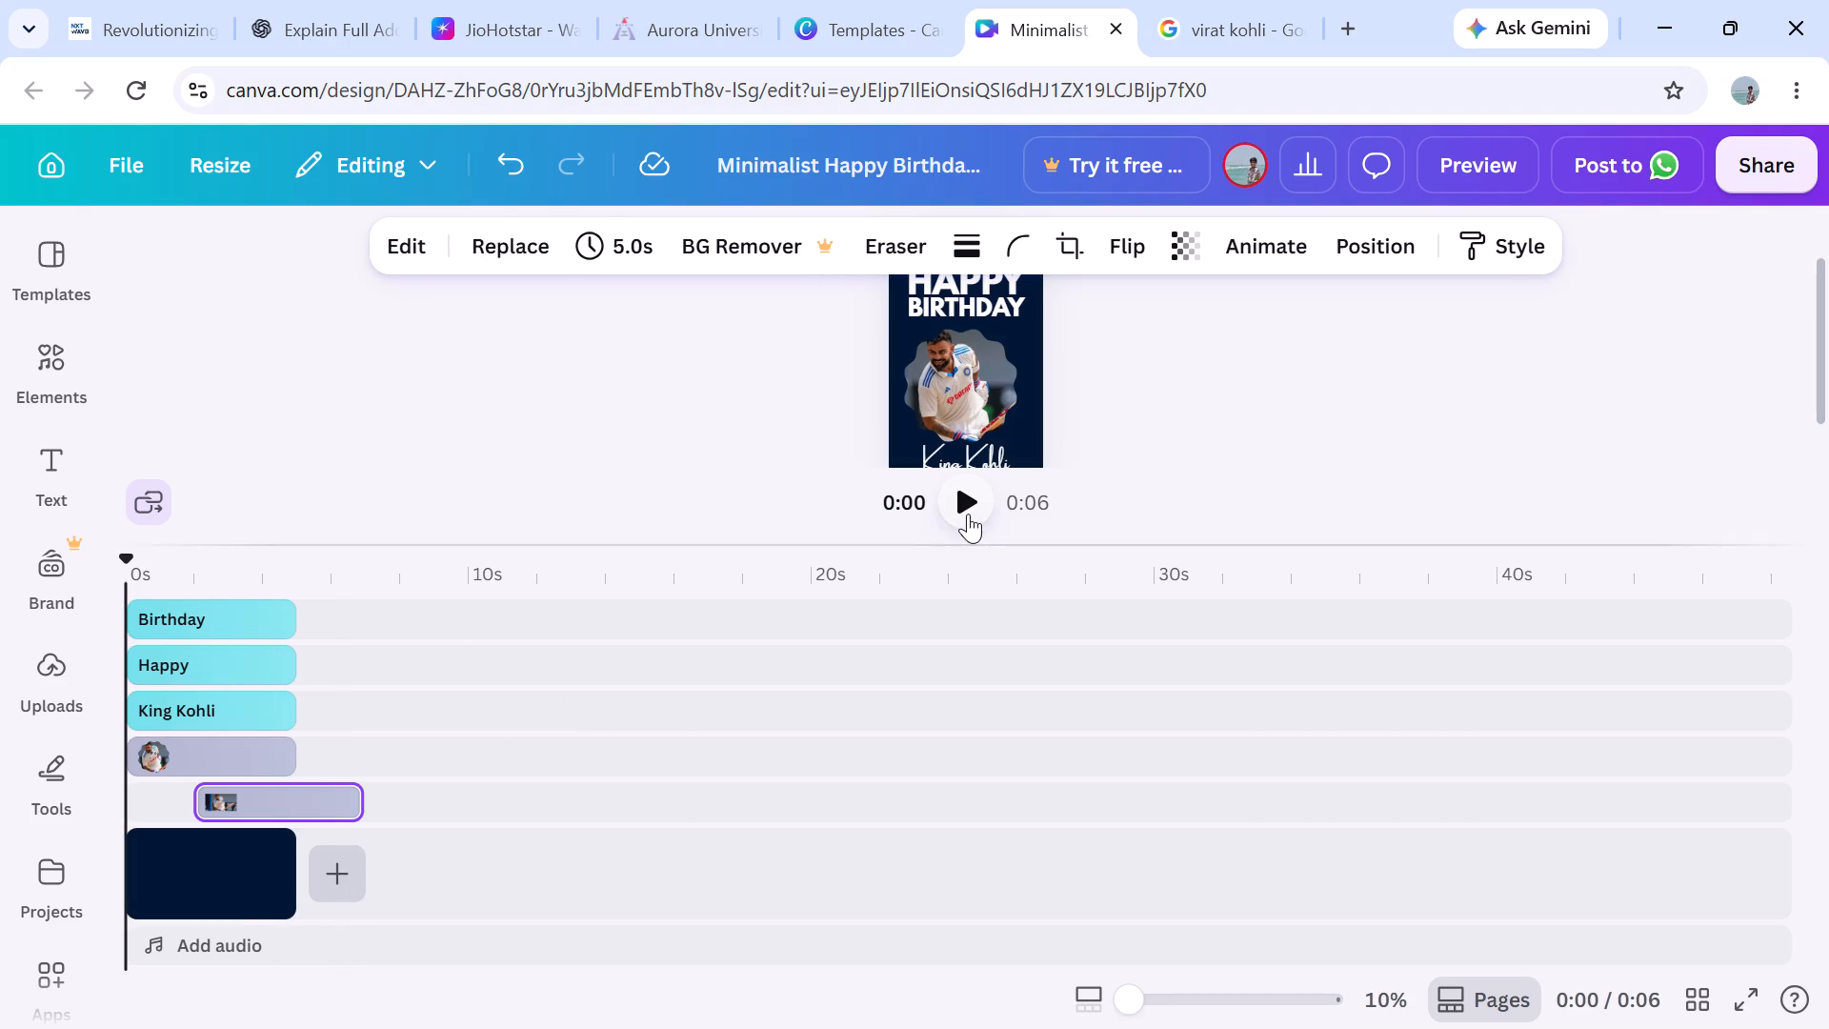
pyautogui.click(966, 511)
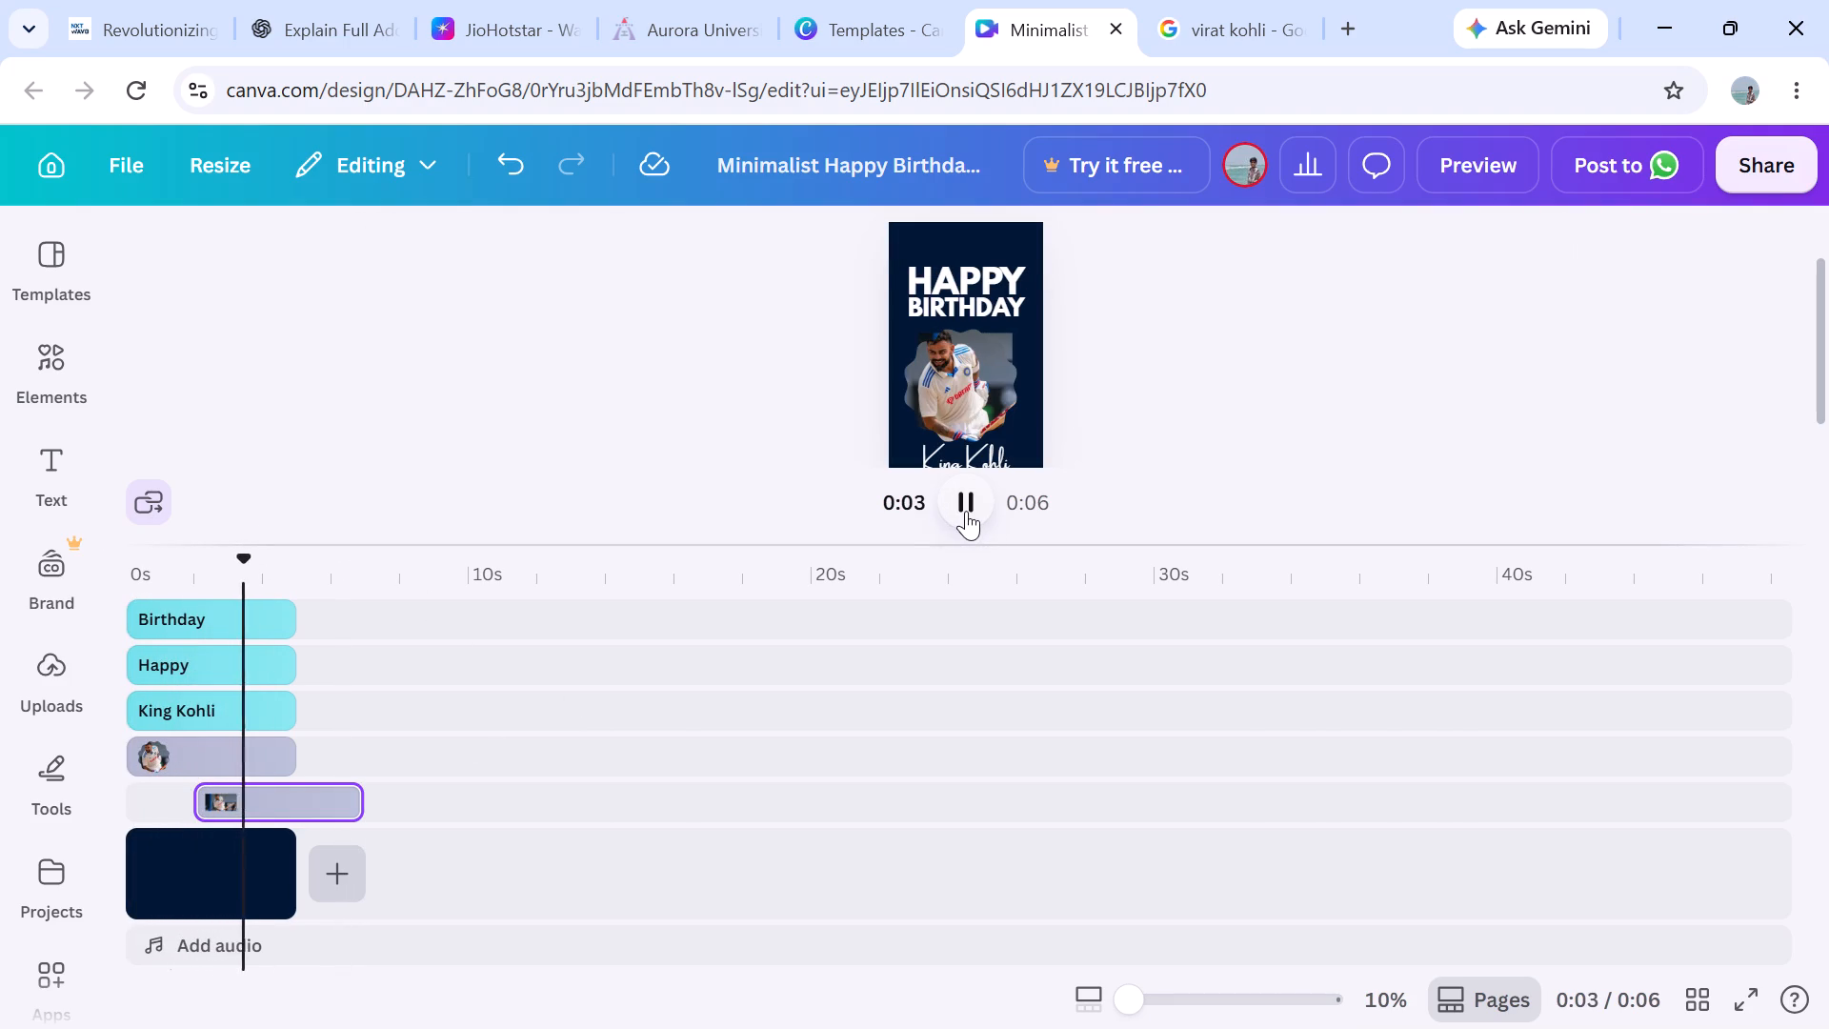
pyautogui.click(966, 511)
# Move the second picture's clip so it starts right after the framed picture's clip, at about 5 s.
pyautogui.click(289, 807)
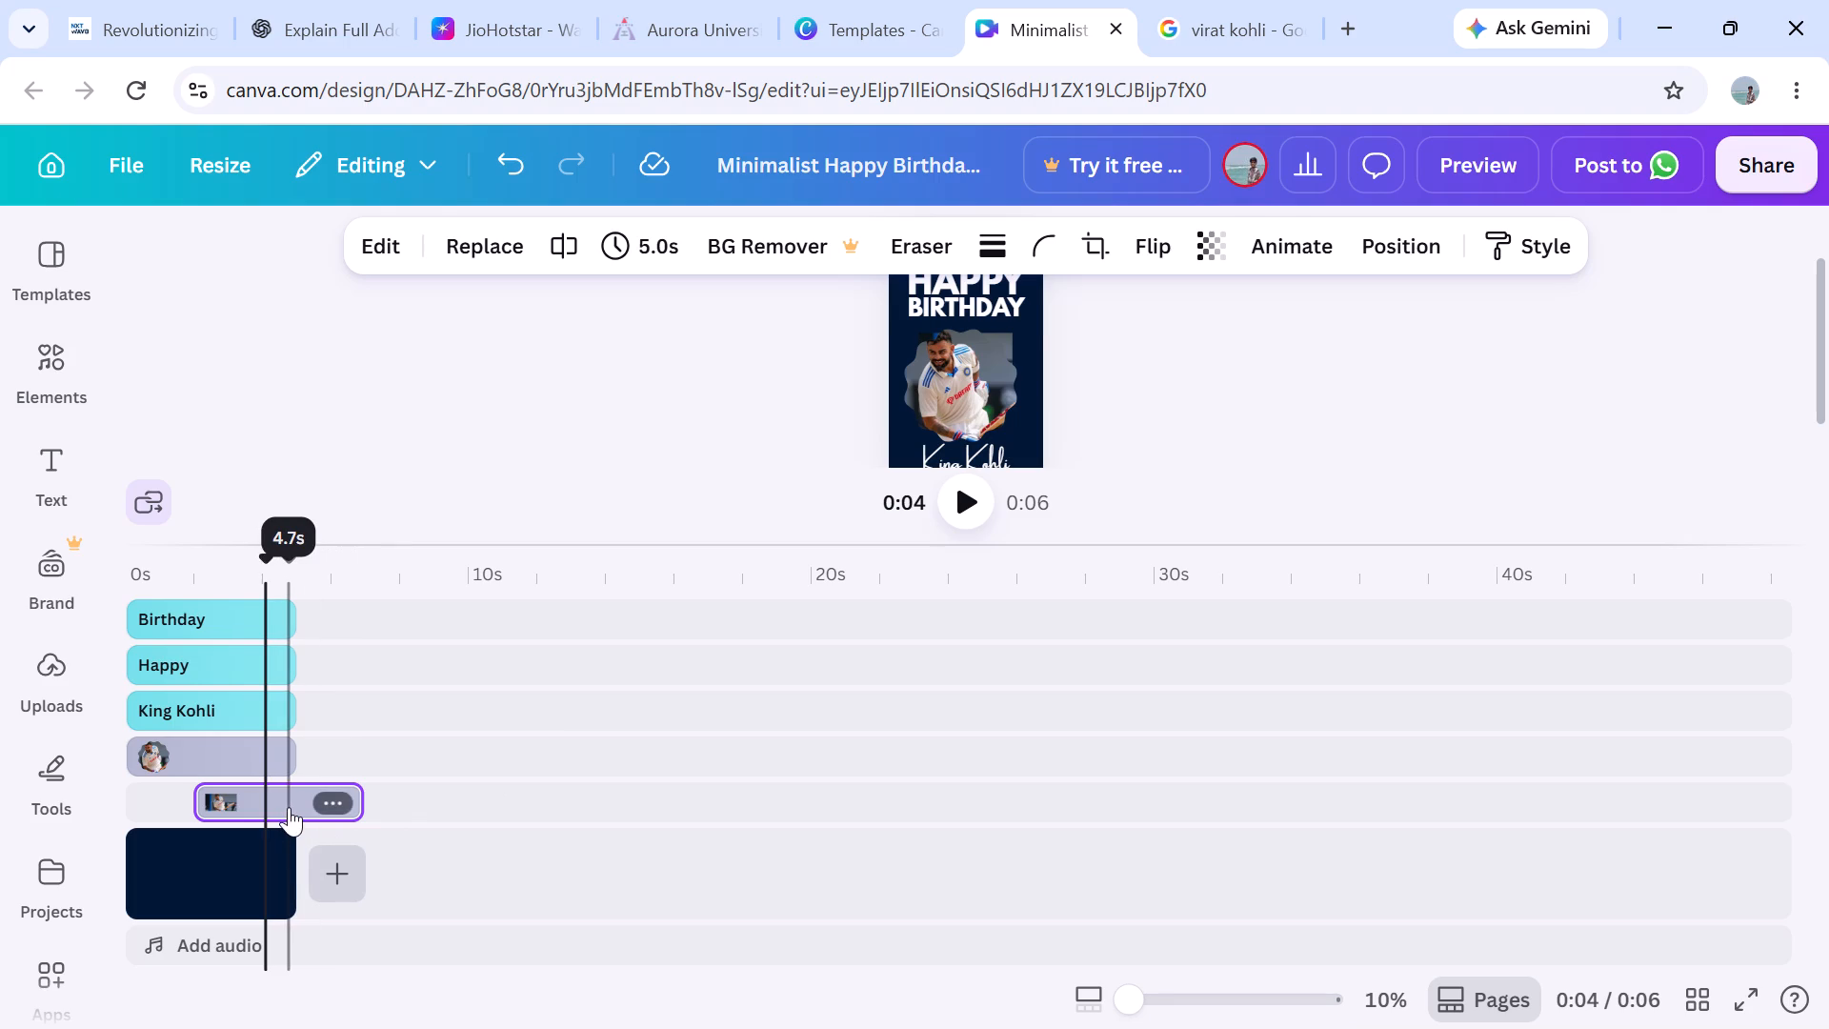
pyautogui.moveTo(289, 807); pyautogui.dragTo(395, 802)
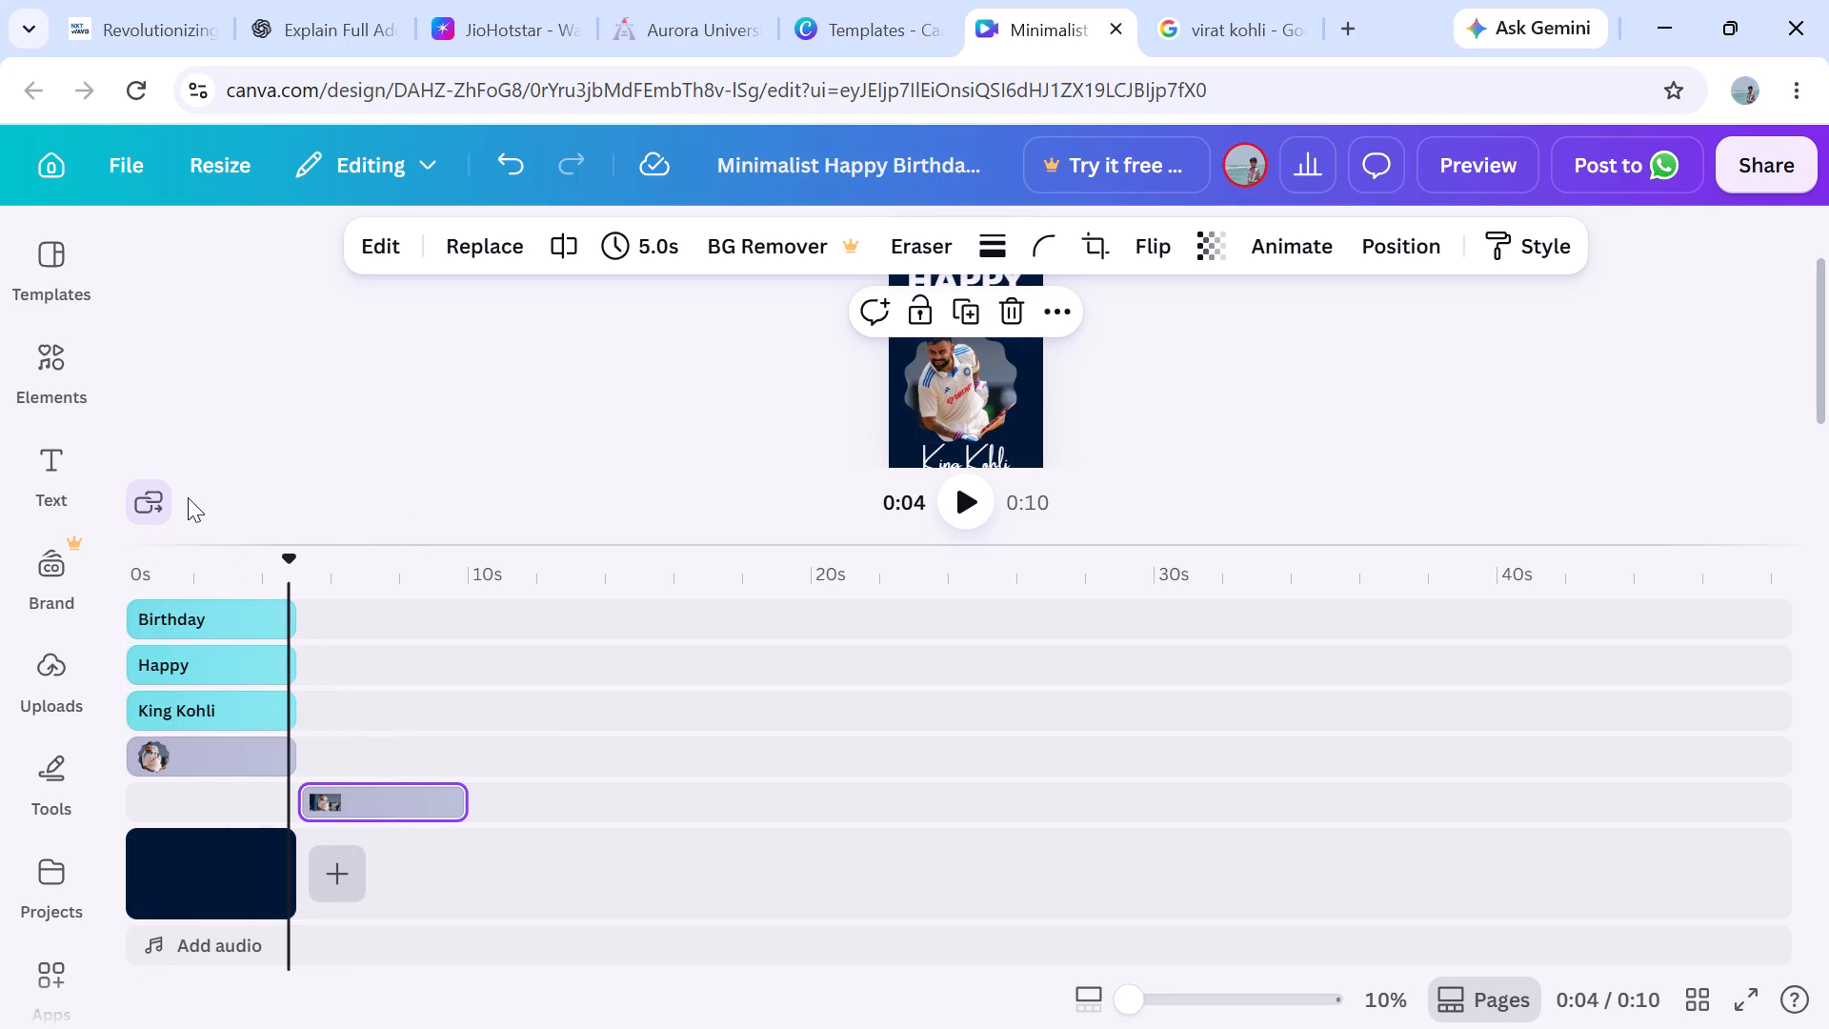
# Play the whole video twice from the start to review the sequence of the two pictures.
pyautogui.click(131, 557)
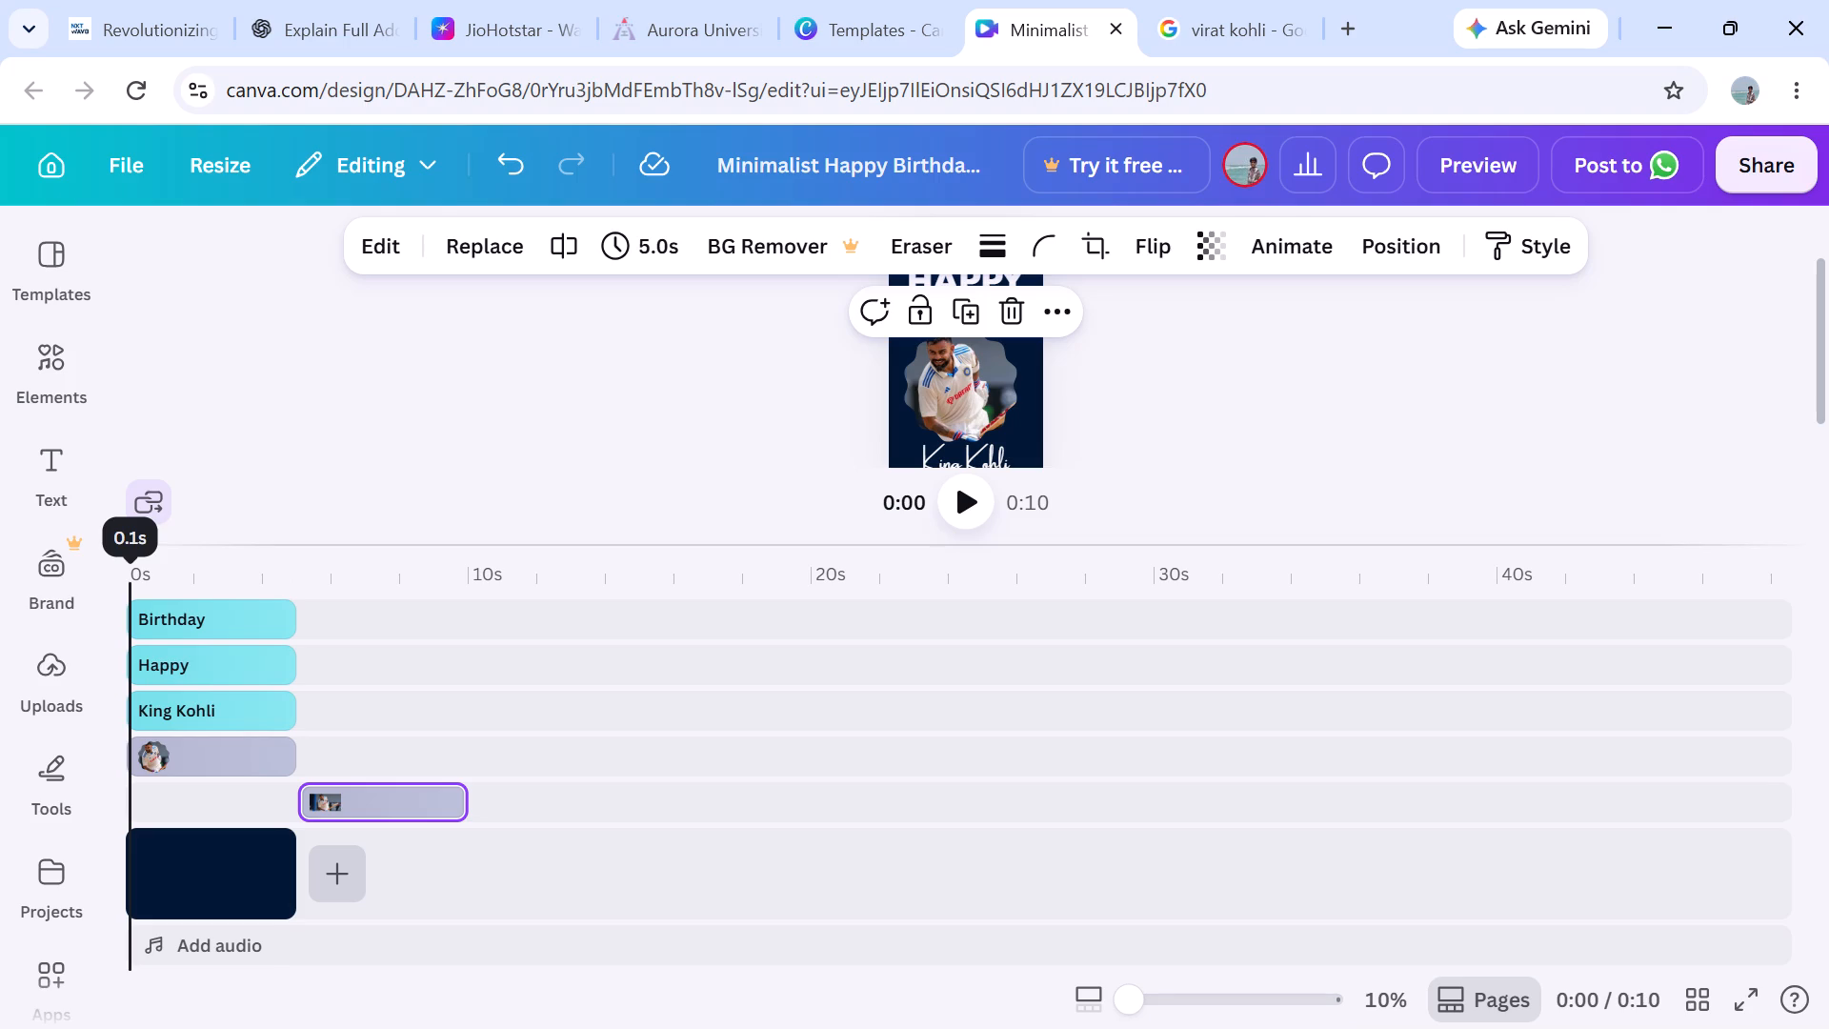
pyautogui.click(942, 496)
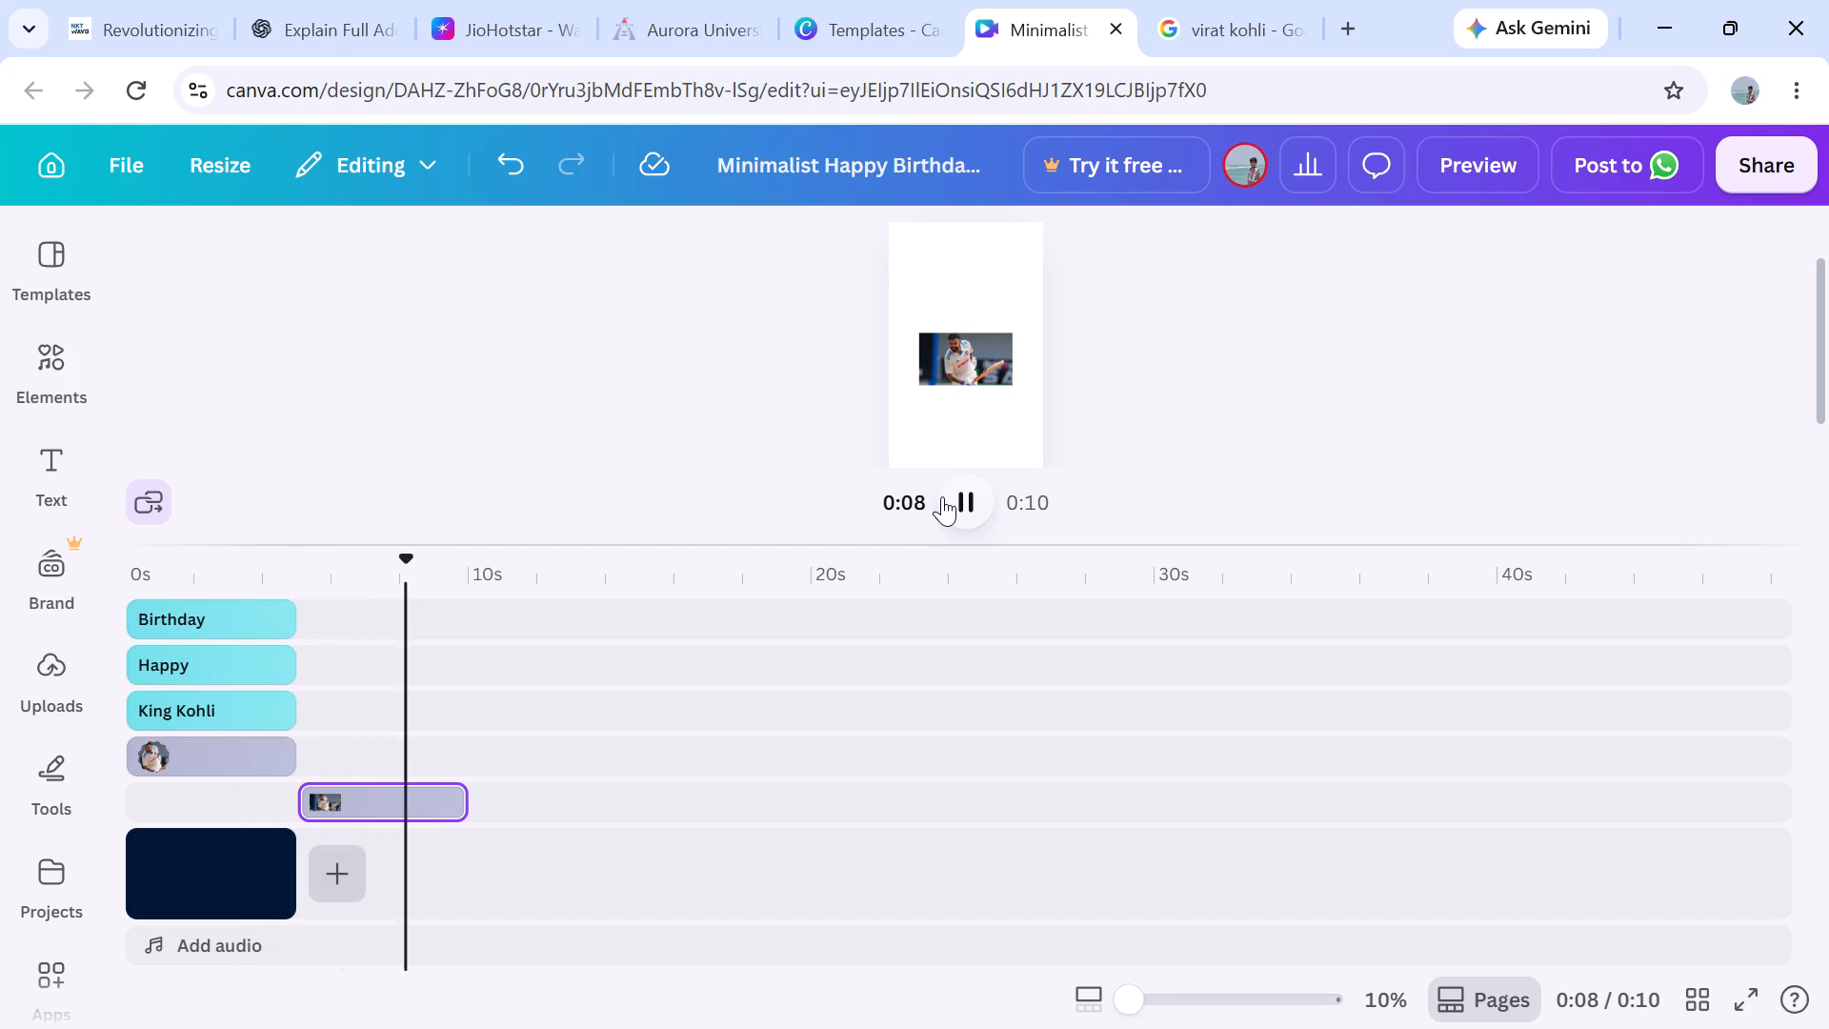
pyautogui.click(130, 564)
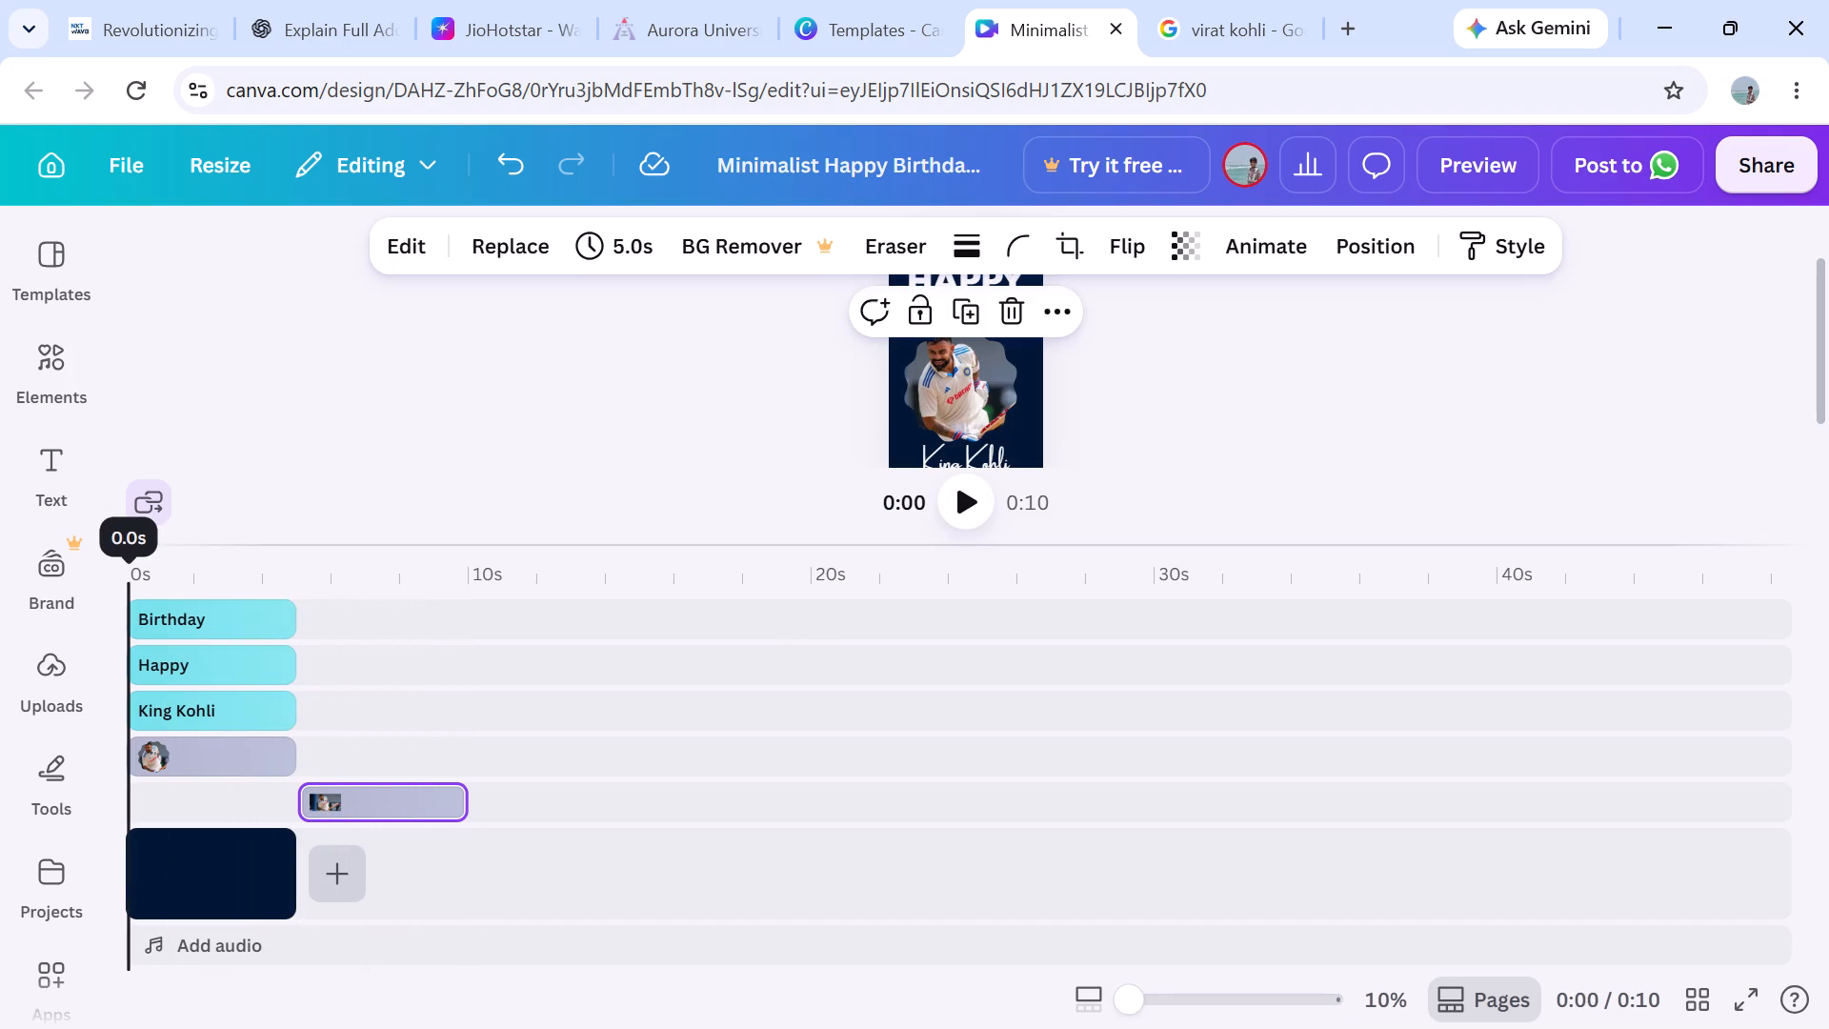
pyautogui.click(963, 513)
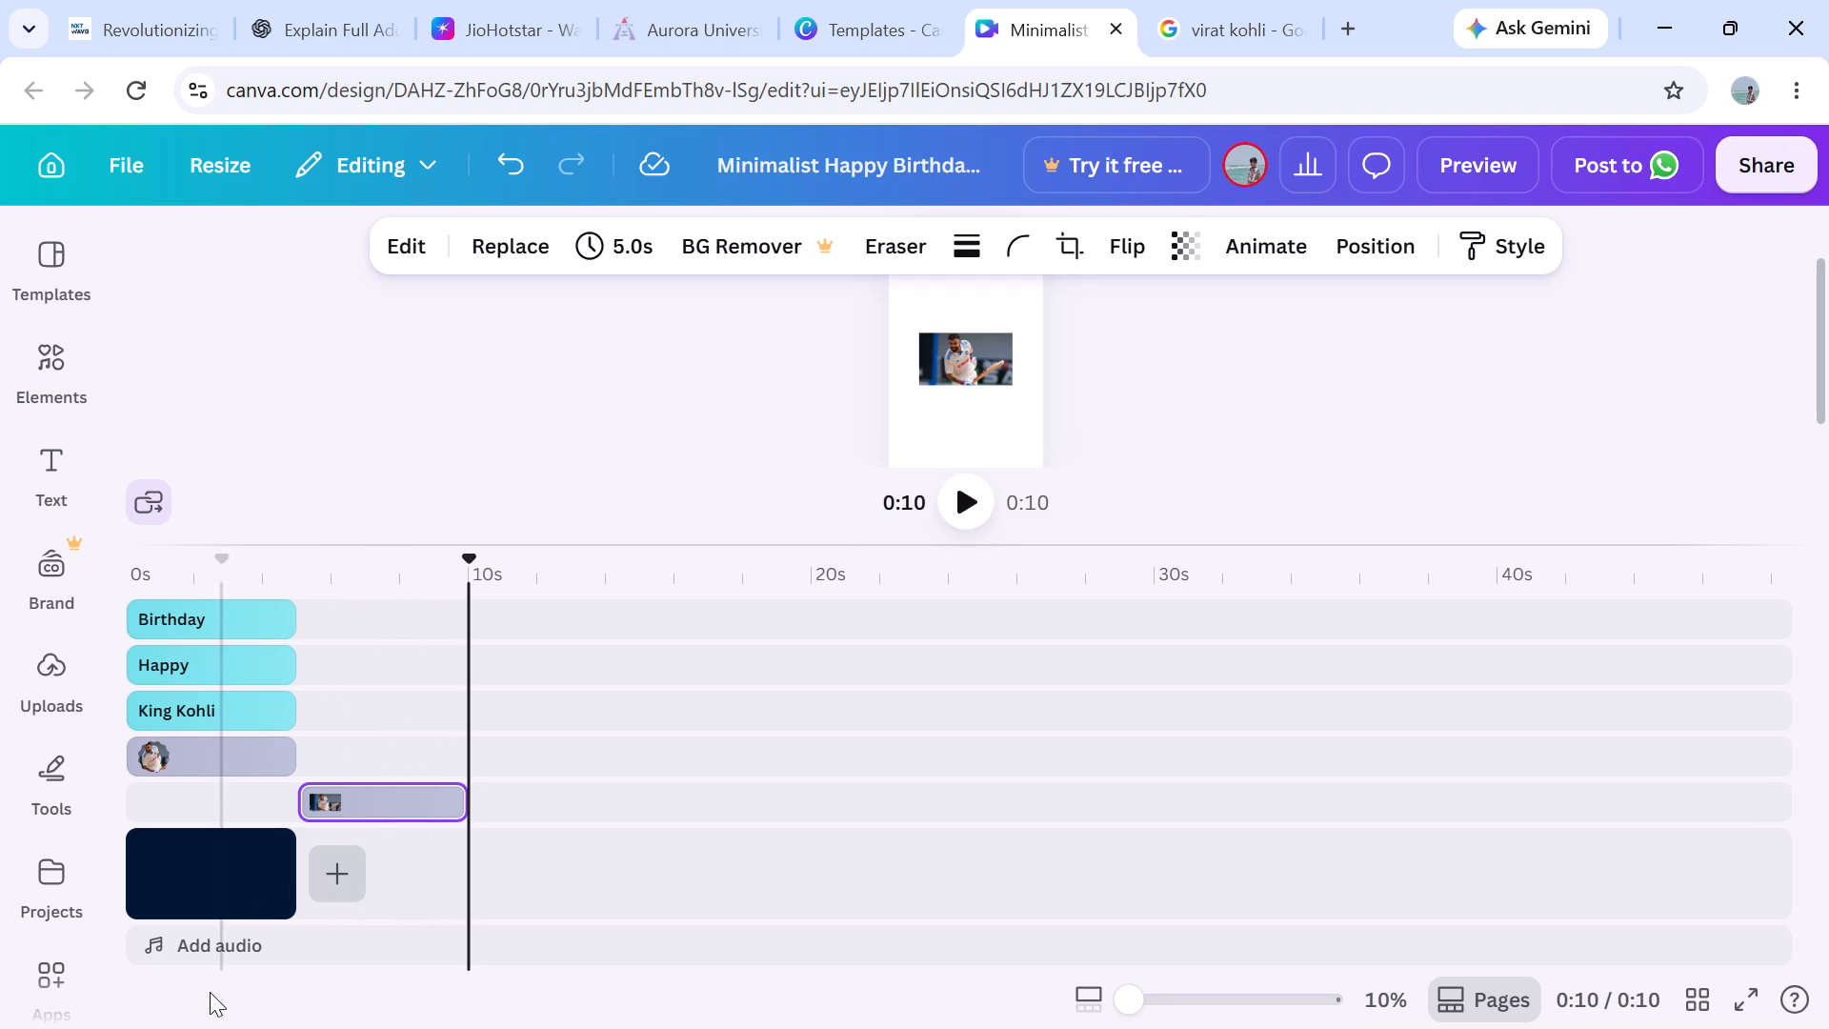
# Move the King Kohli name up on the birthday page so it overlaps the framed picture's lower edge.
pyautogui.click(200, 899)
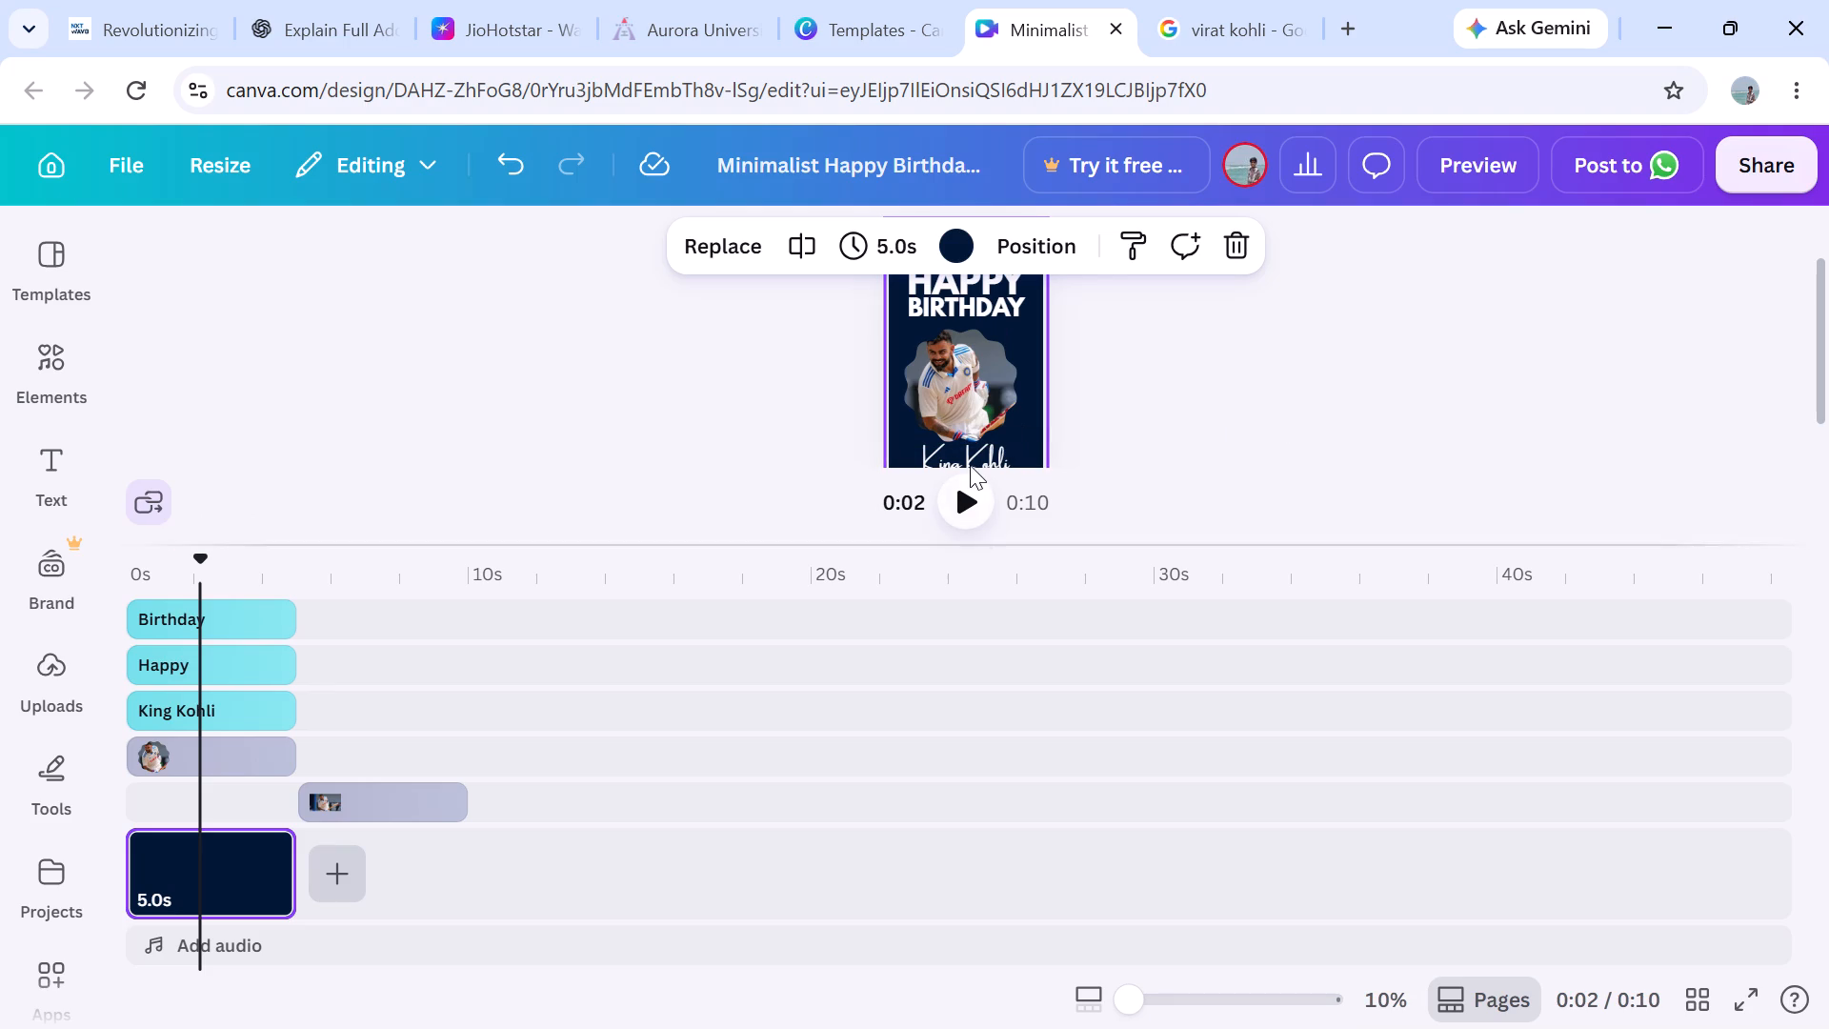
pyautogui.moveTo(968, 462); pyautogui.dragTo(967, 449)
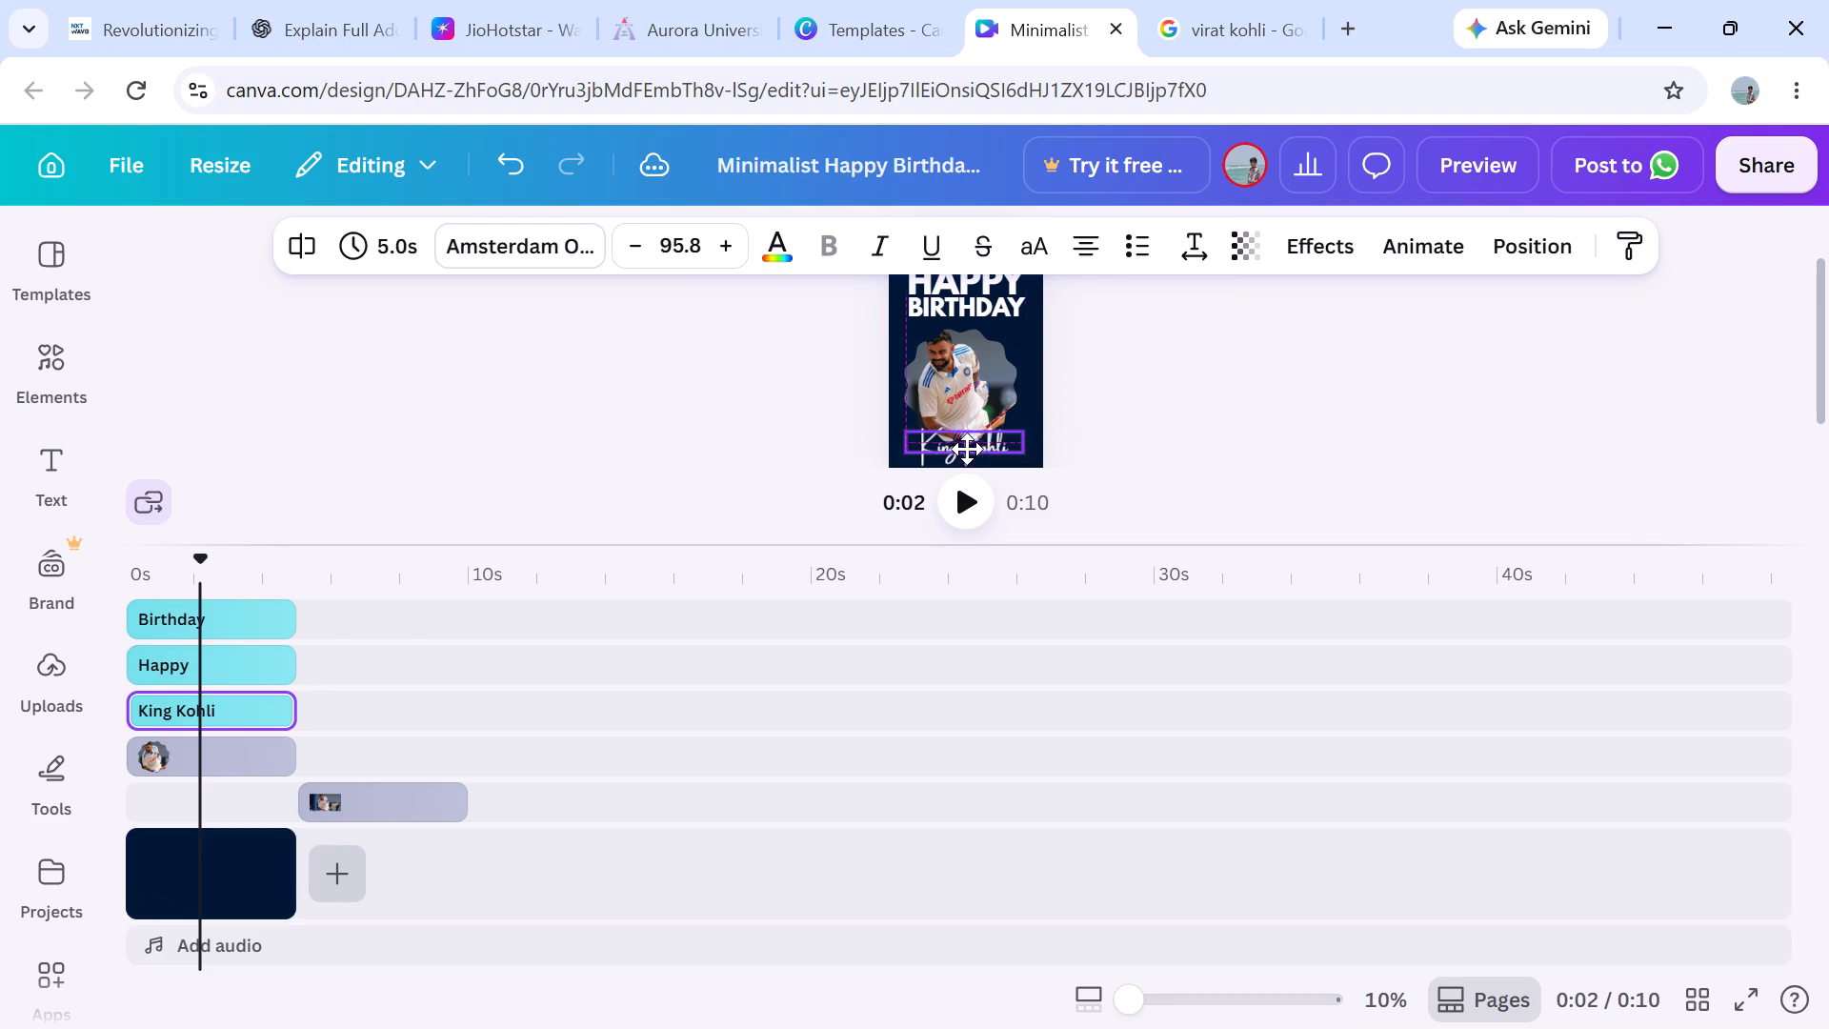
pyautogui.moveTo(967, 449); pyautogui.dragTo(968, 443)
pyautogui.click(1127, 413)
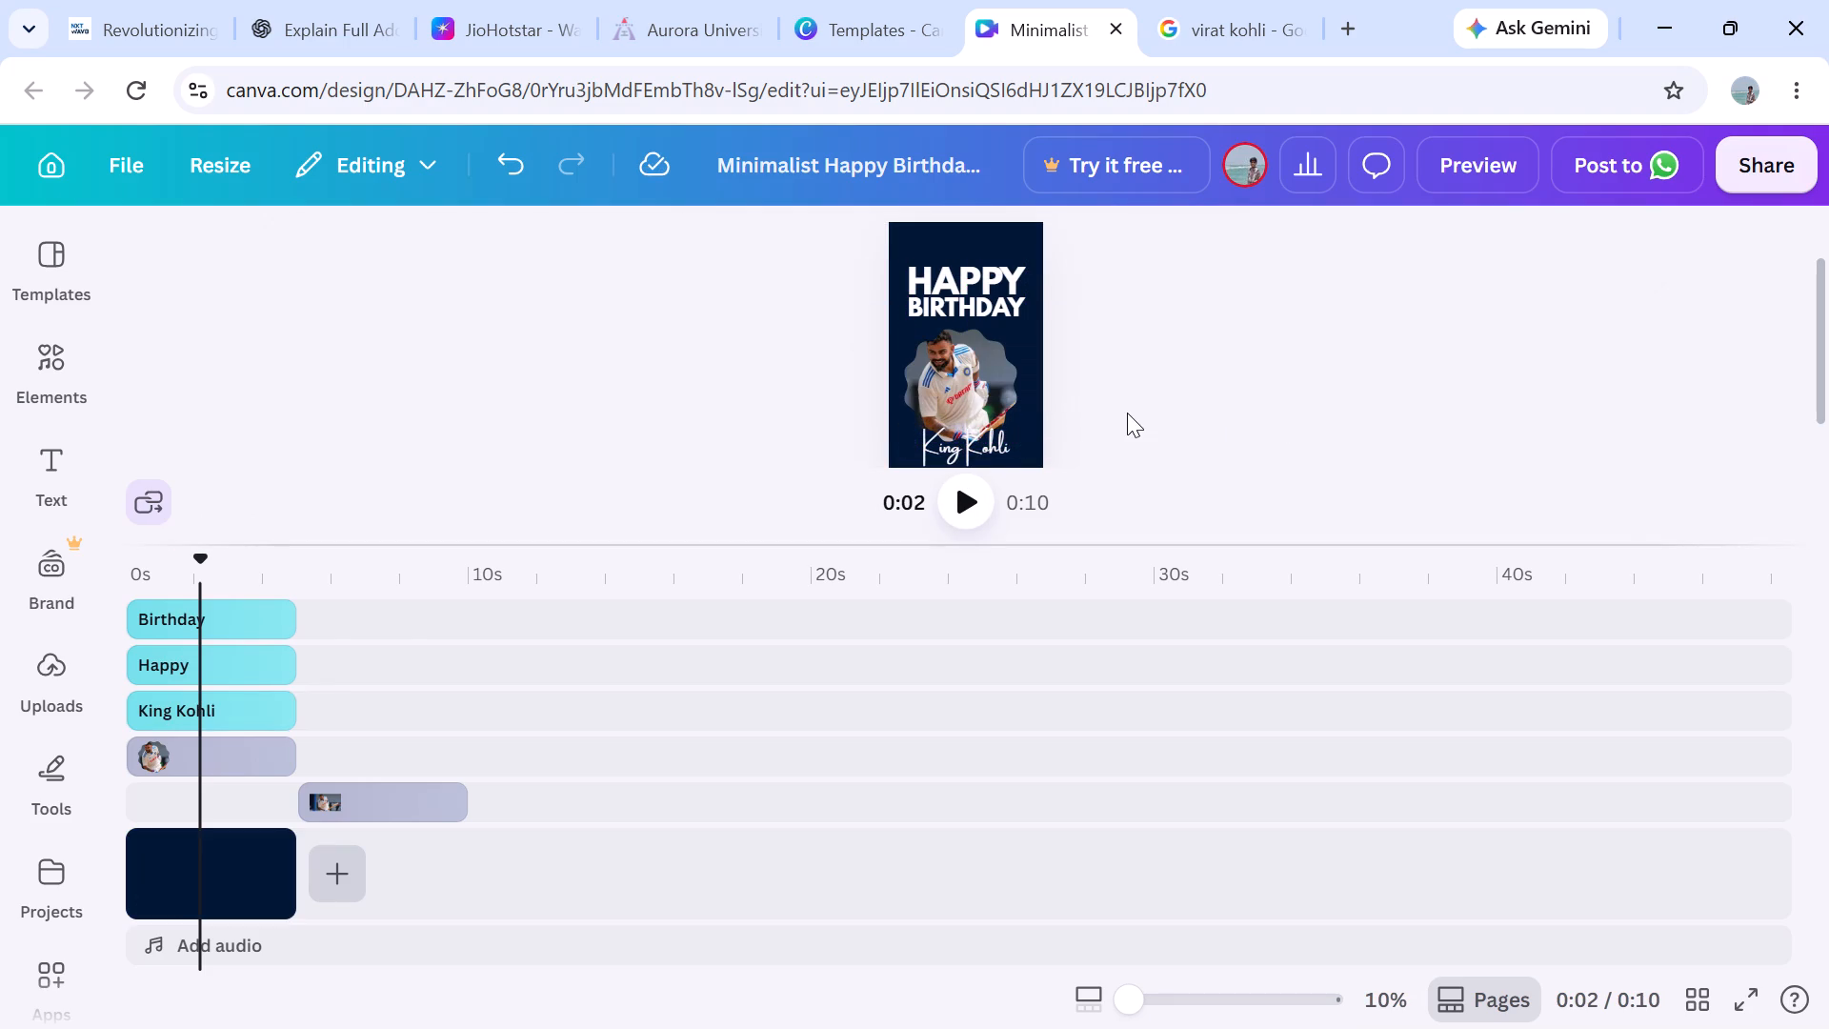
# Move the HAPPY heading up and slightly left, and bring BIRTHDAY up beneath it.
pyautogui.moveTo(972, 281); pyautogui.dragTo(971, 265)
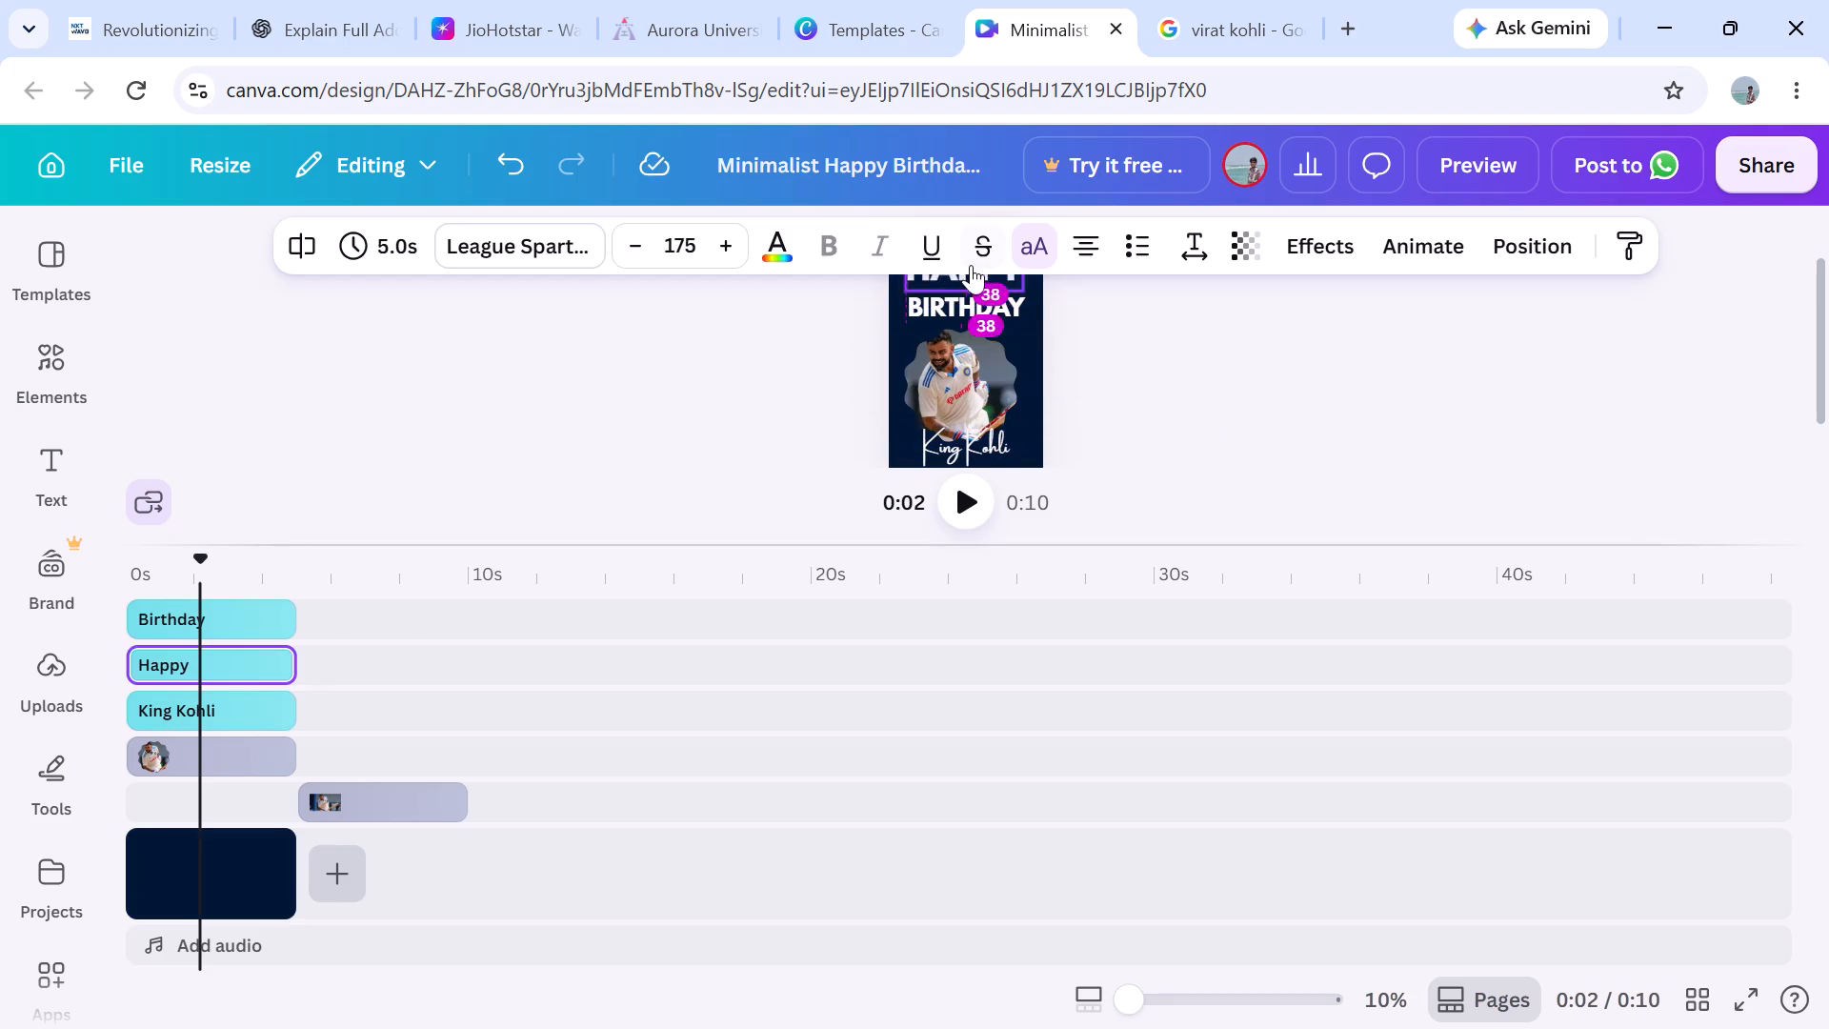
pyautogui.moveTo(971, 265); pyautogui.dragTo(967, 259)
pyautogui.click(1274, 426)
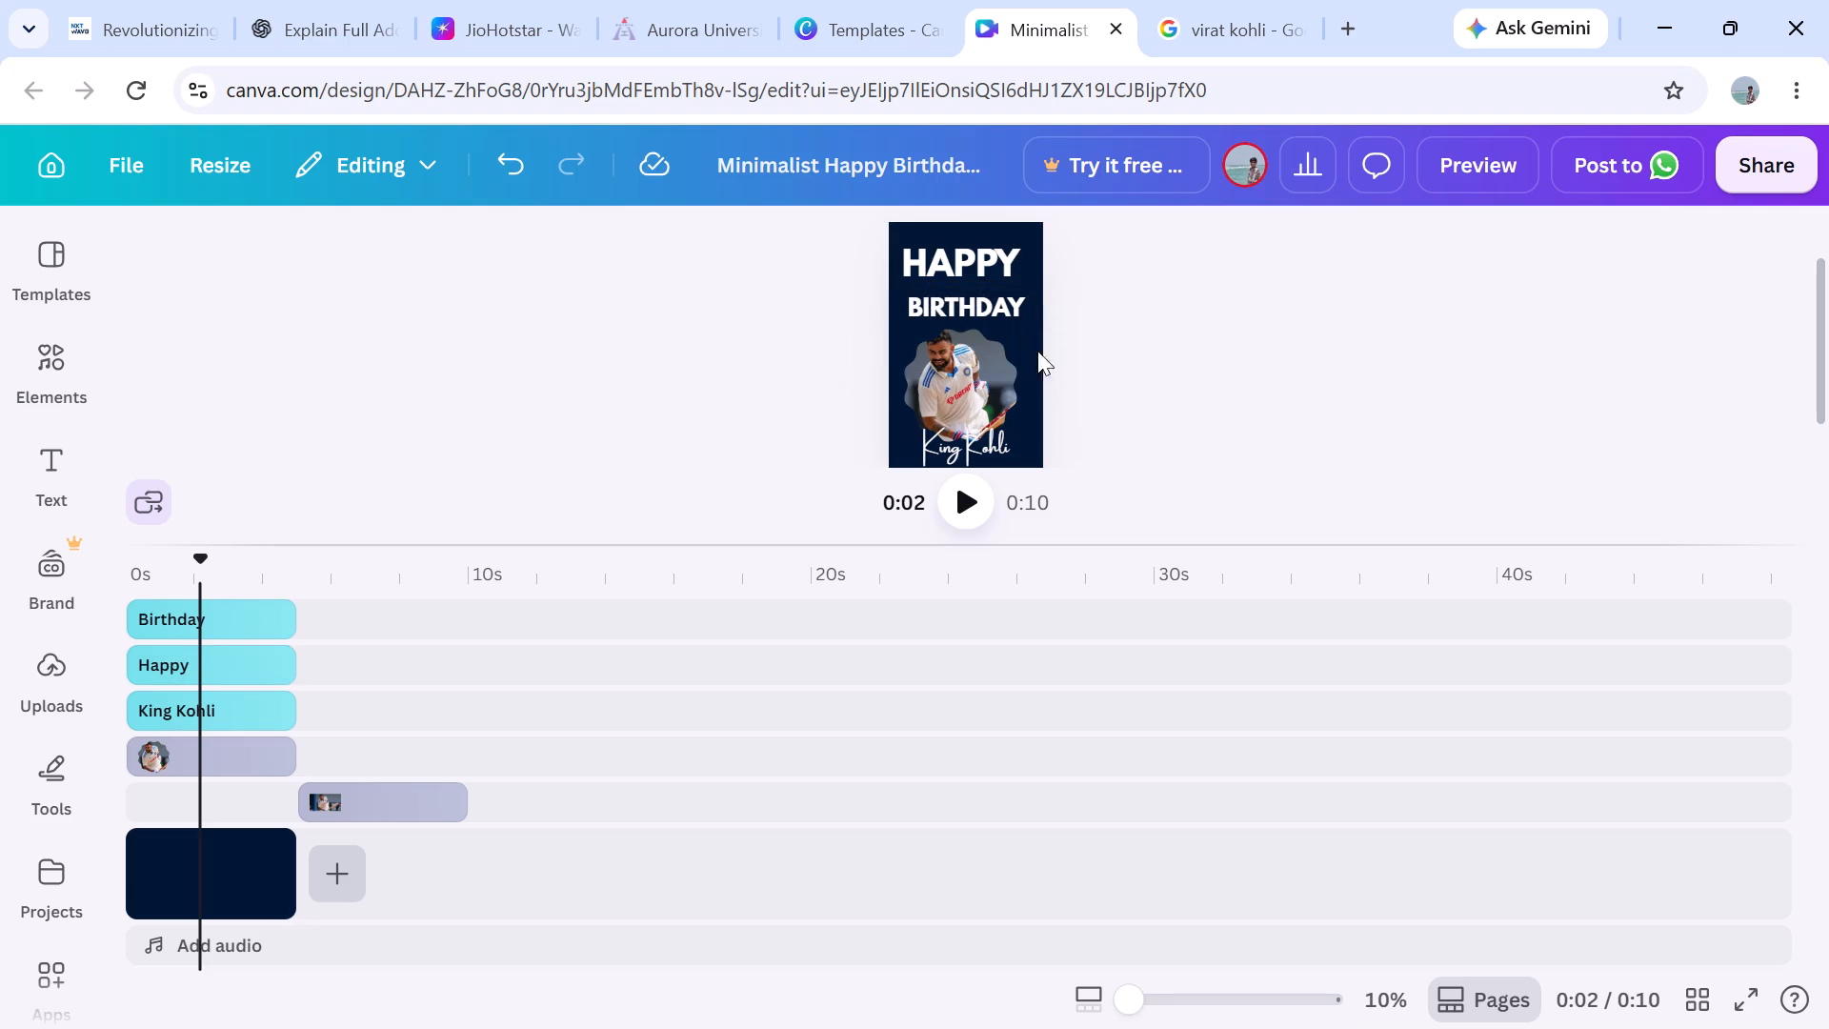
pyautogui.moveTo(945, 302); pyautogui.dragTo(942, 292)
pyautogui.click(1290, 406)
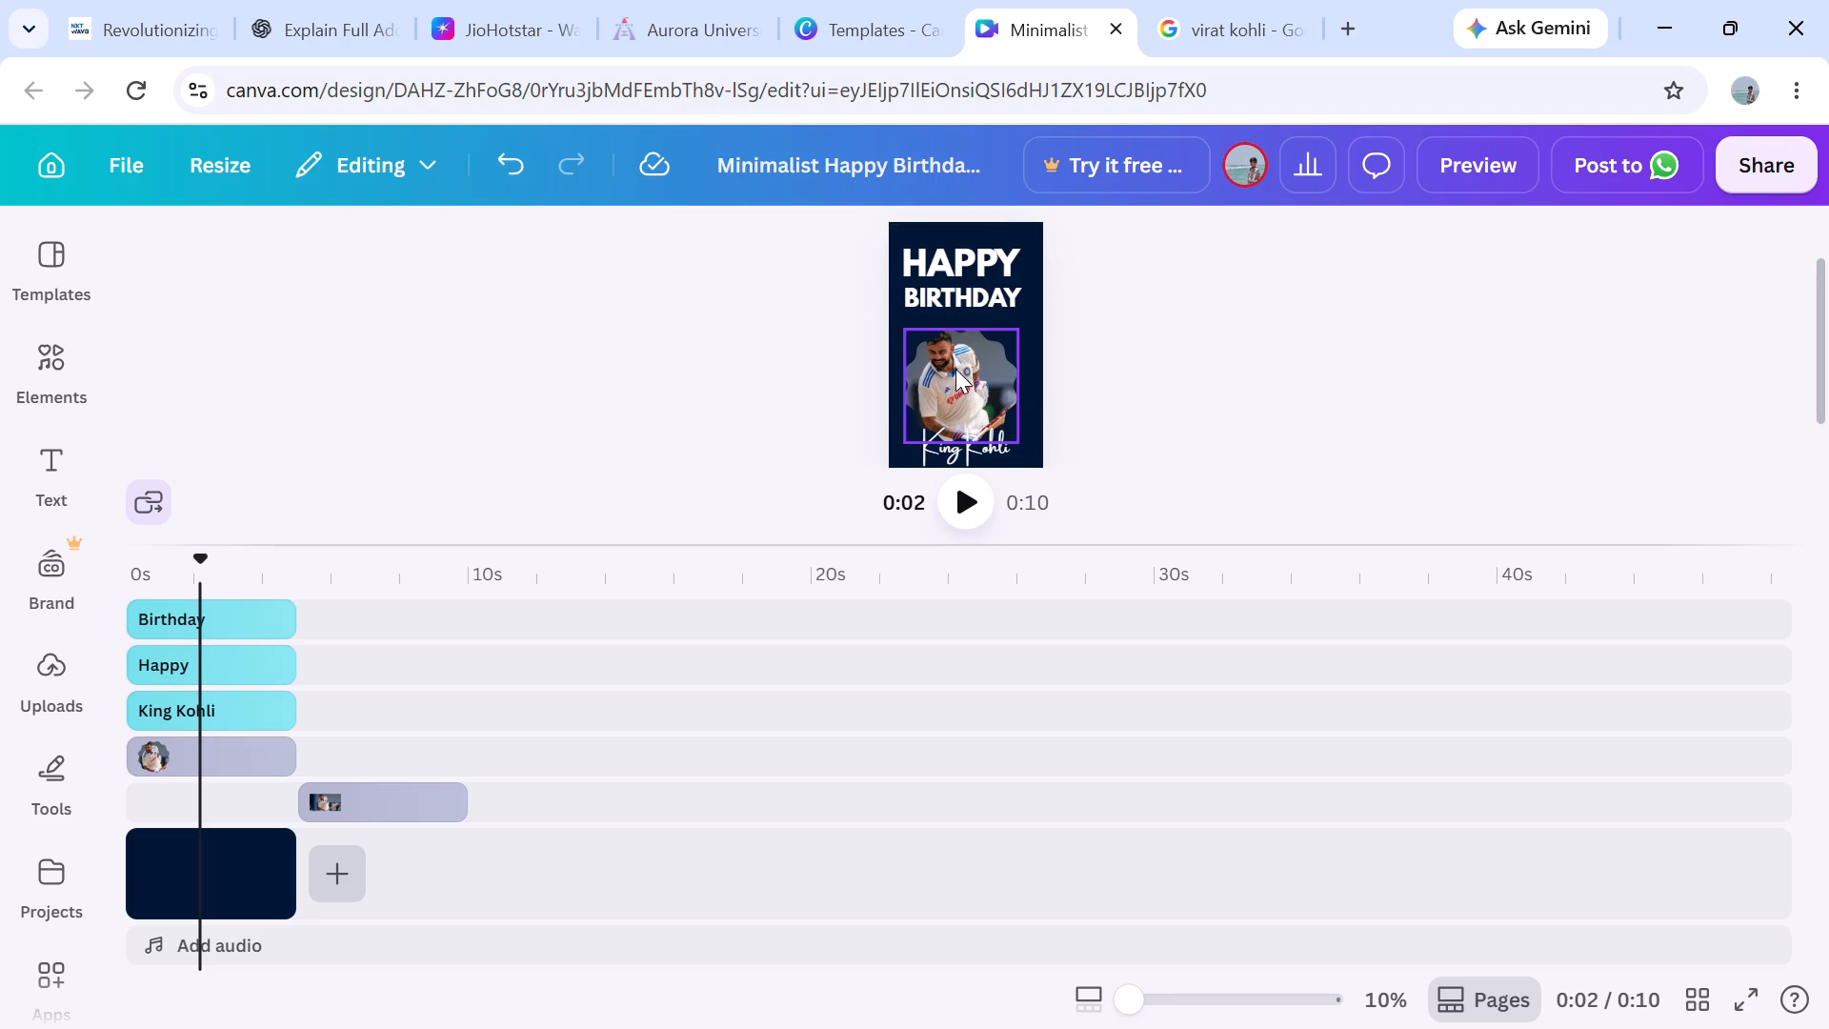
# Move the framed picture up beneath BIRTHDAY and shift the King Kohli name slightly down below it.
pyautogui.moveTo(955, 368); pyautogui.dragTo(955, 358)
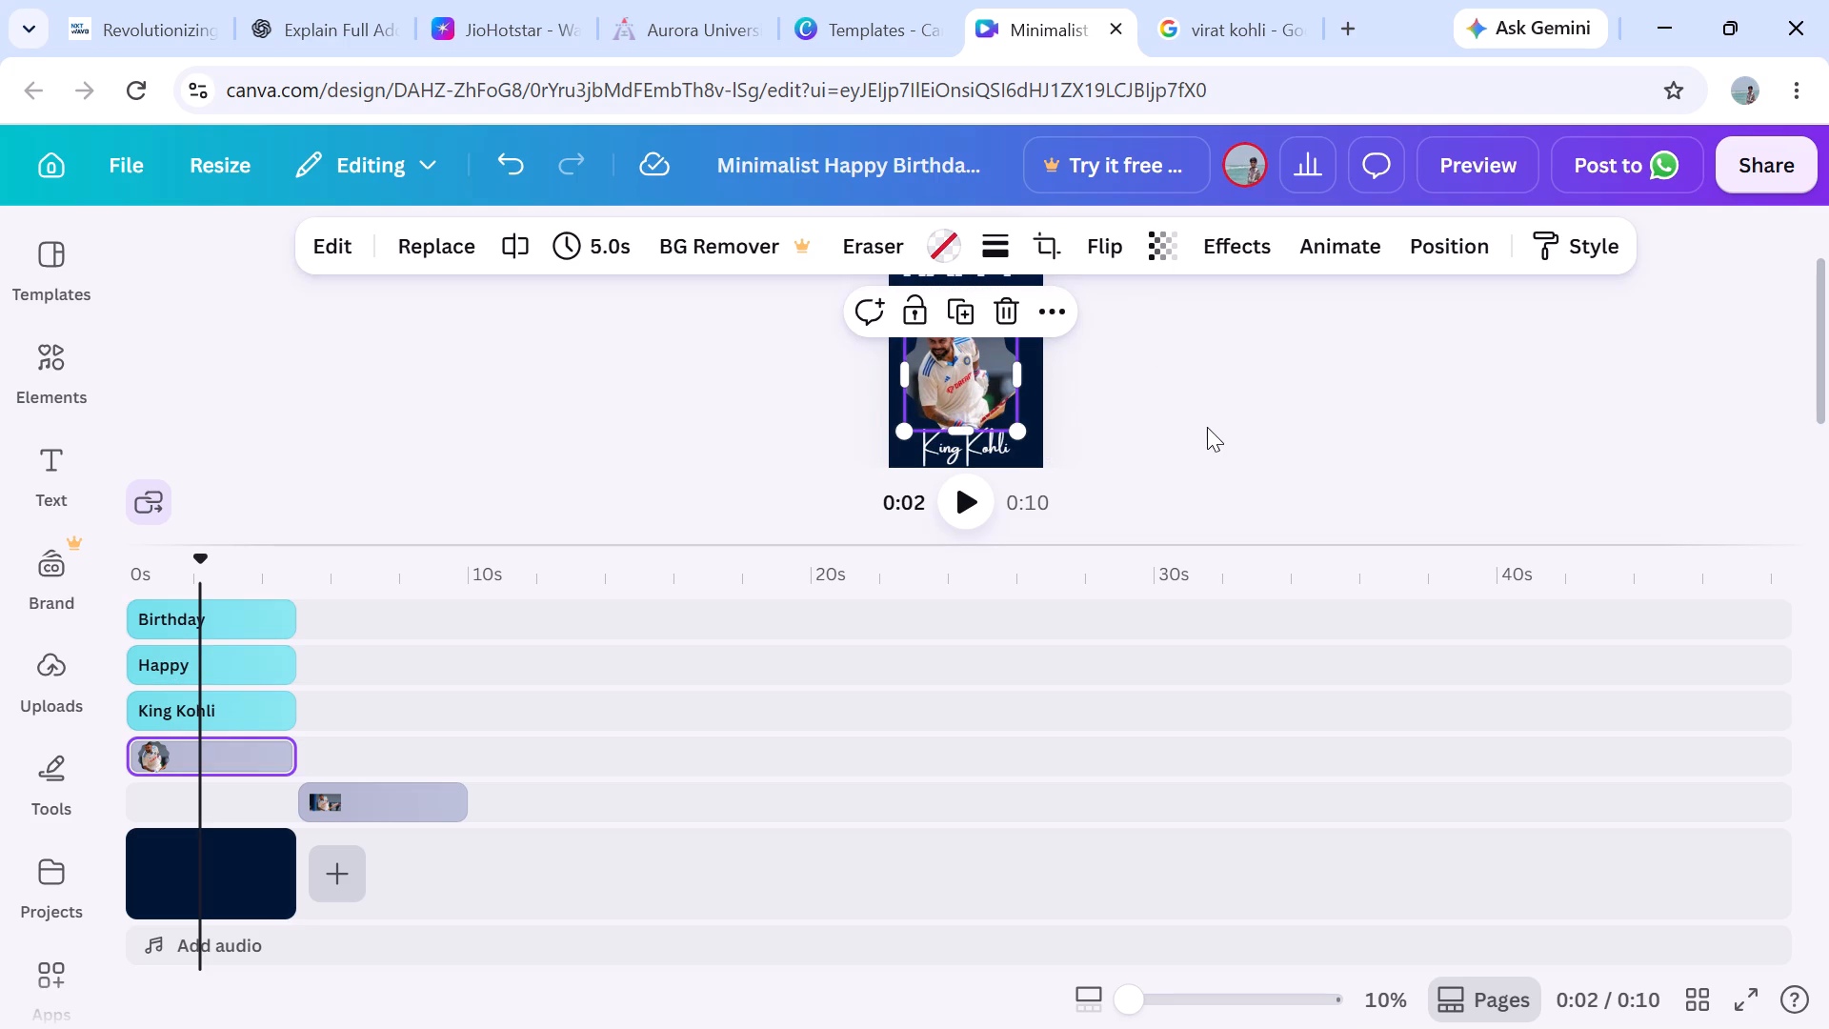
pyautogui.click(1207, 427)
pyautogui.click(1000, 447)
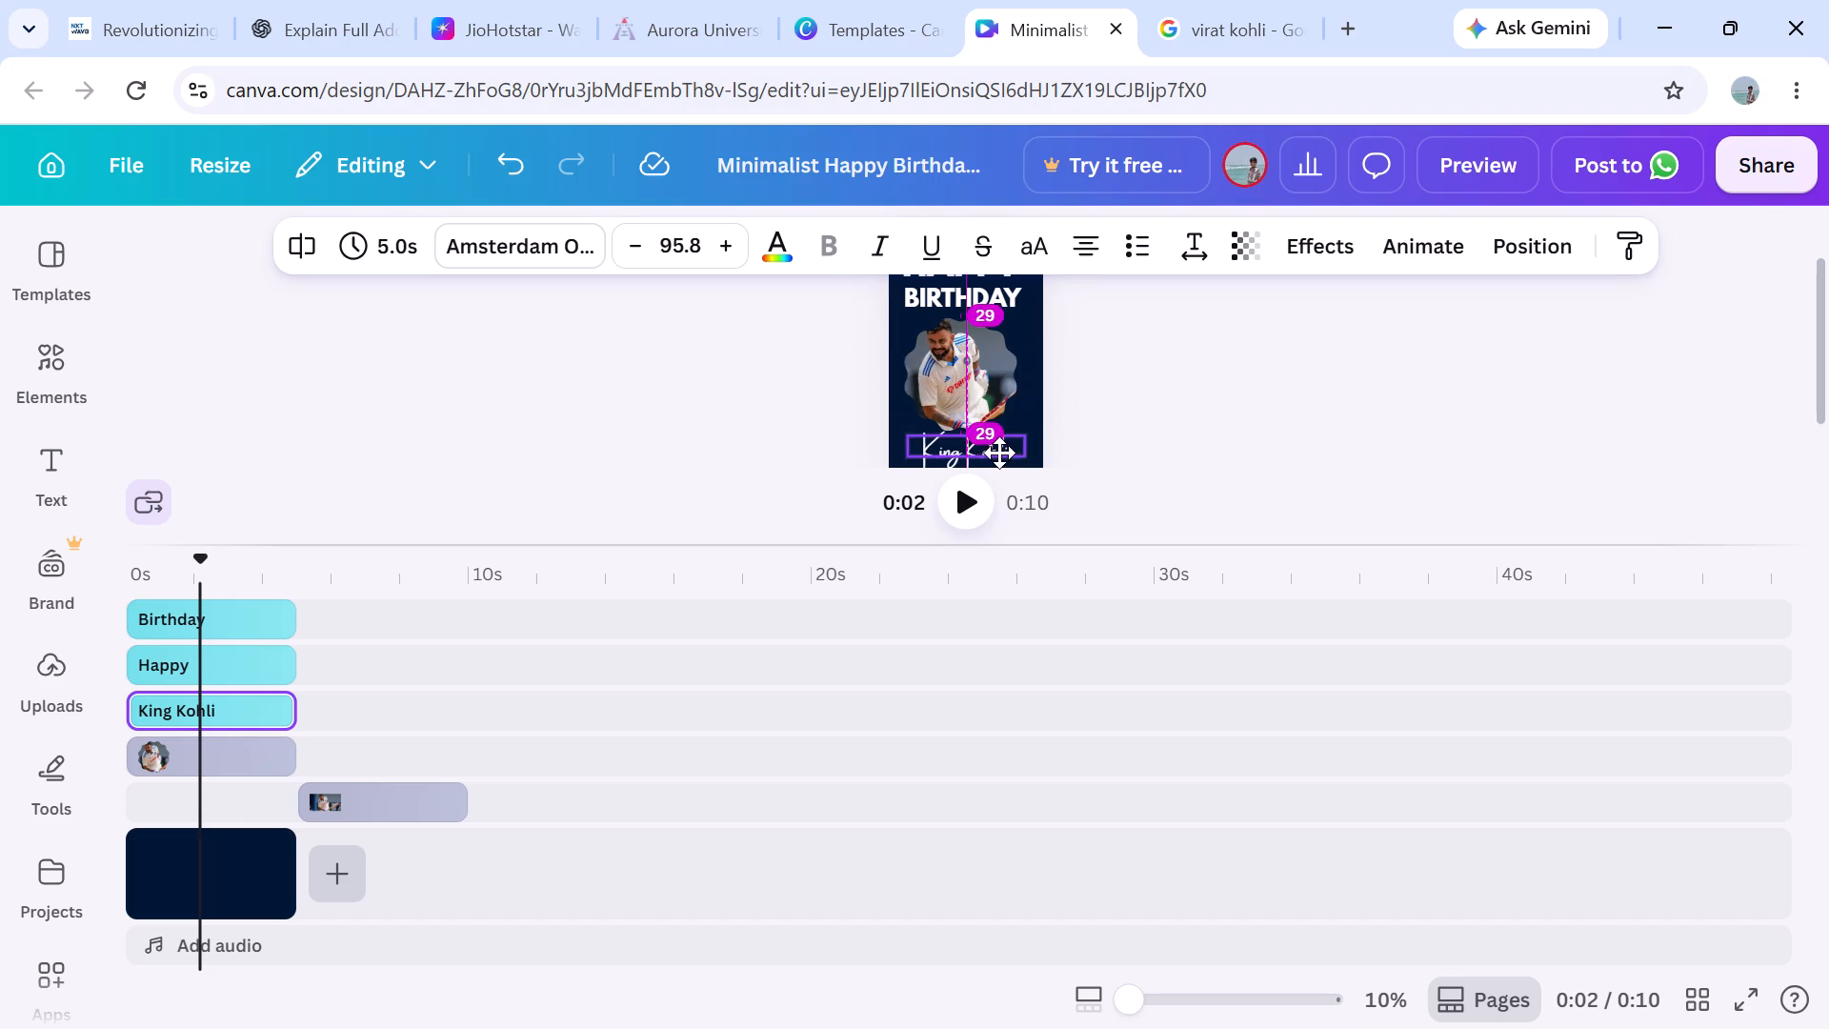
pyautogui.click(1134, 461)
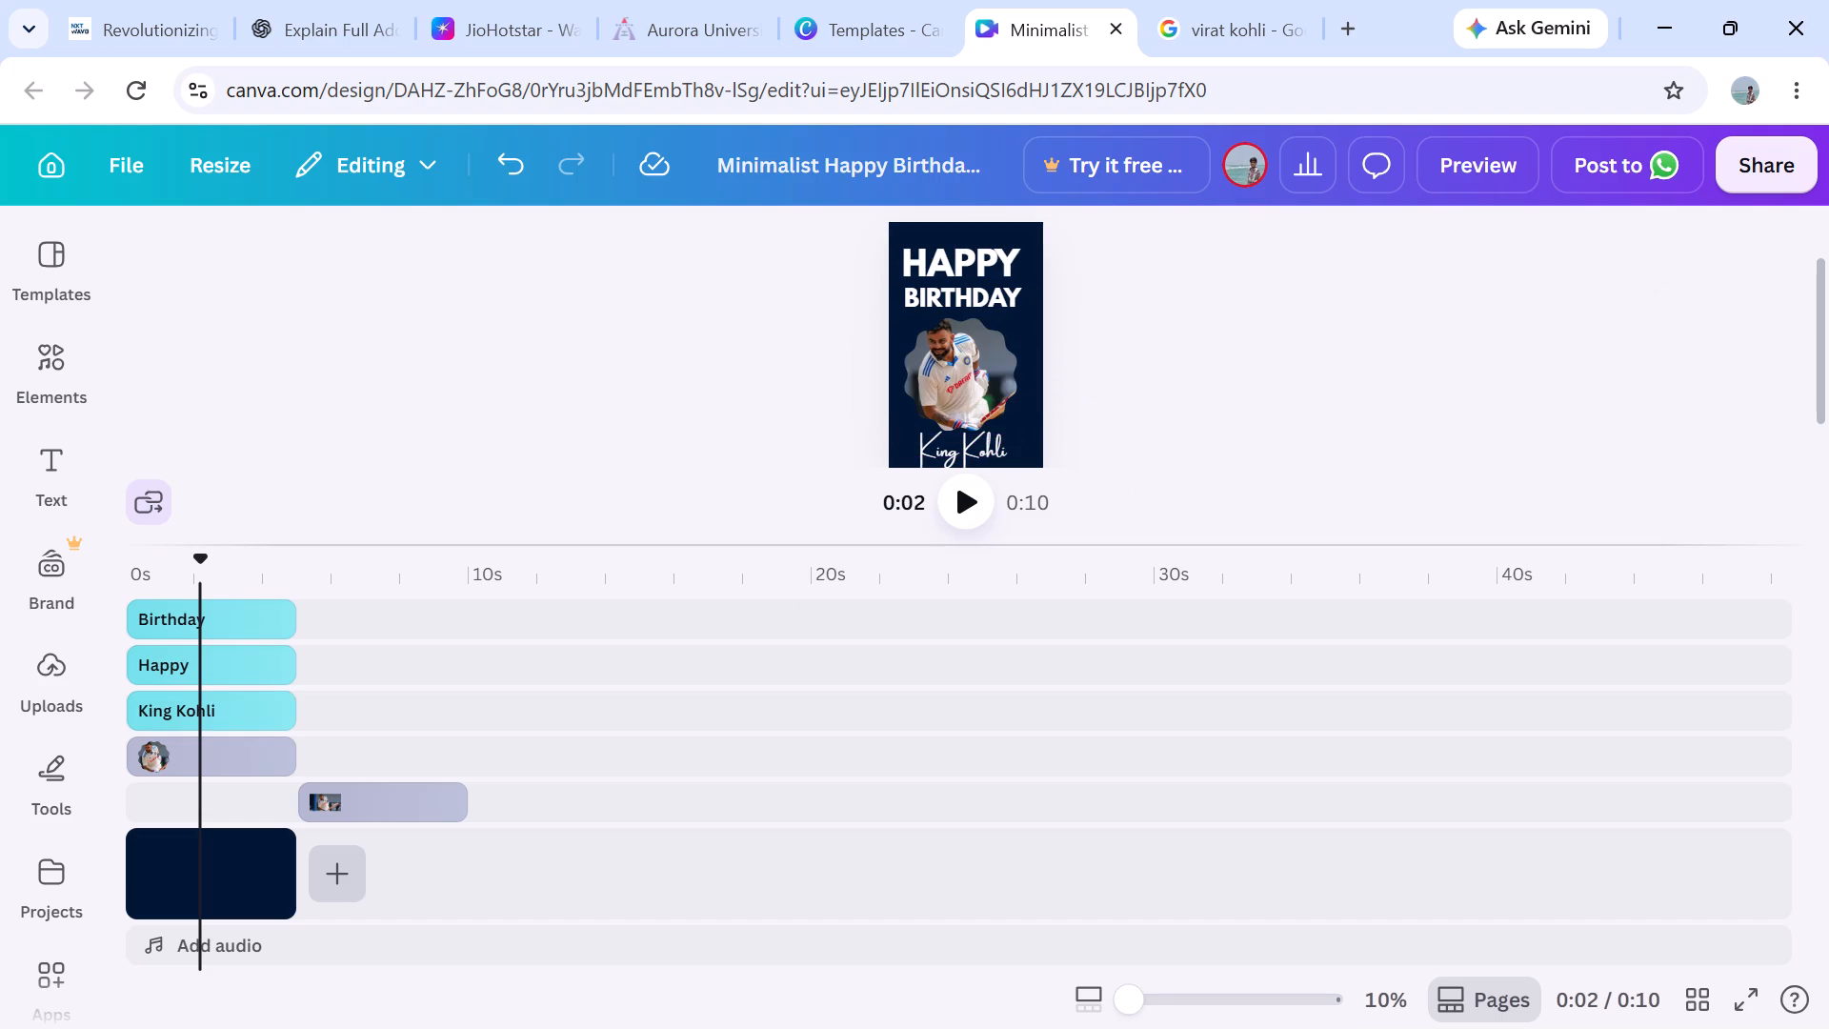
# Set the framed picture clip's duration to 3.0 s.
pyautogui.rightClick(159, 757)
pyautogui.click(799, 361)
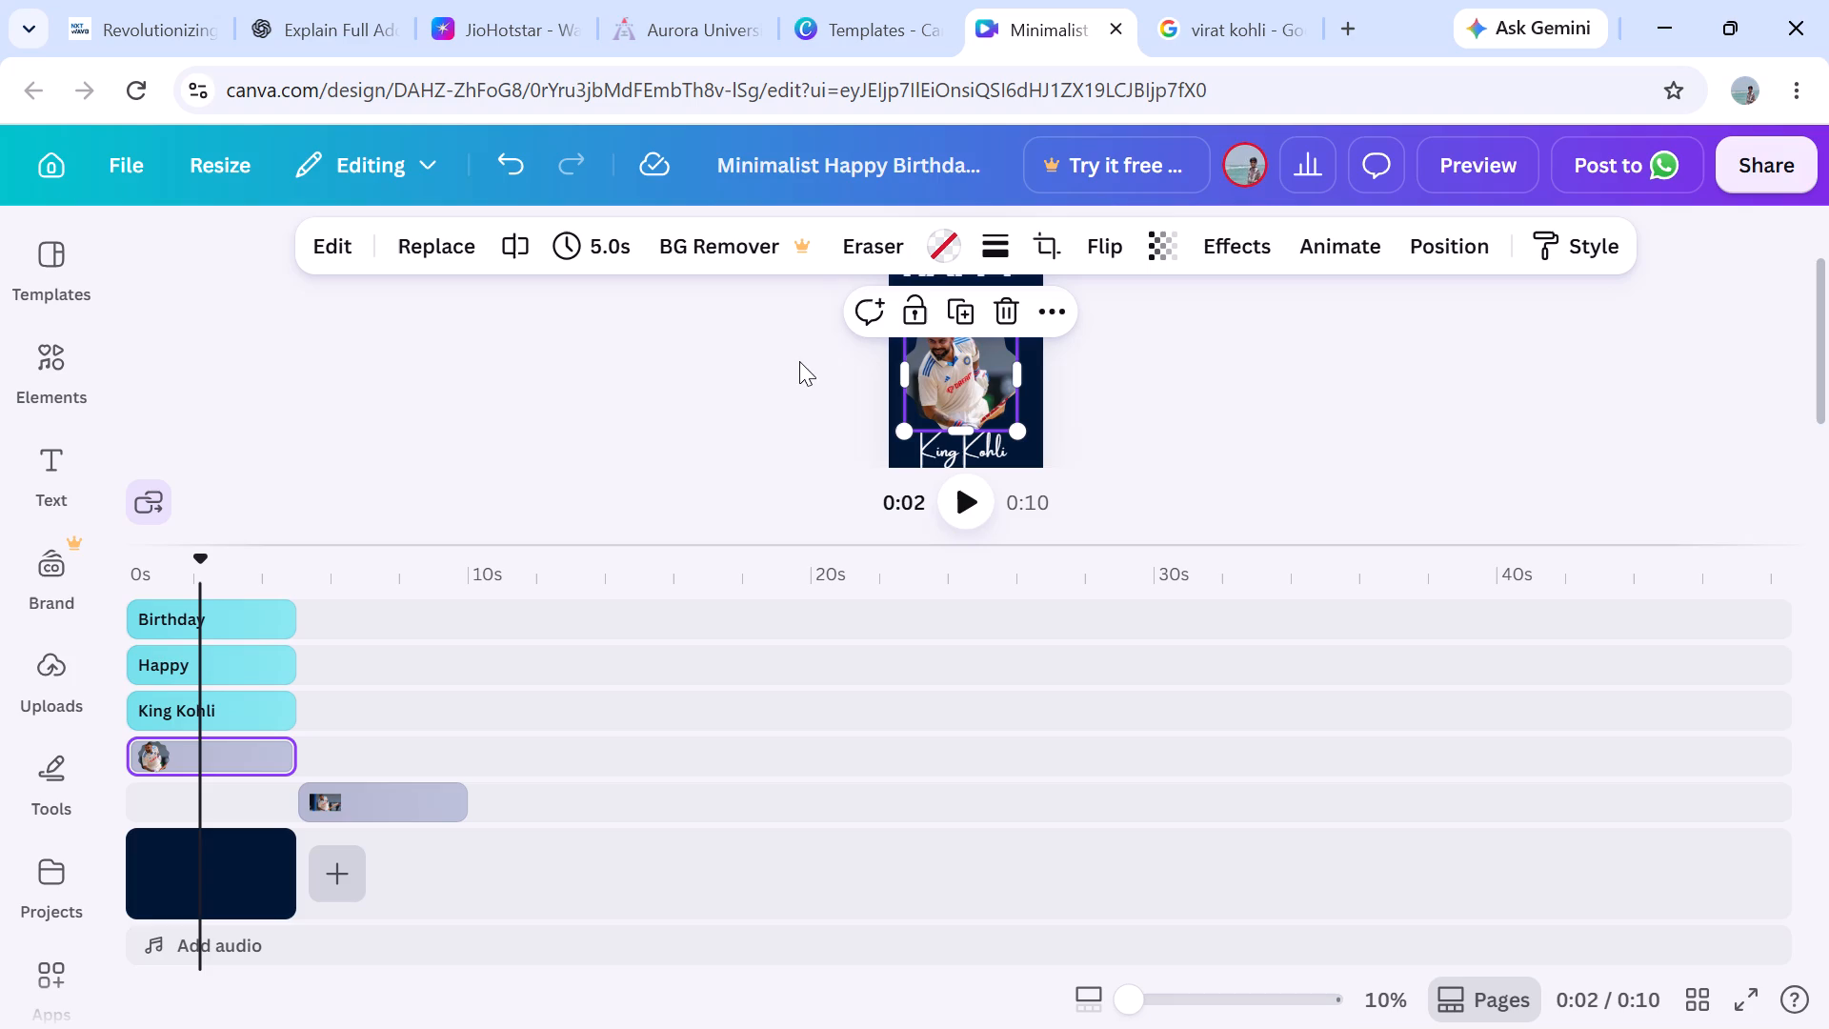
pyautogui.click(597, 232)
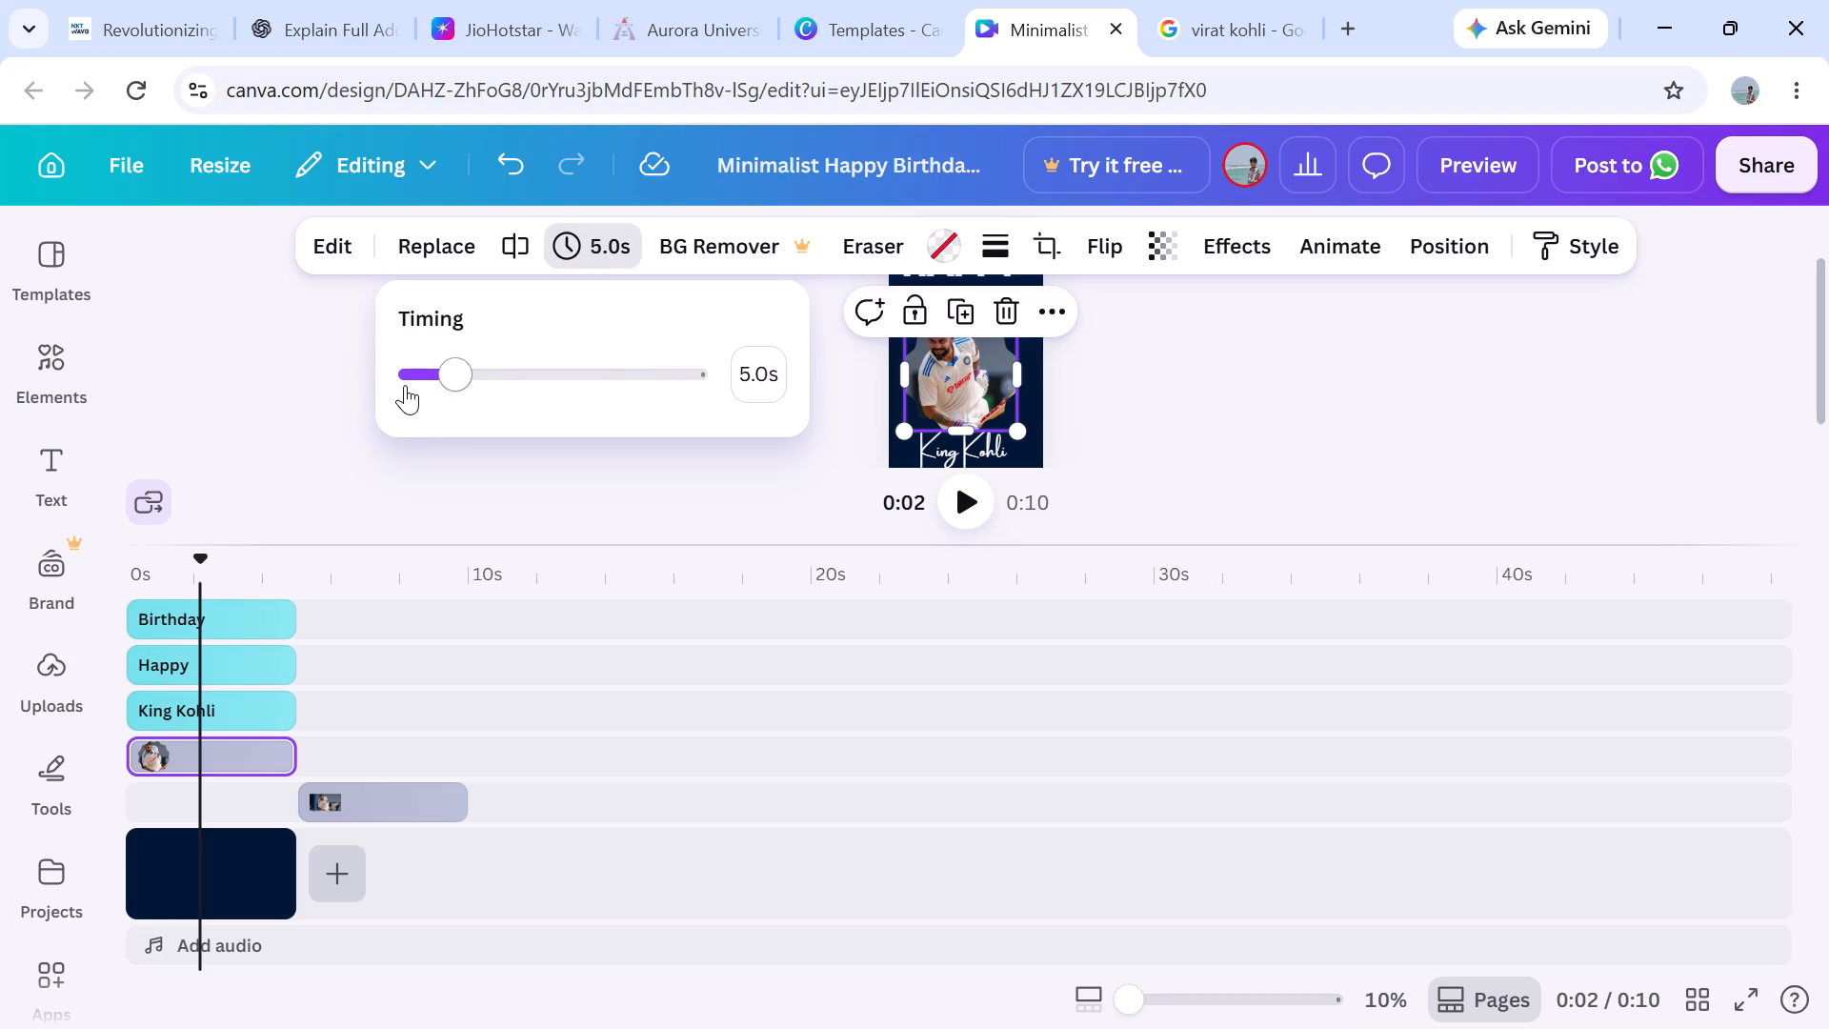
pyautogui.click(409, 381)
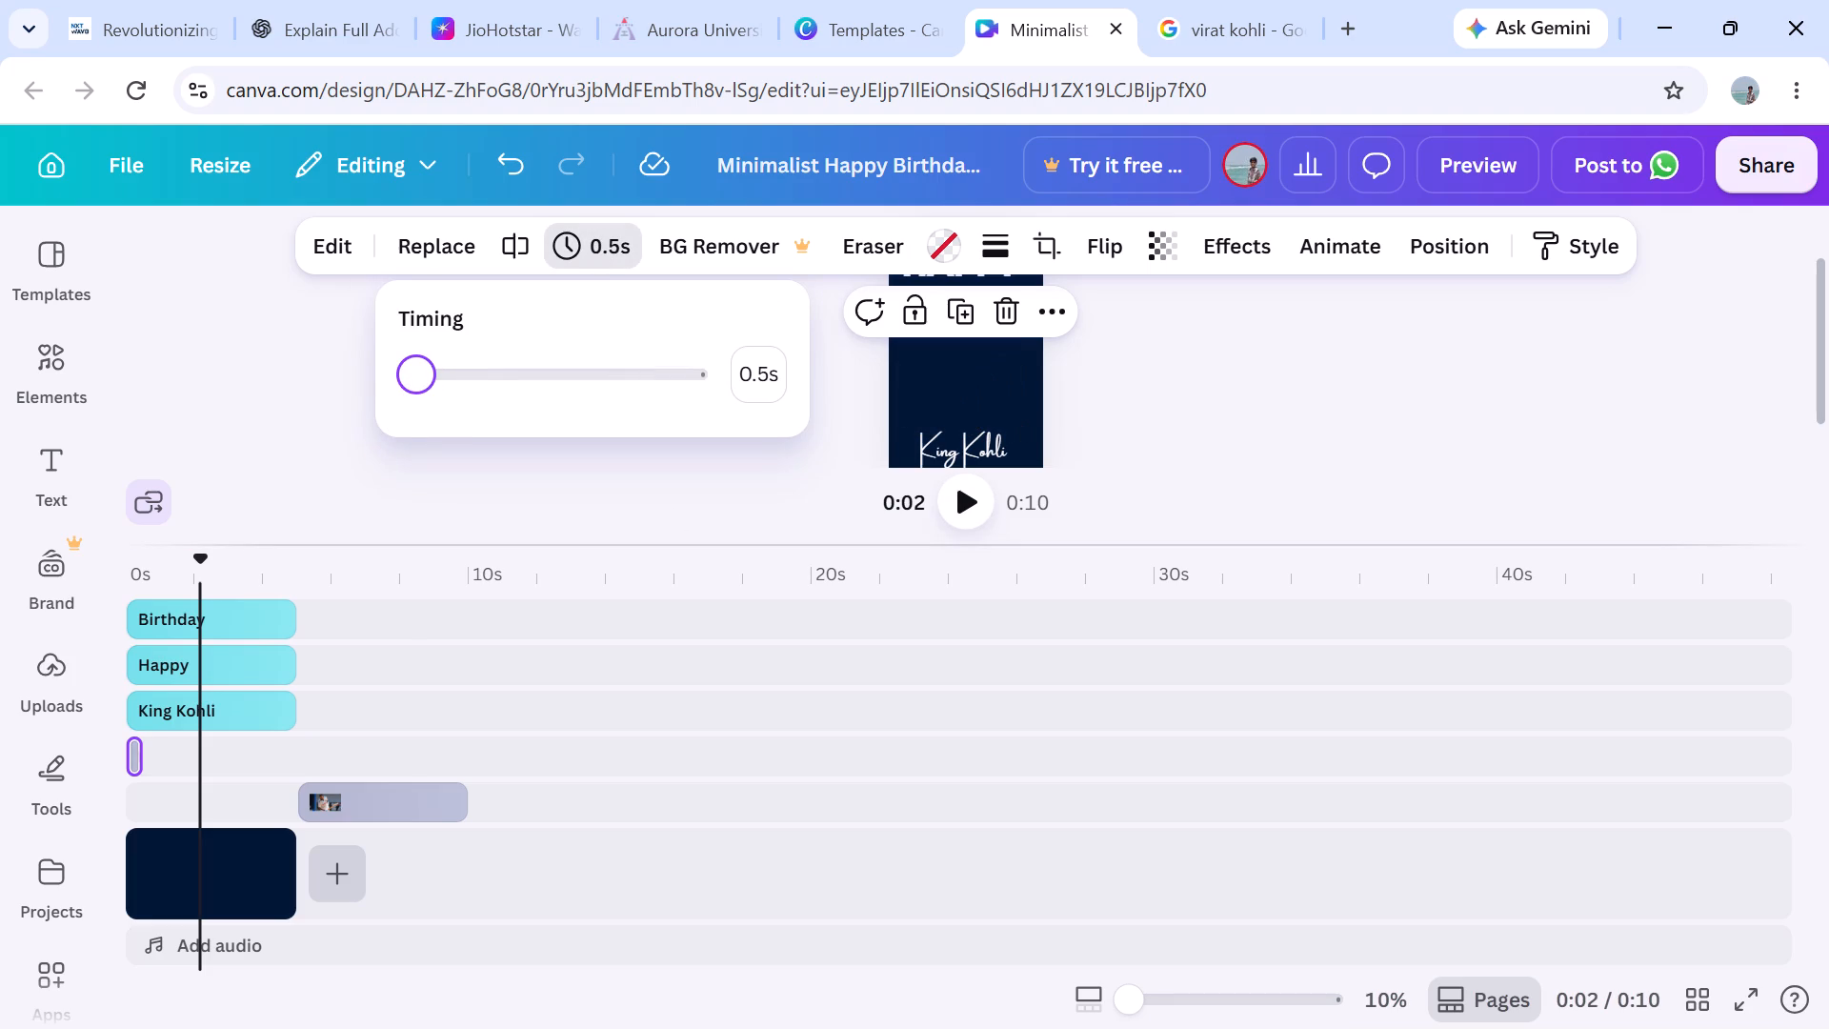
pyautogui.click(426, 375)
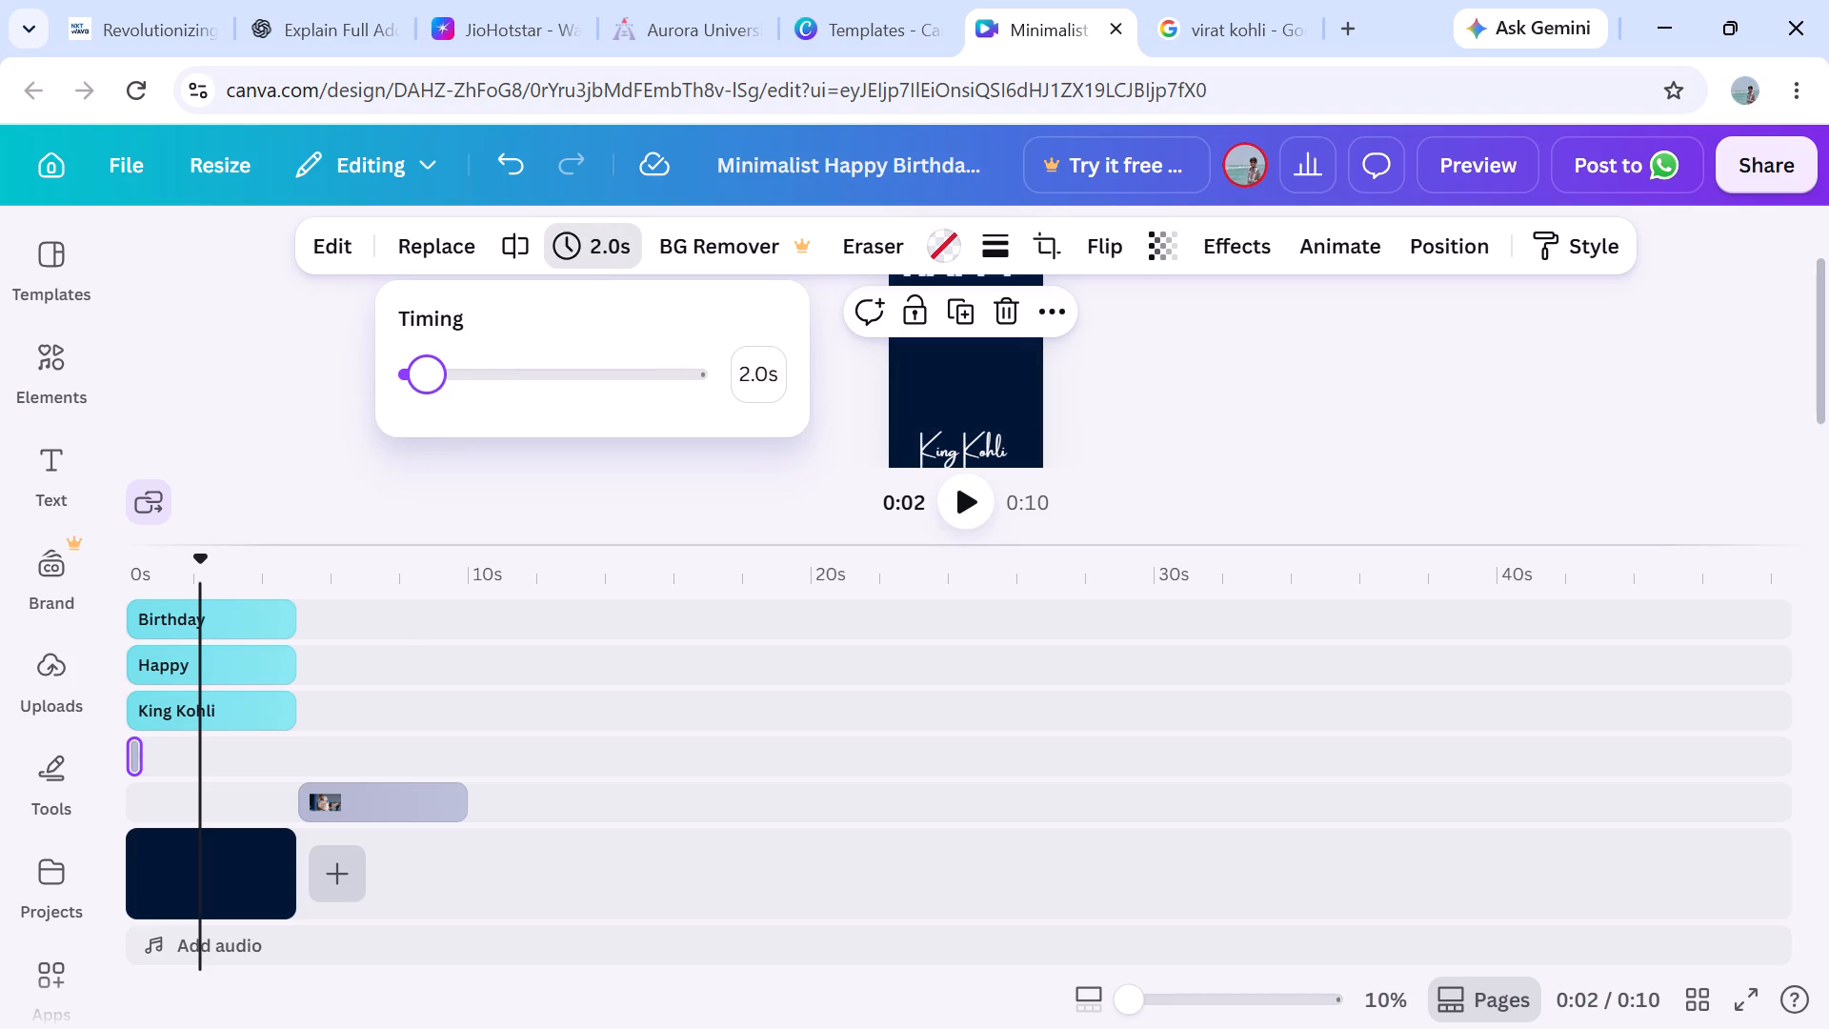
pyautogui.click(561, 465)
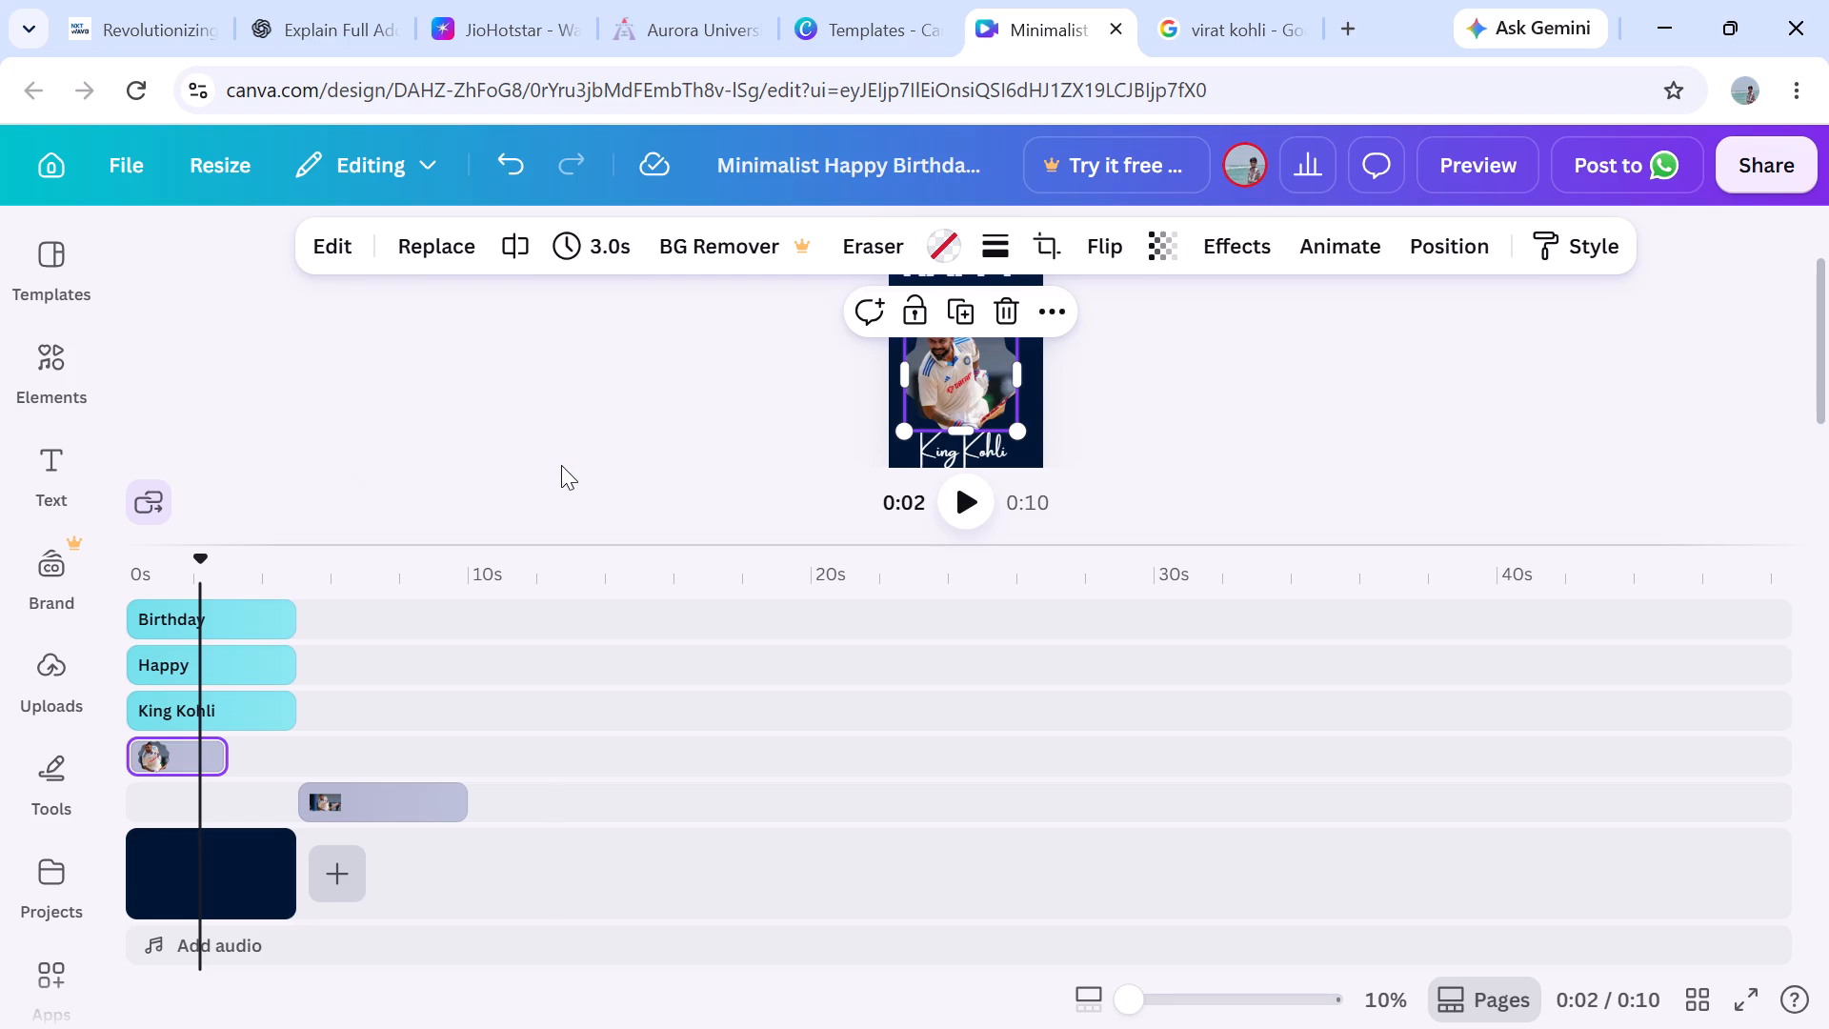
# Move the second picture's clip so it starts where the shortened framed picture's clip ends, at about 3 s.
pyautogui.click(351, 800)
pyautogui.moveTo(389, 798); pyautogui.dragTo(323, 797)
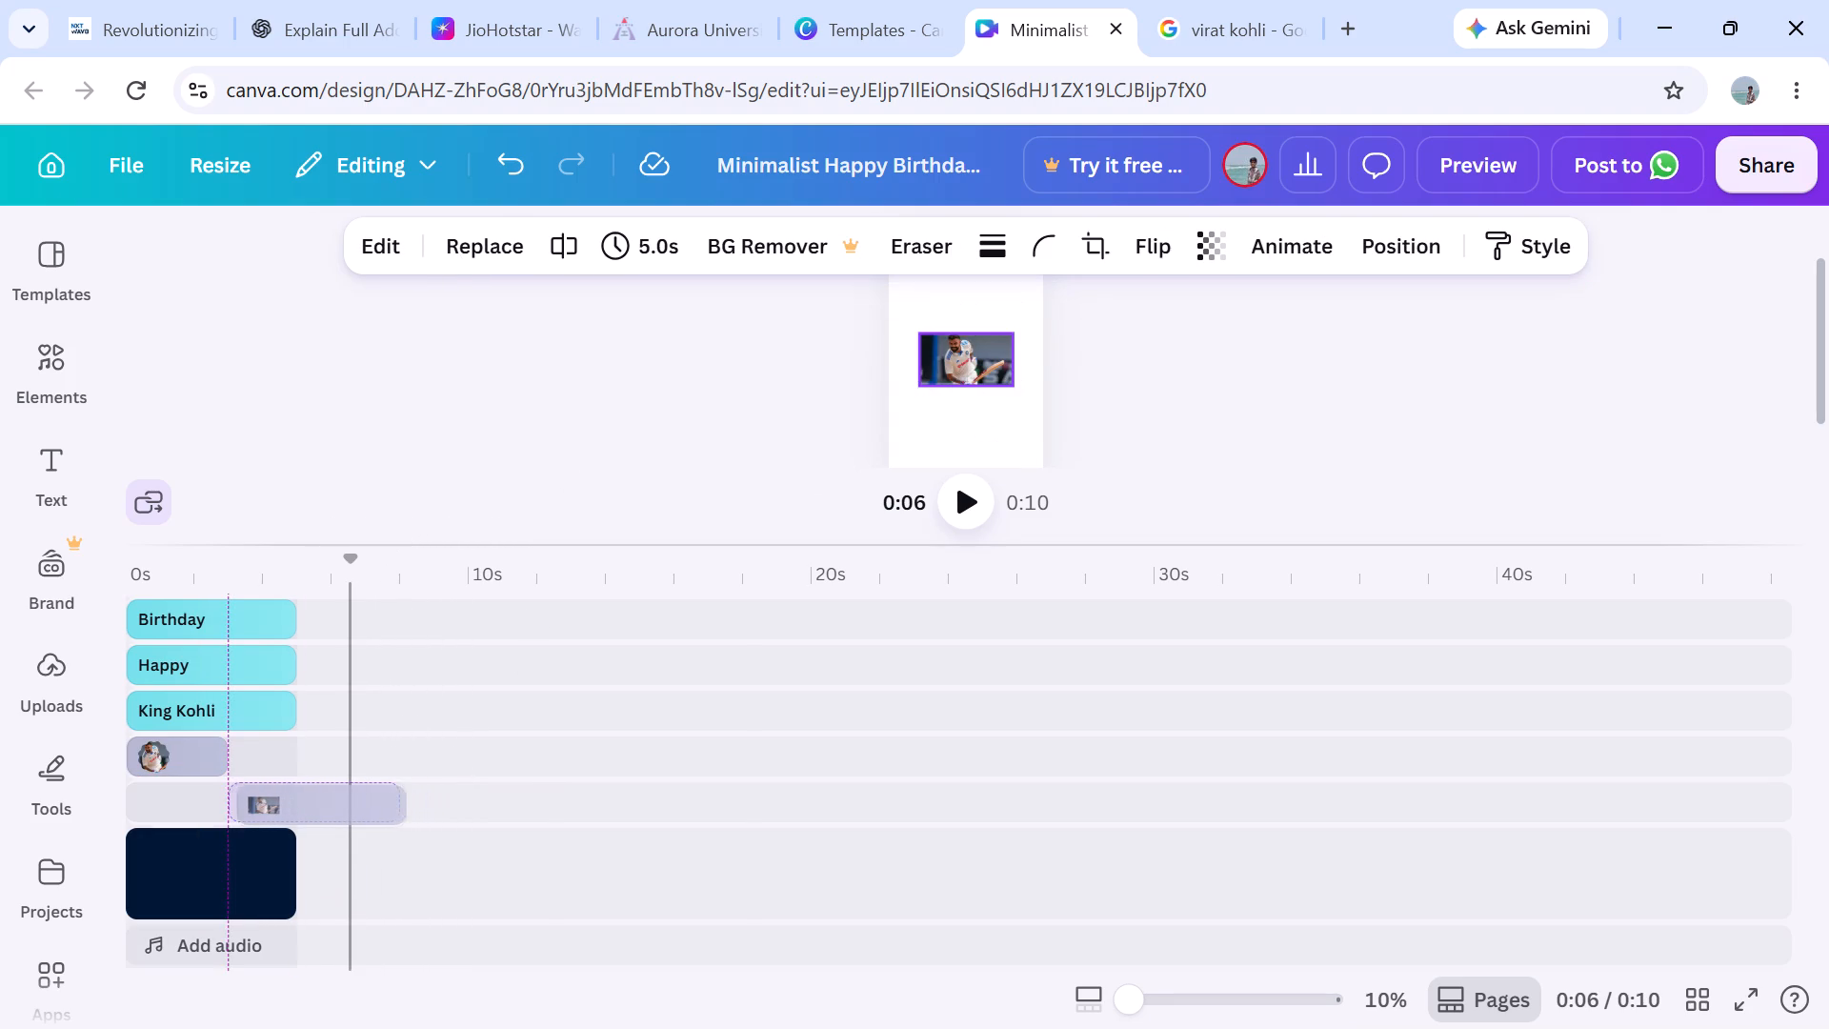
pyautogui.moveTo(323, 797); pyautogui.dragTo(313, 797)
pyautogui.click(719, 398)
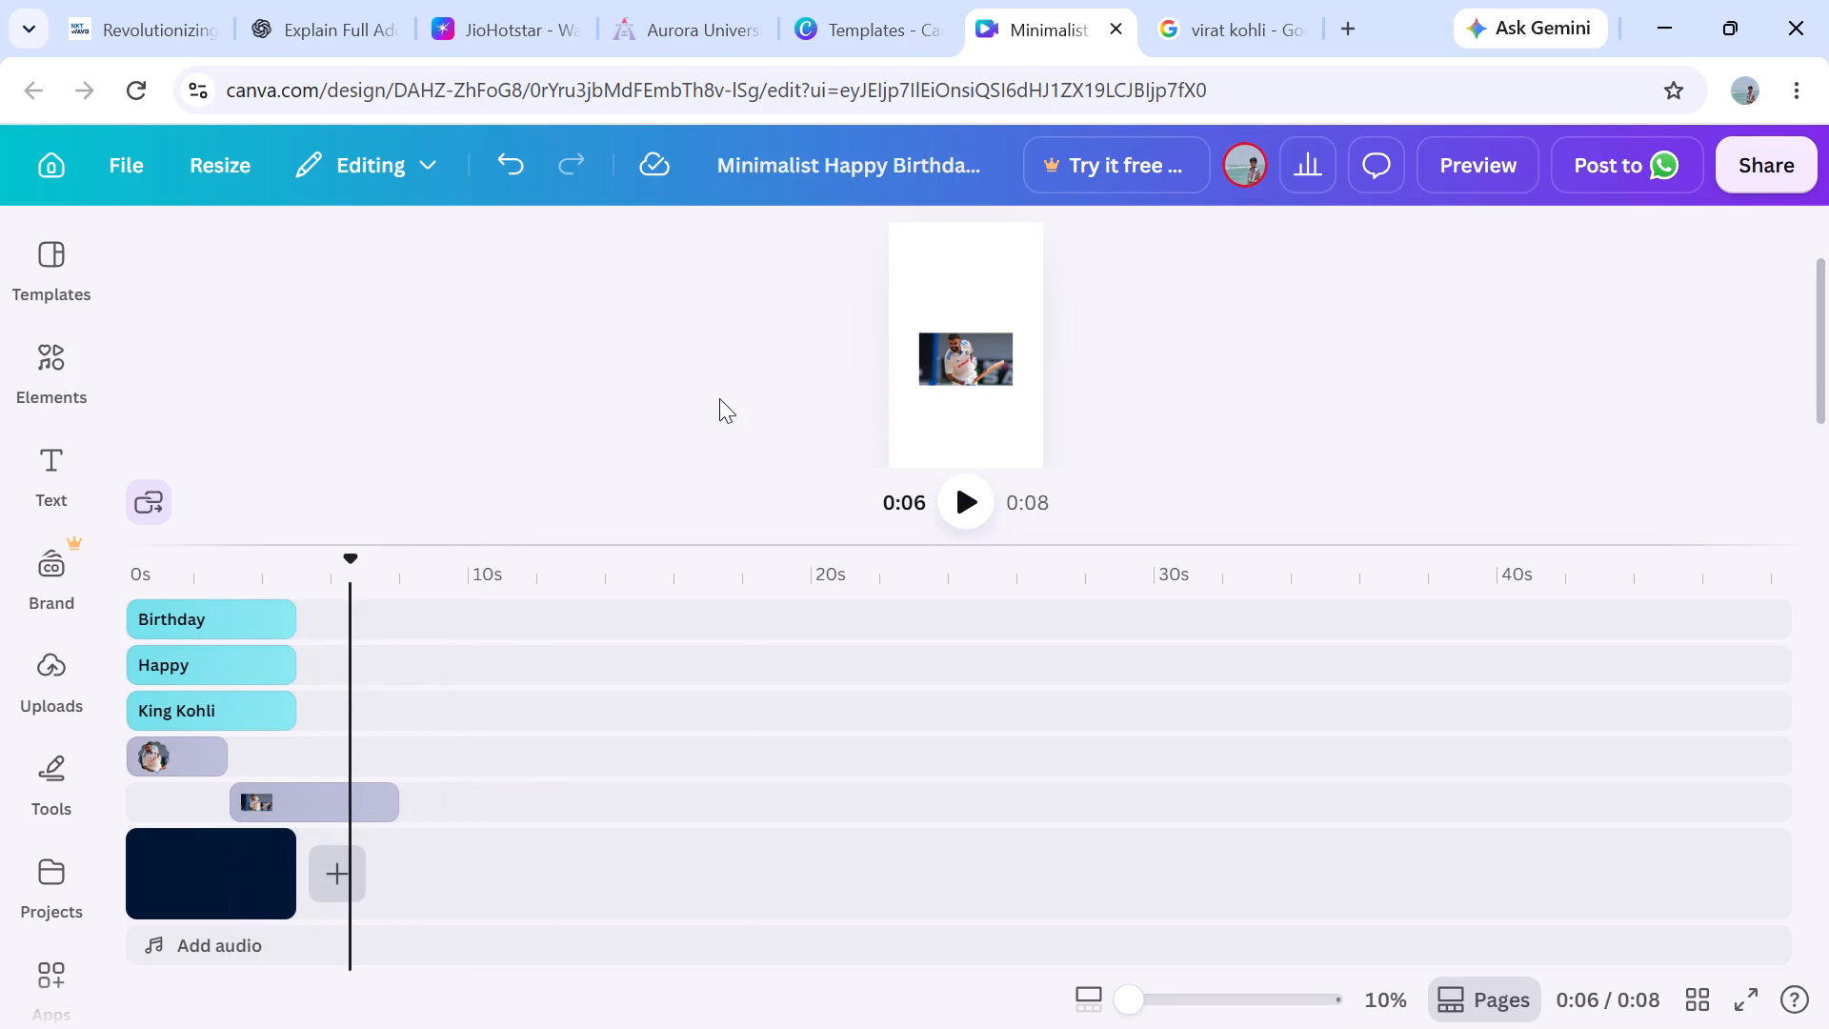
# Delete the second, unframed Virat Kohli picture from the video.
pyautogui.click(935, 368)
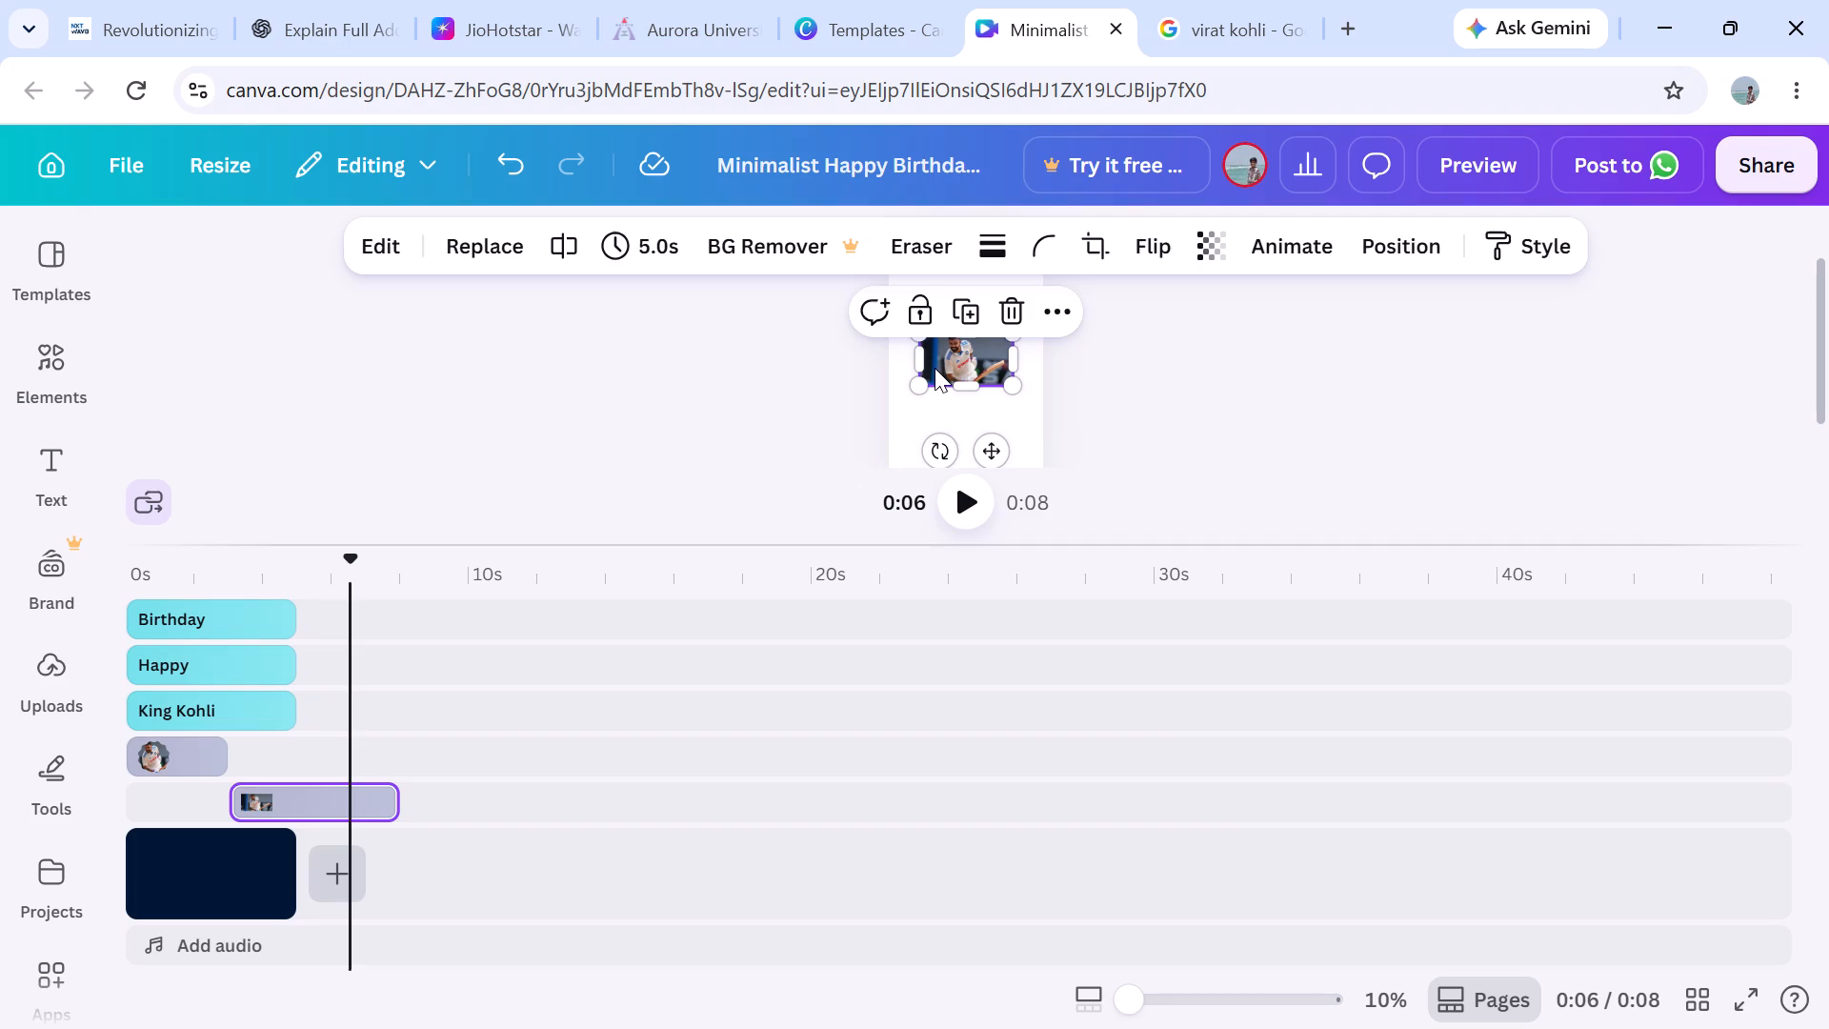
pyautogui.press('BackSpace')
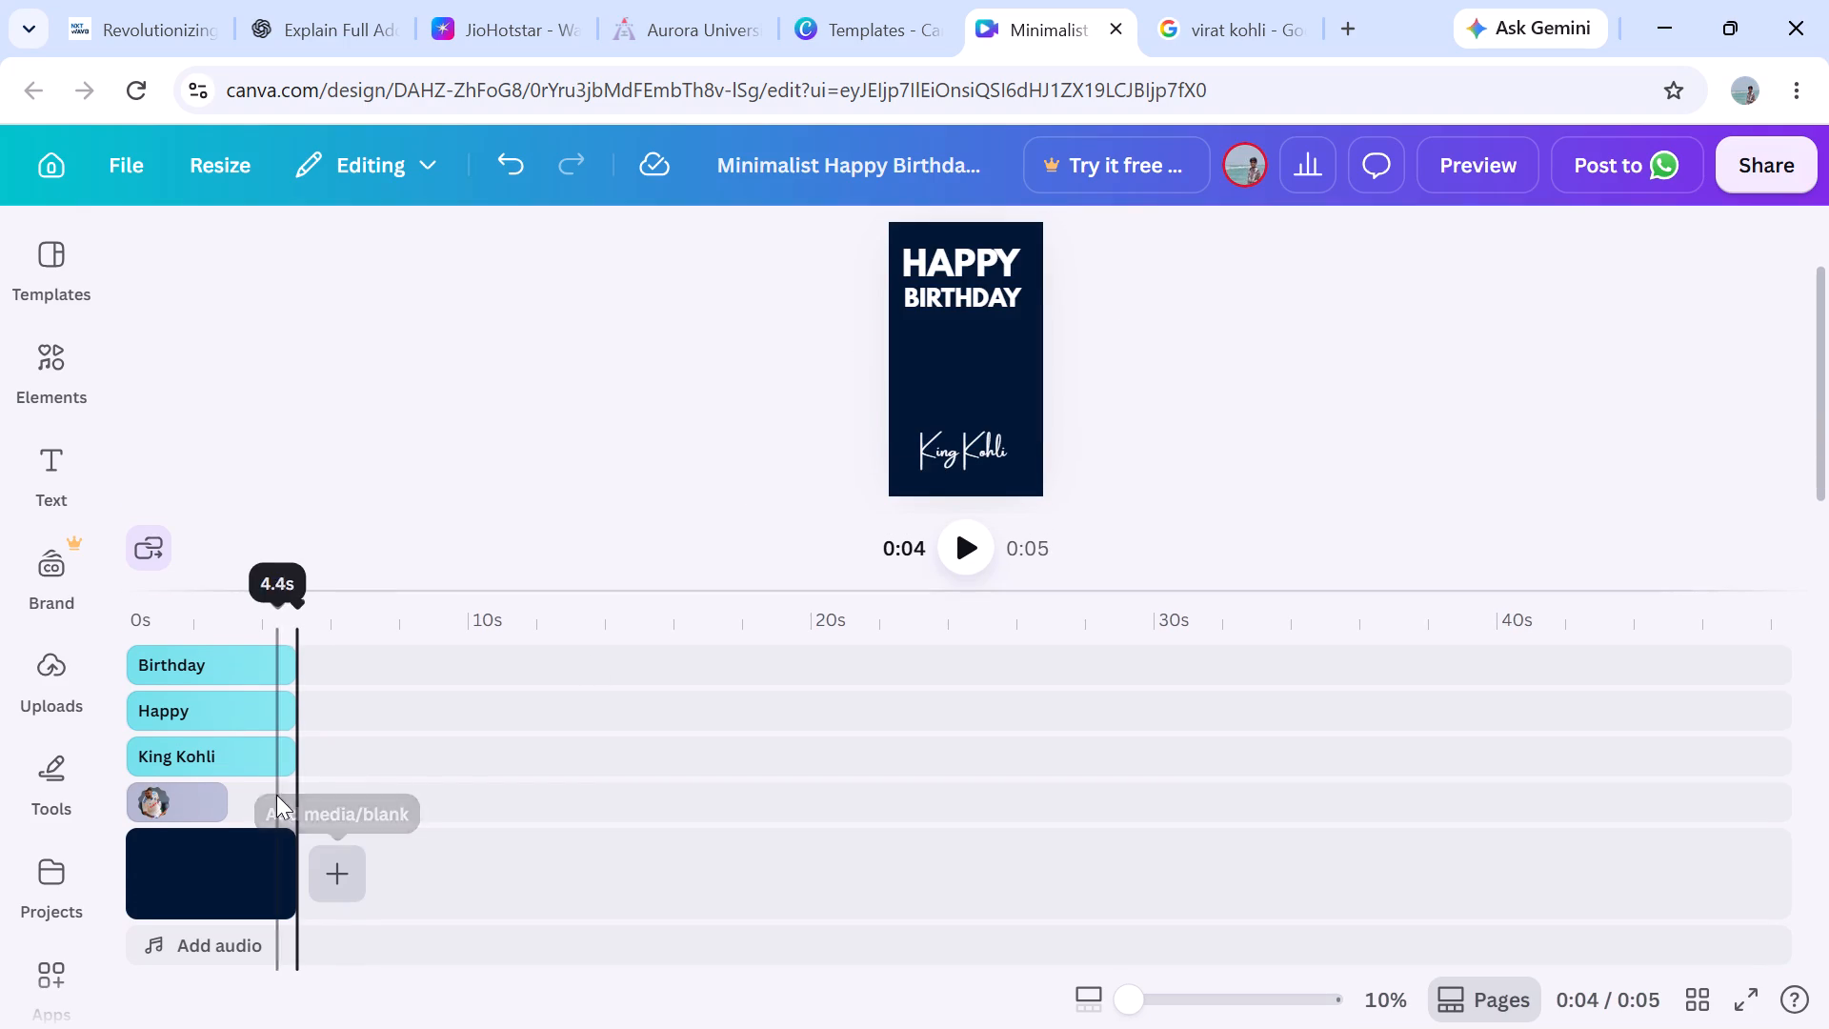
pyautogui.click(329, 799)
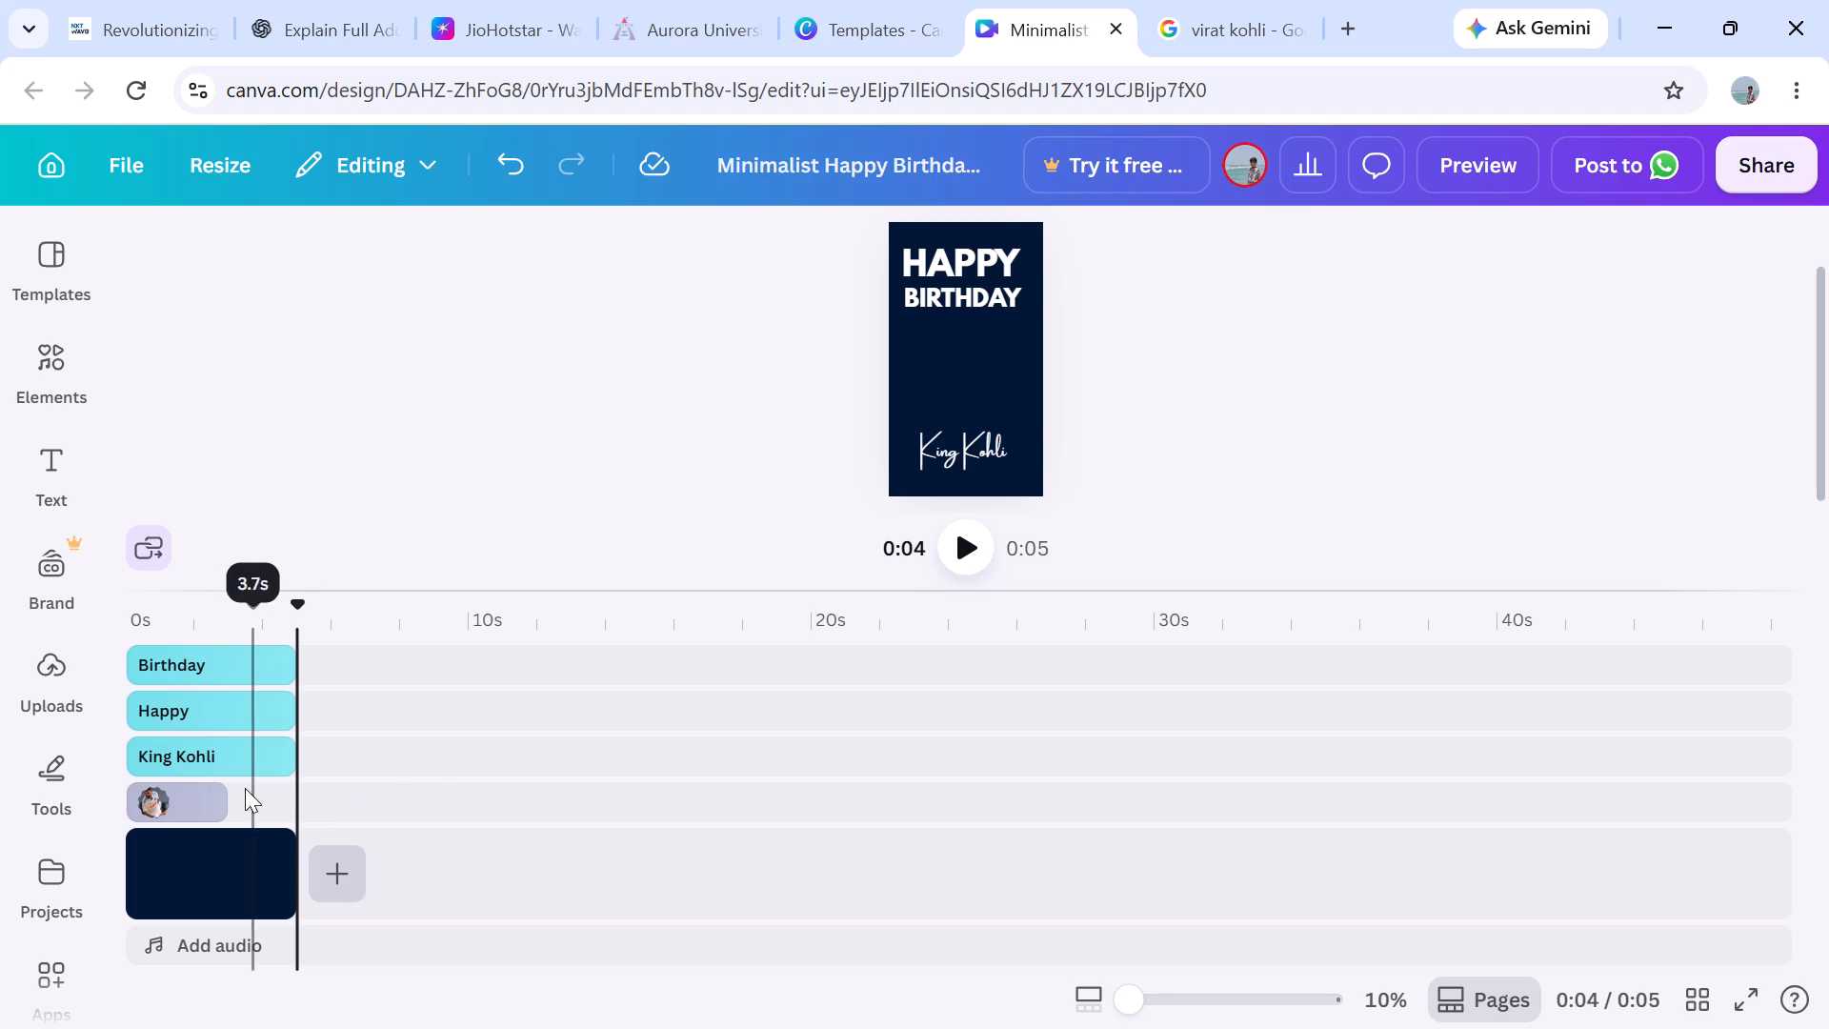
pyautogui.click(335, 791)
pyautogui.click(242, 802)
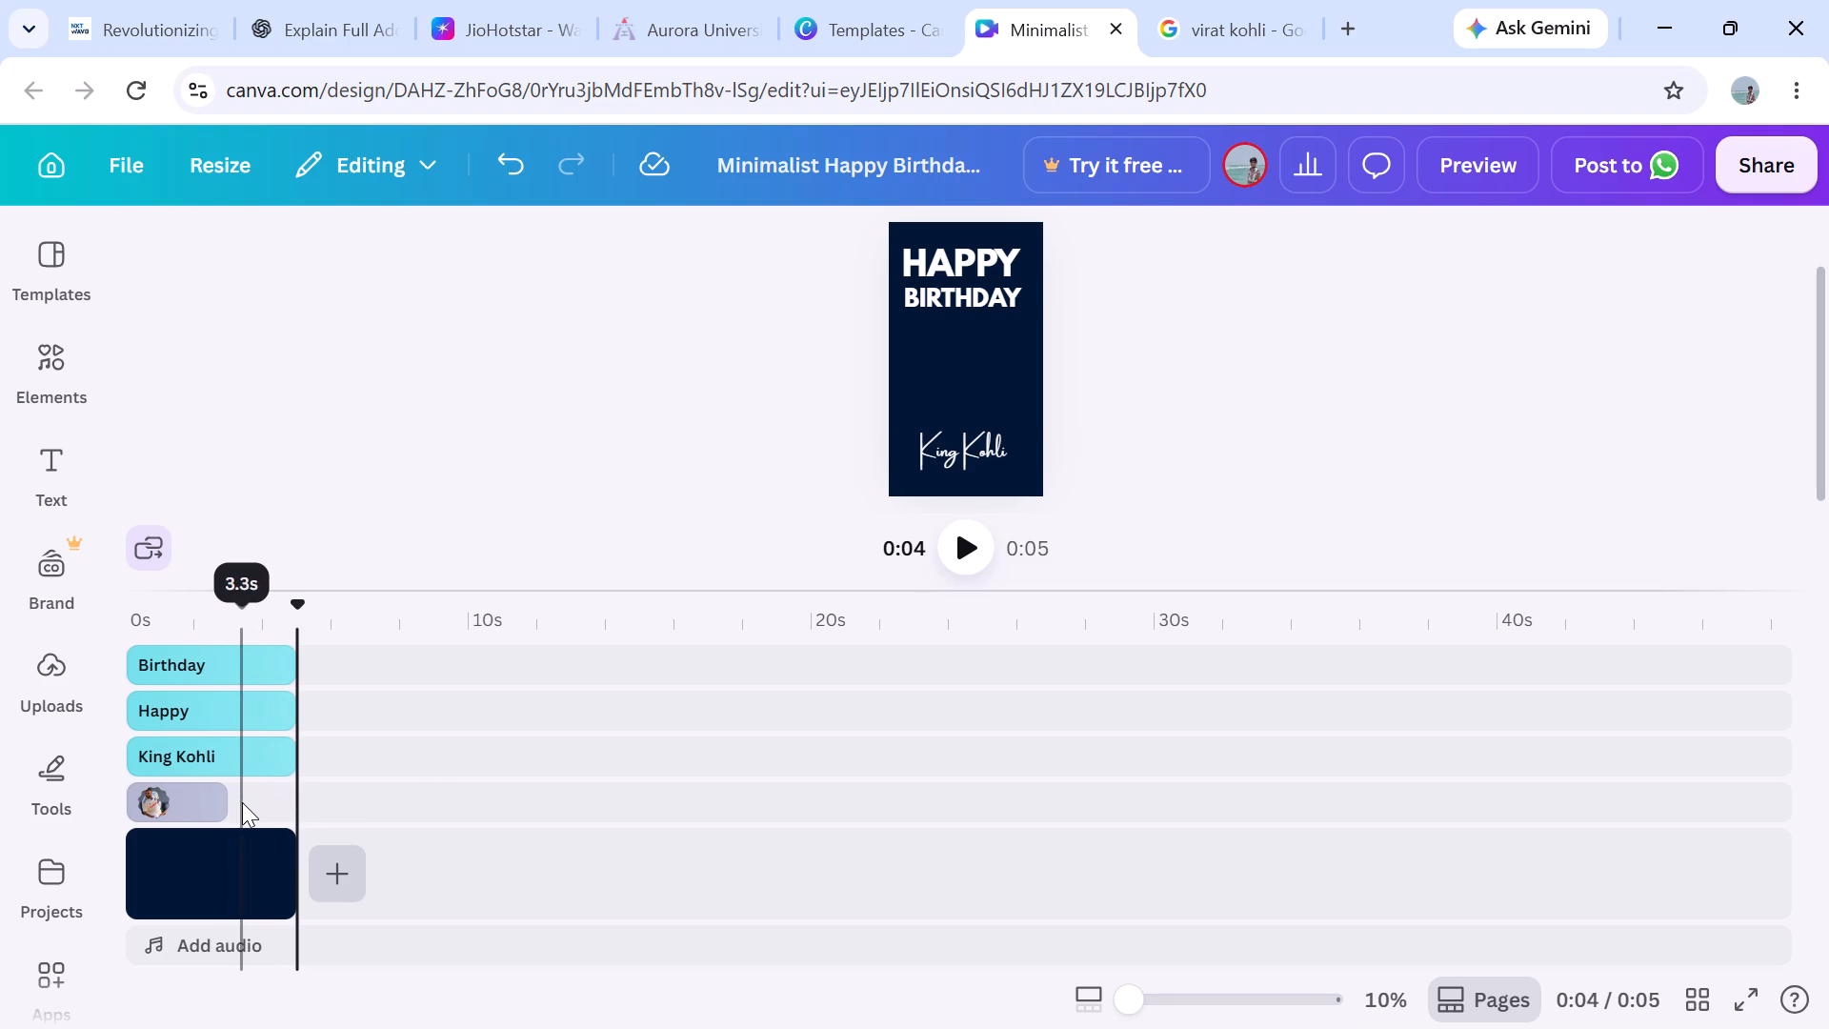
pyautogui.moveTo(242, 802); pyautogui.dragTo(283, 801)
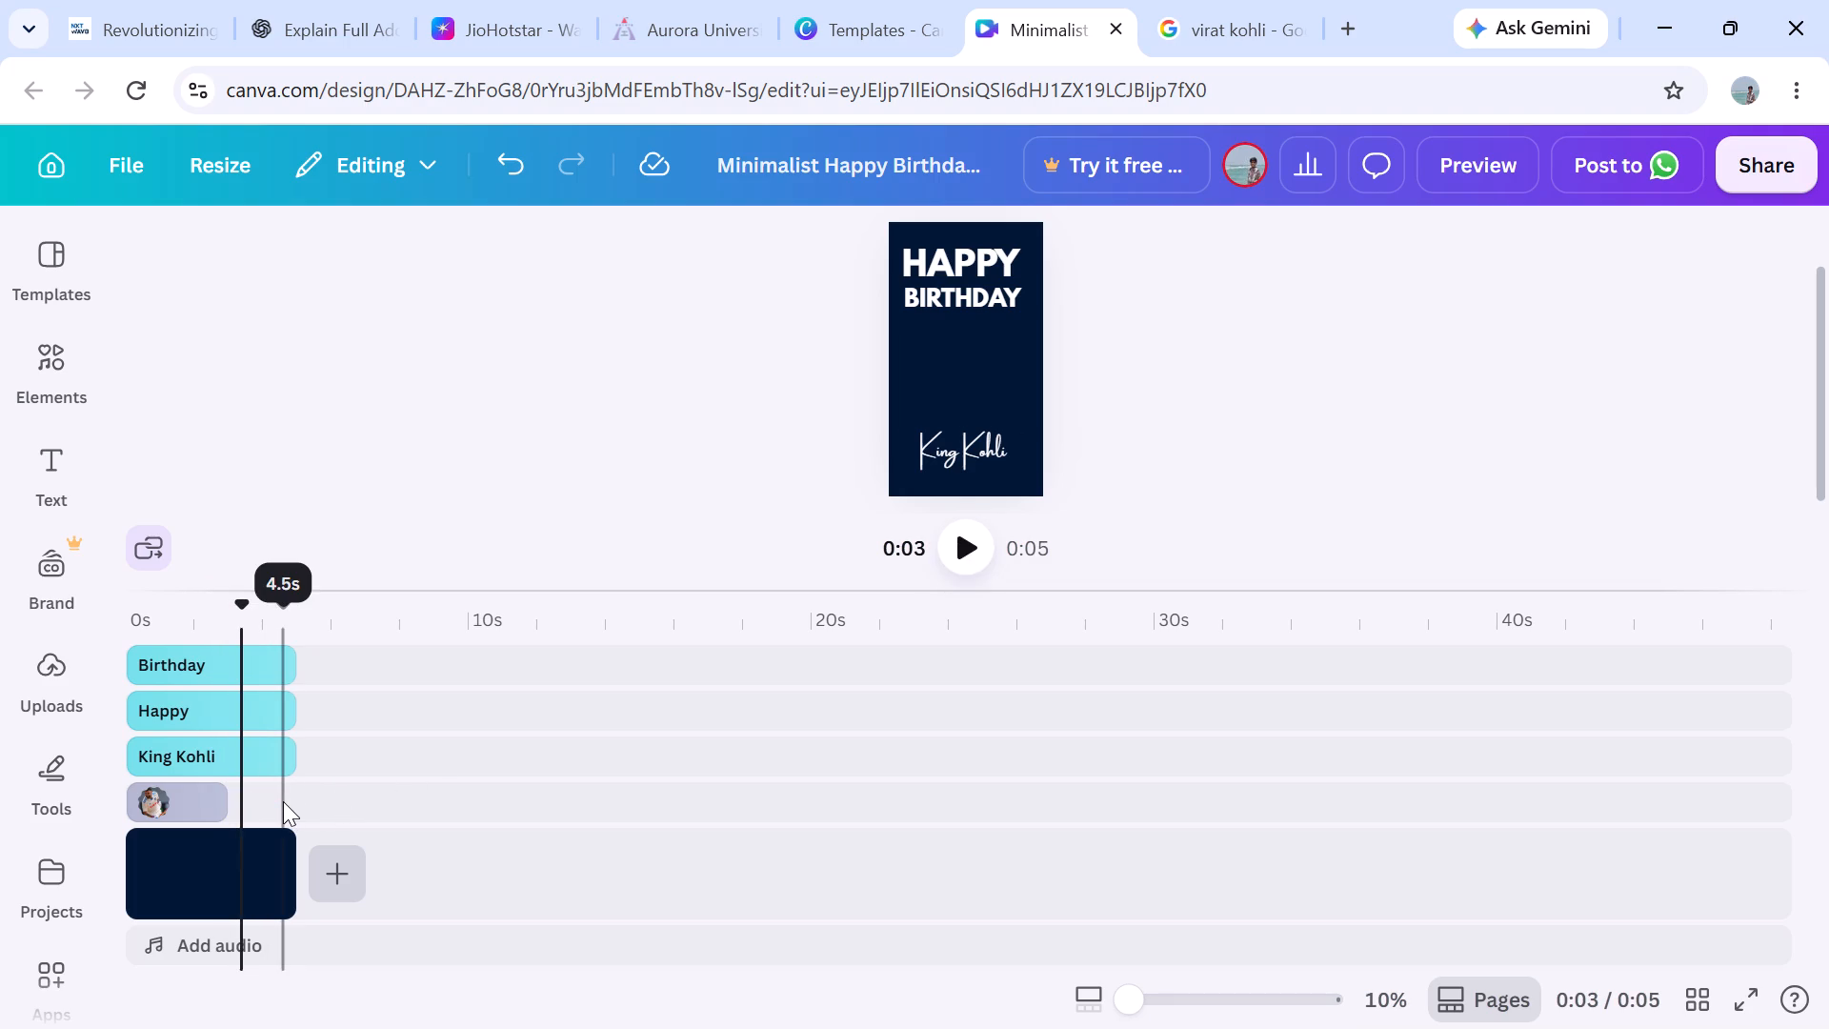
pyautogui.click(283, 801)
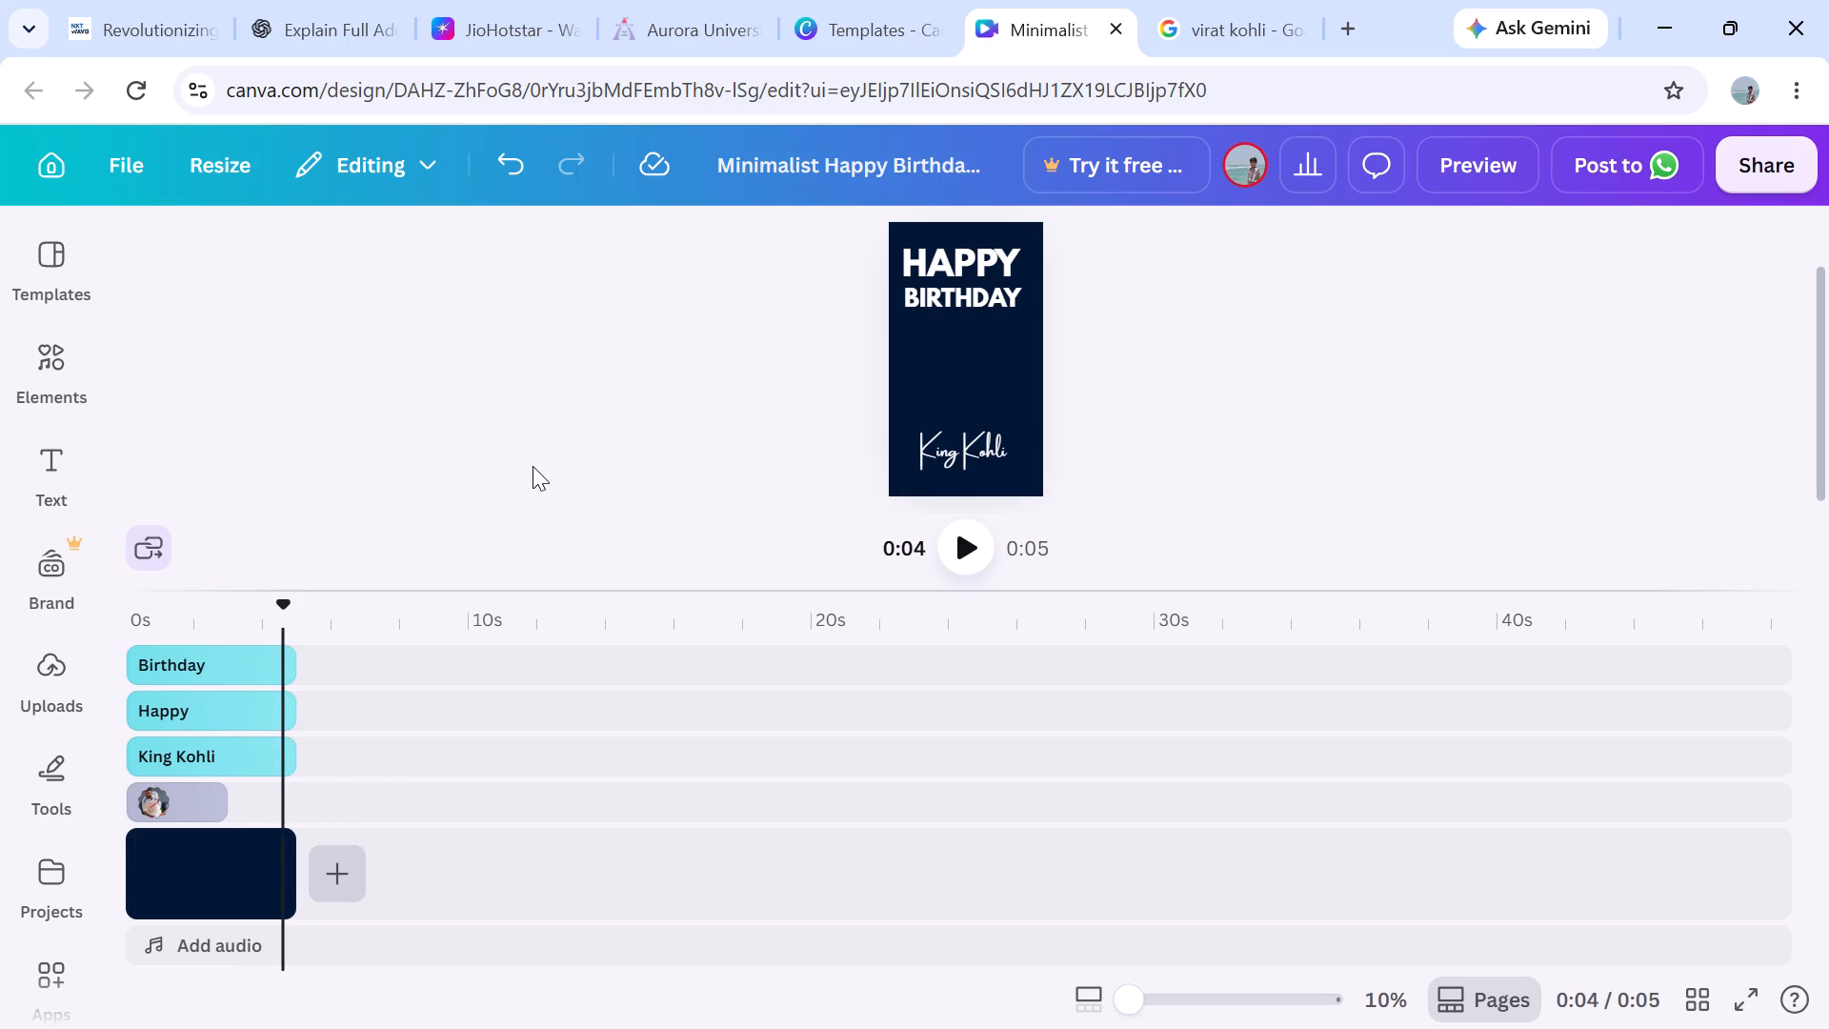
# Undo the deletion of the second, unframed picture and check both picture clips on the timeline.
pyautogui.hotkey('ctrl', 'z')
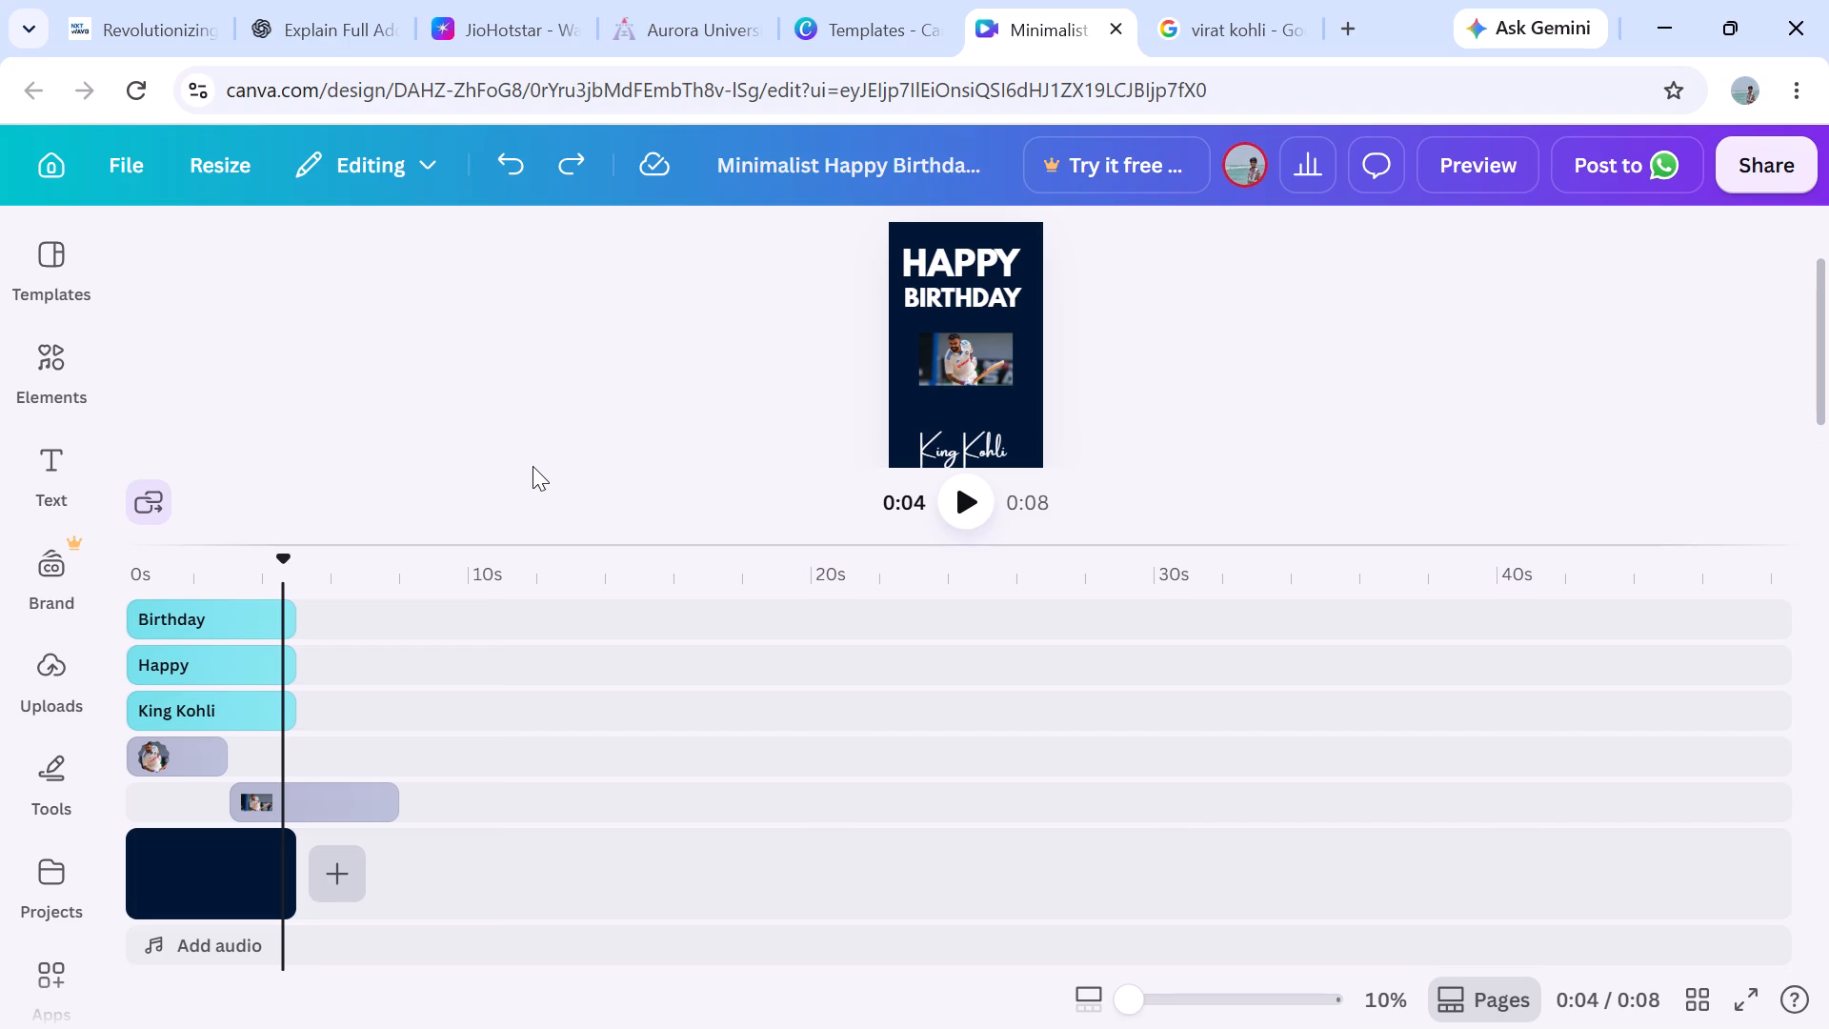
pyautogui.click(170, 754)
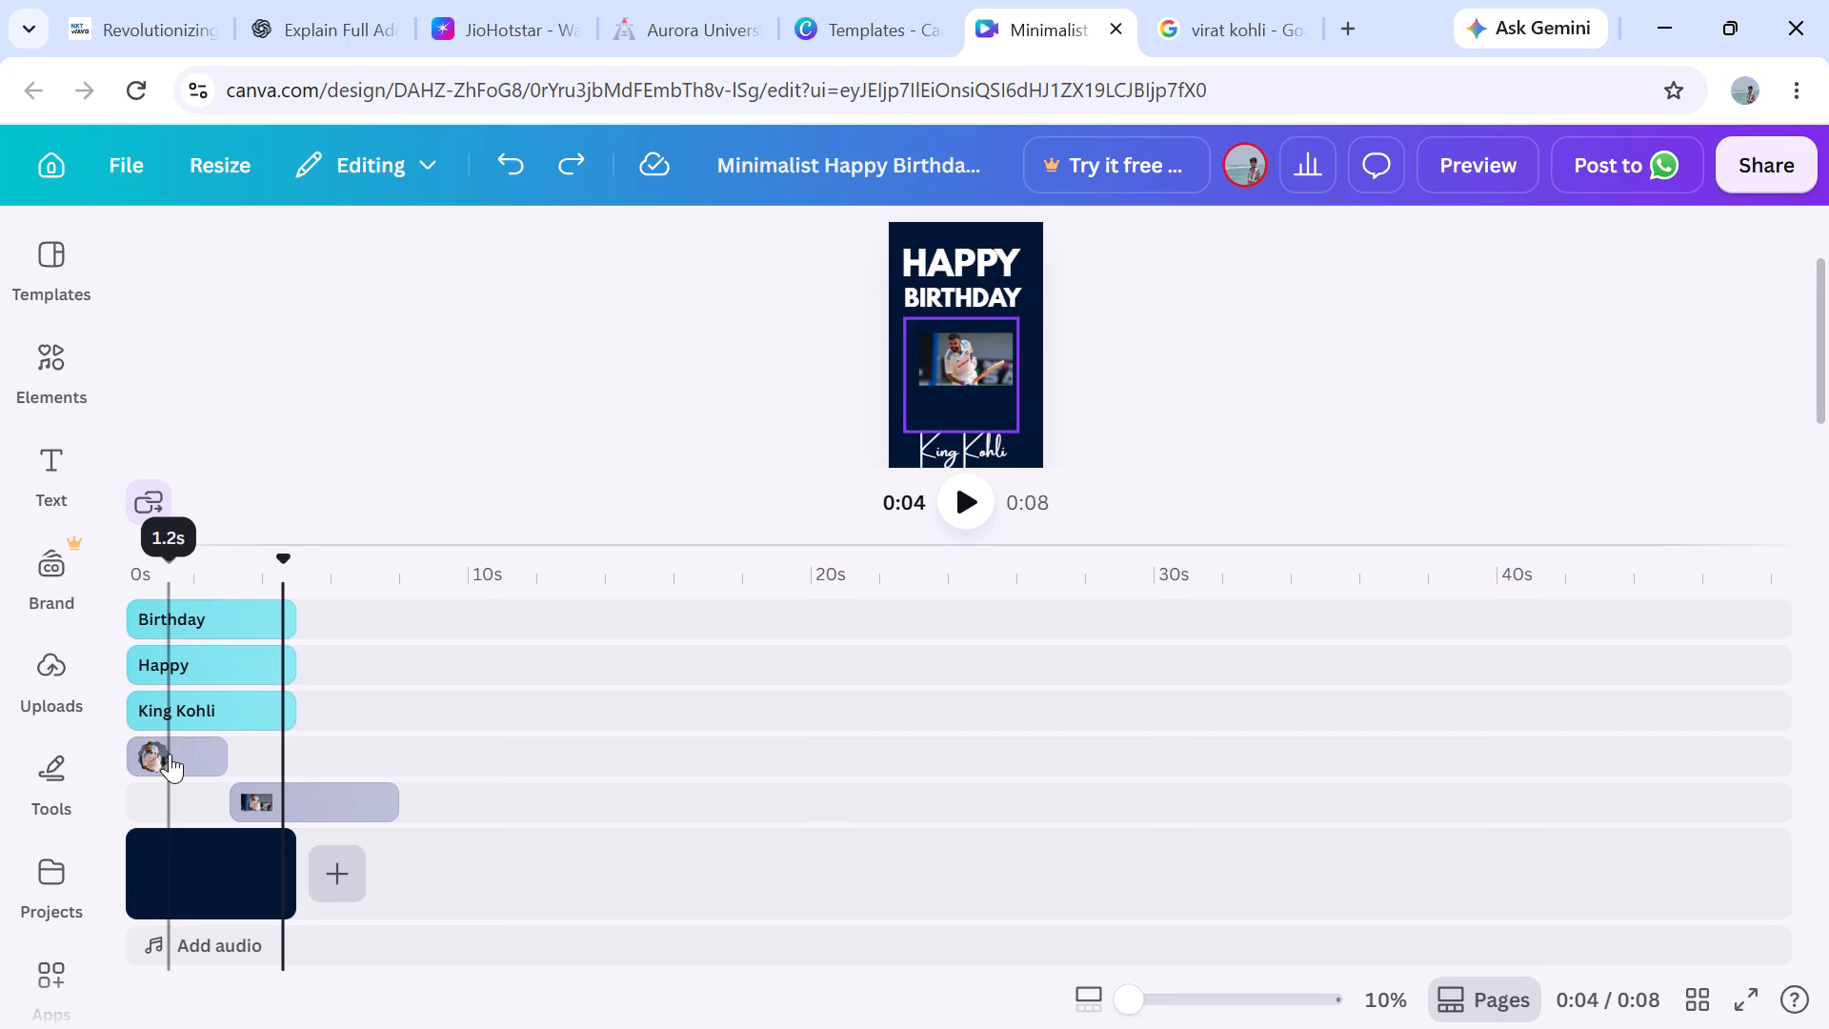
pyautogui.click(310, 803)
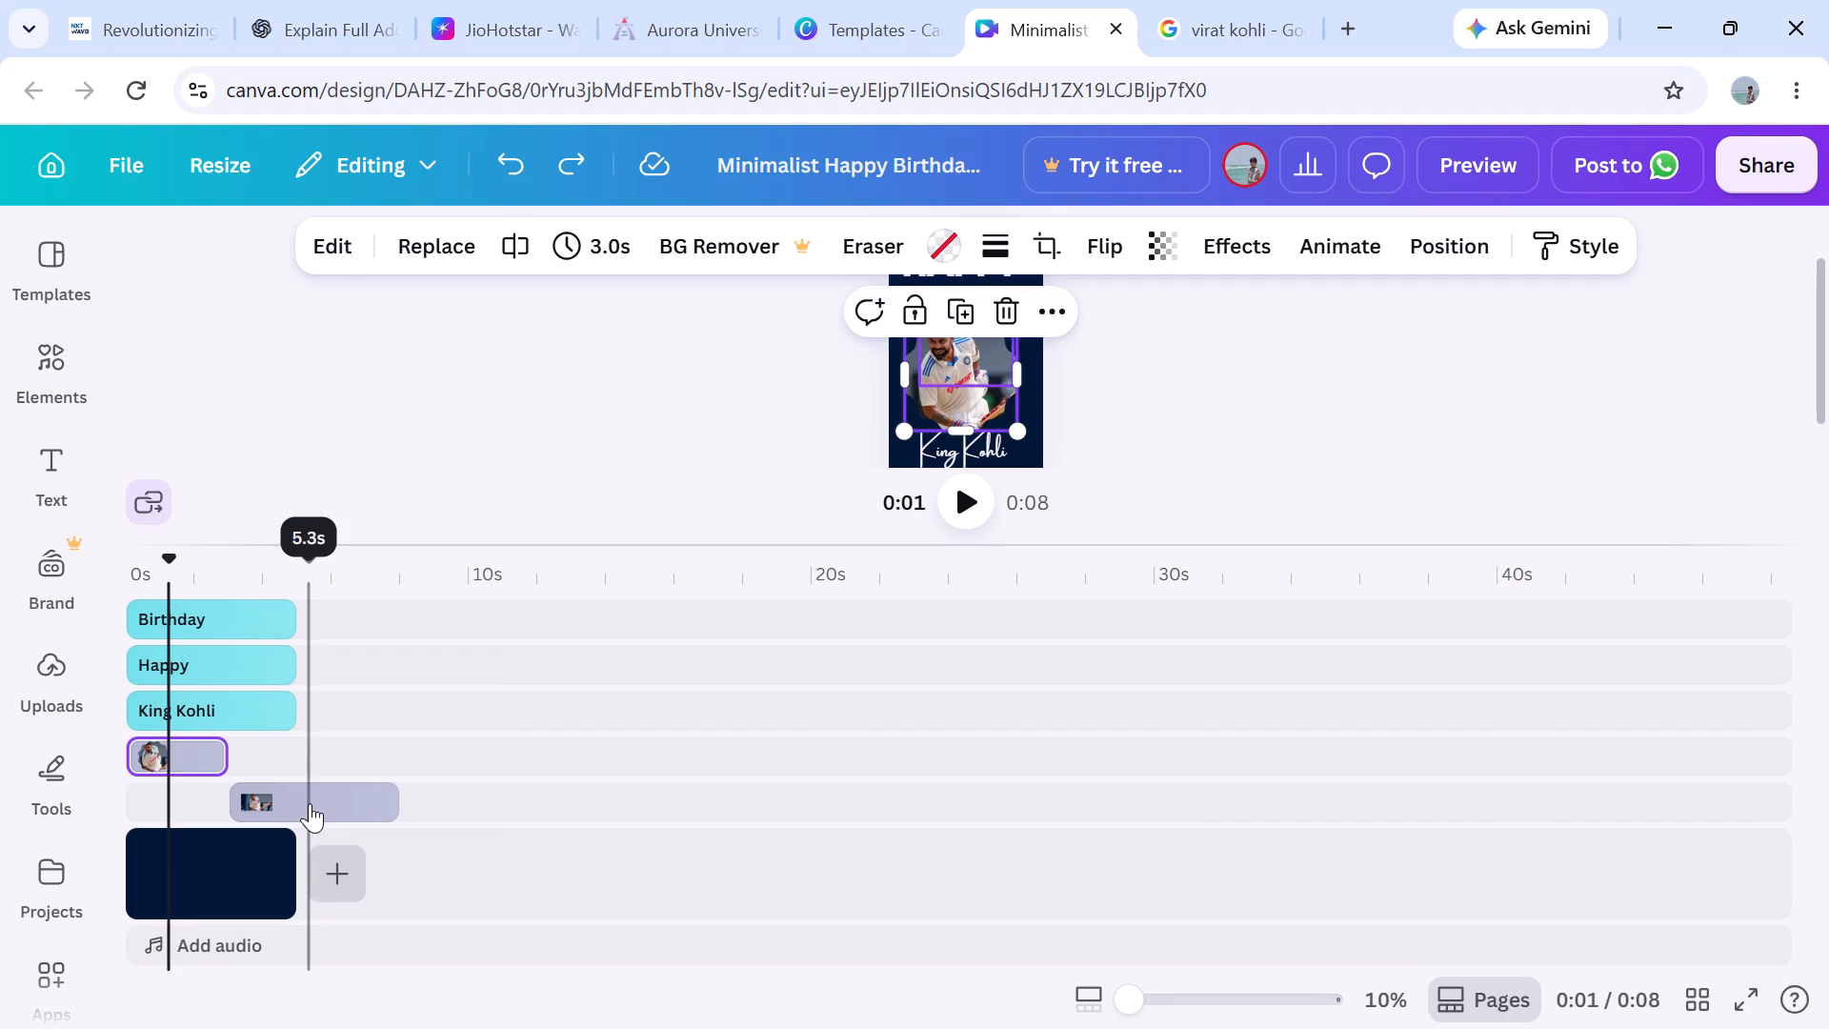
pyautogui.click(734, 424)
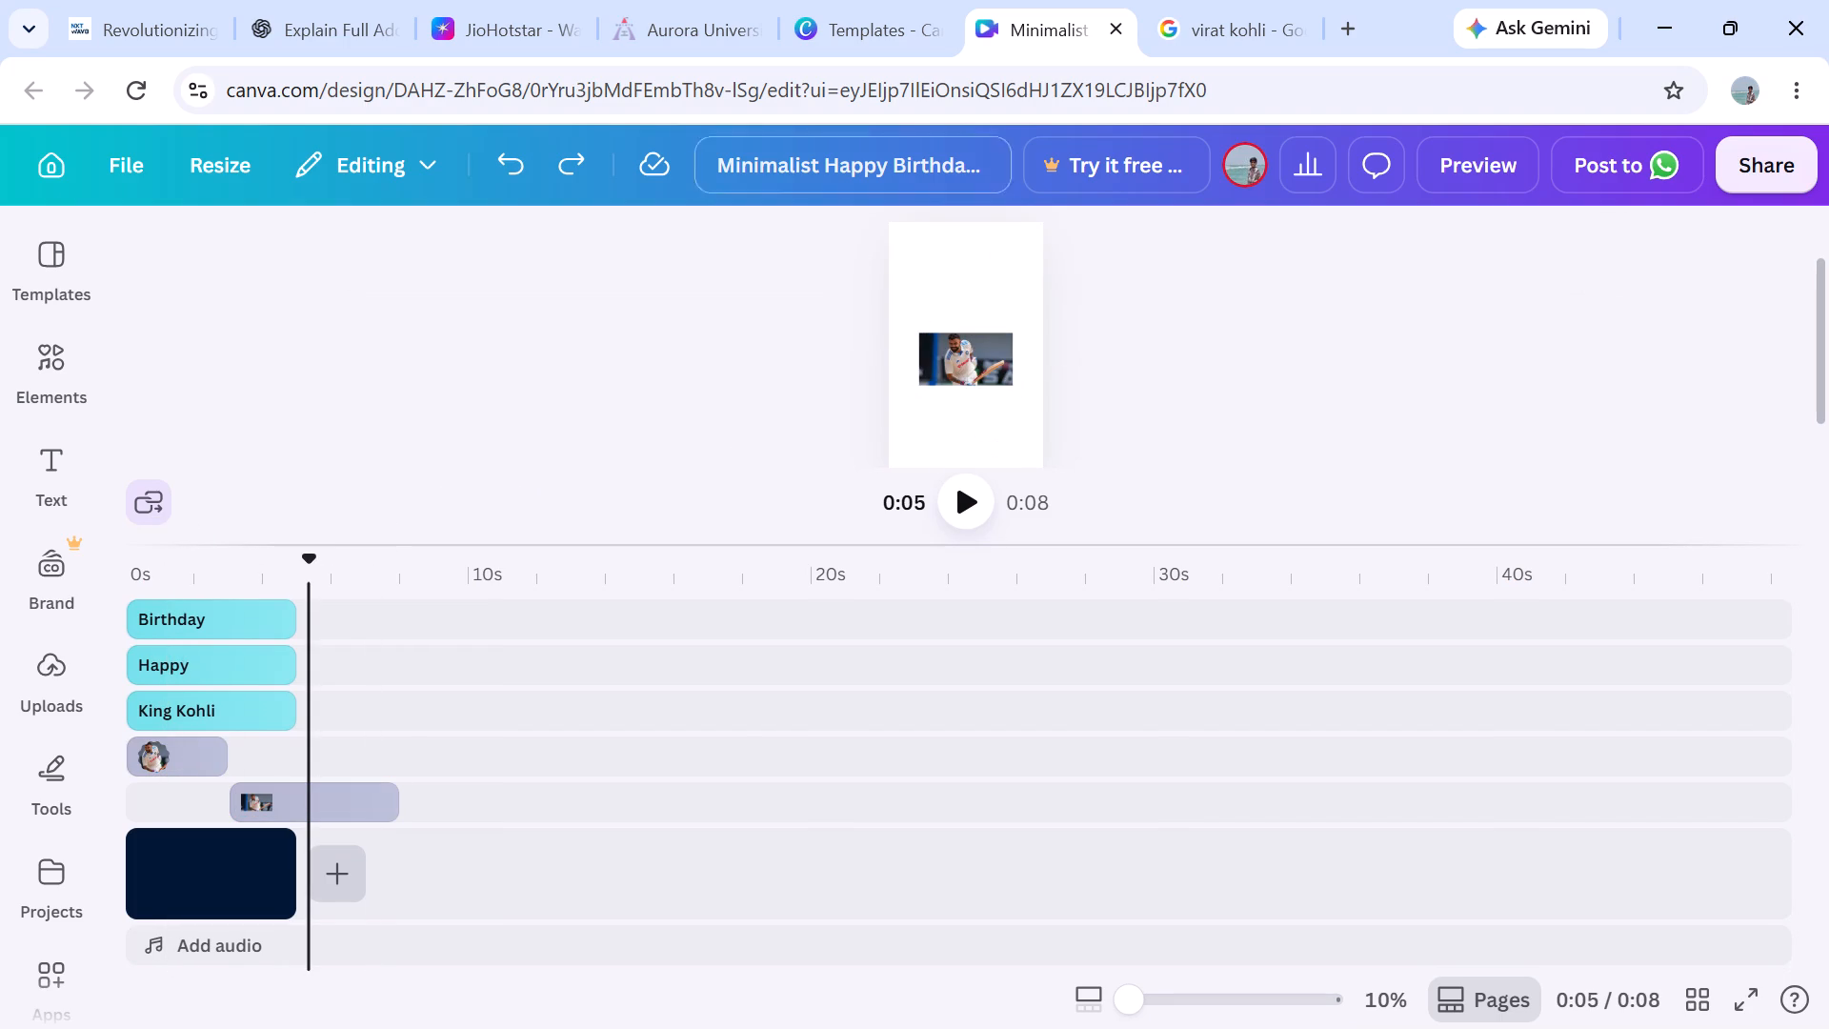
# Switch to the Google image results for virat kohli and browse them for another picture for the video.
pyautogui.click(1147, 9)
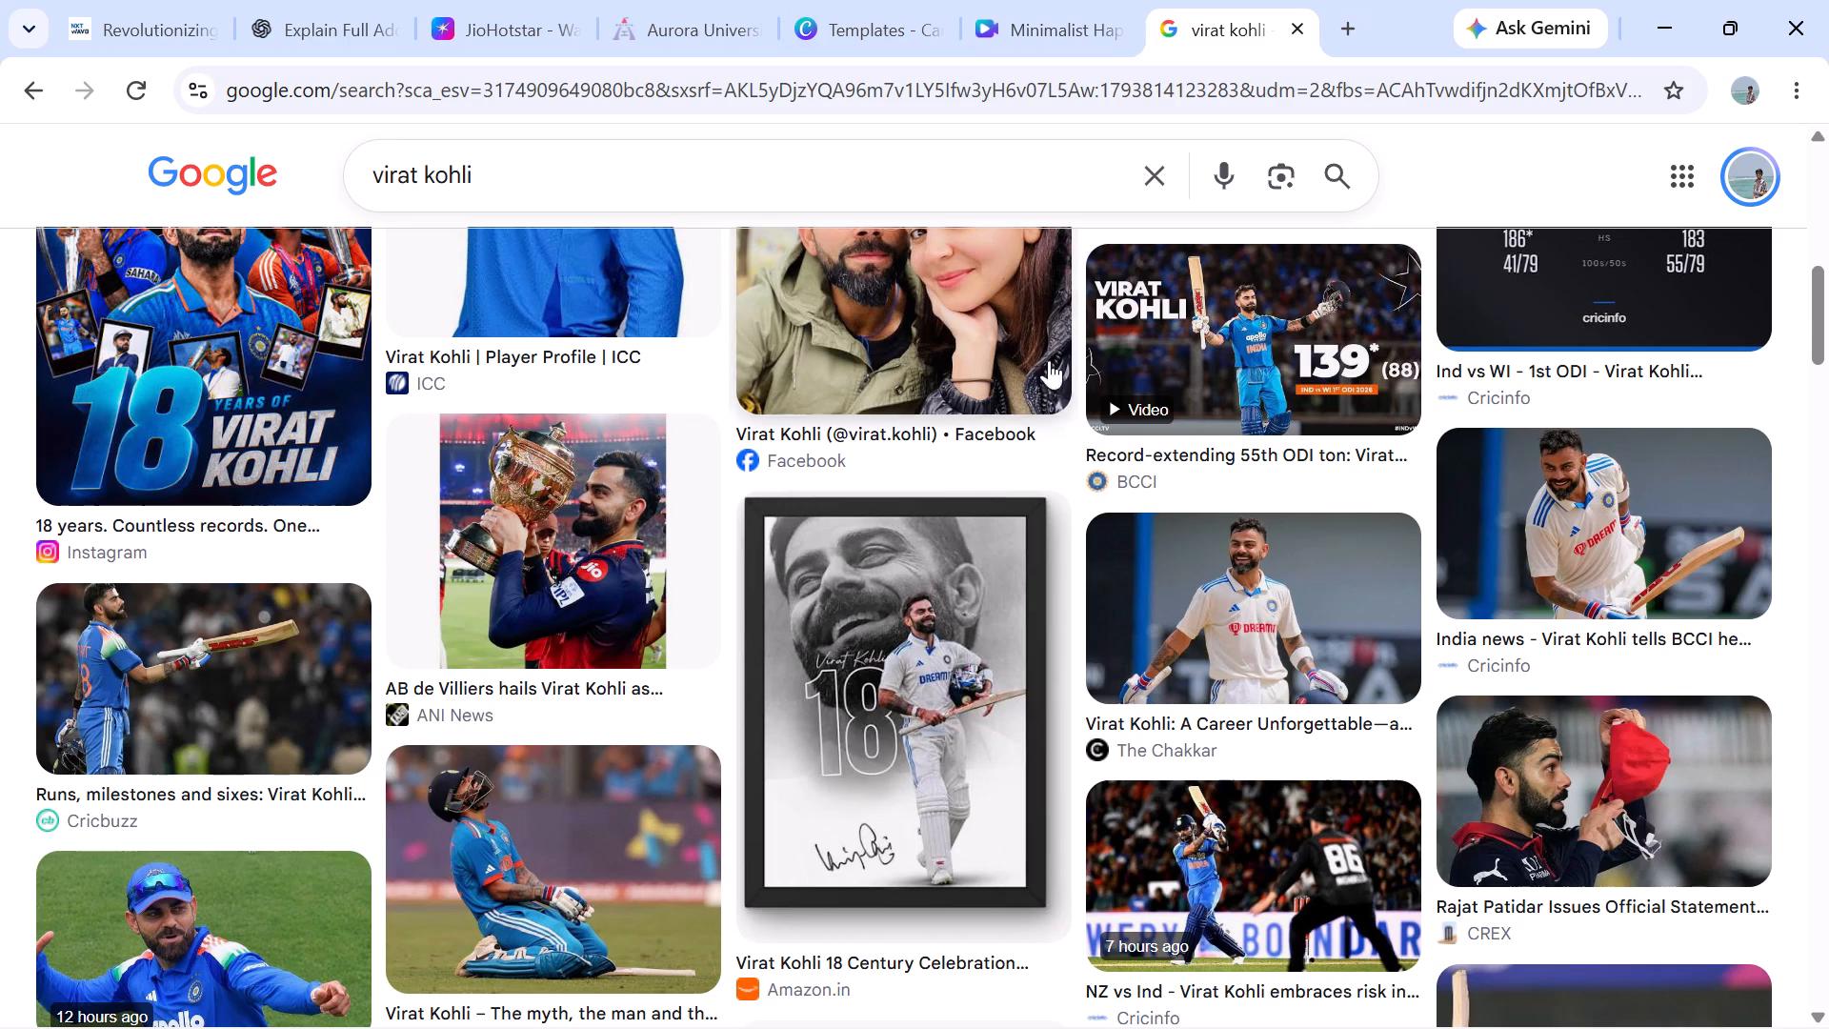
pyautogui.scroll(-4, 764, 978)
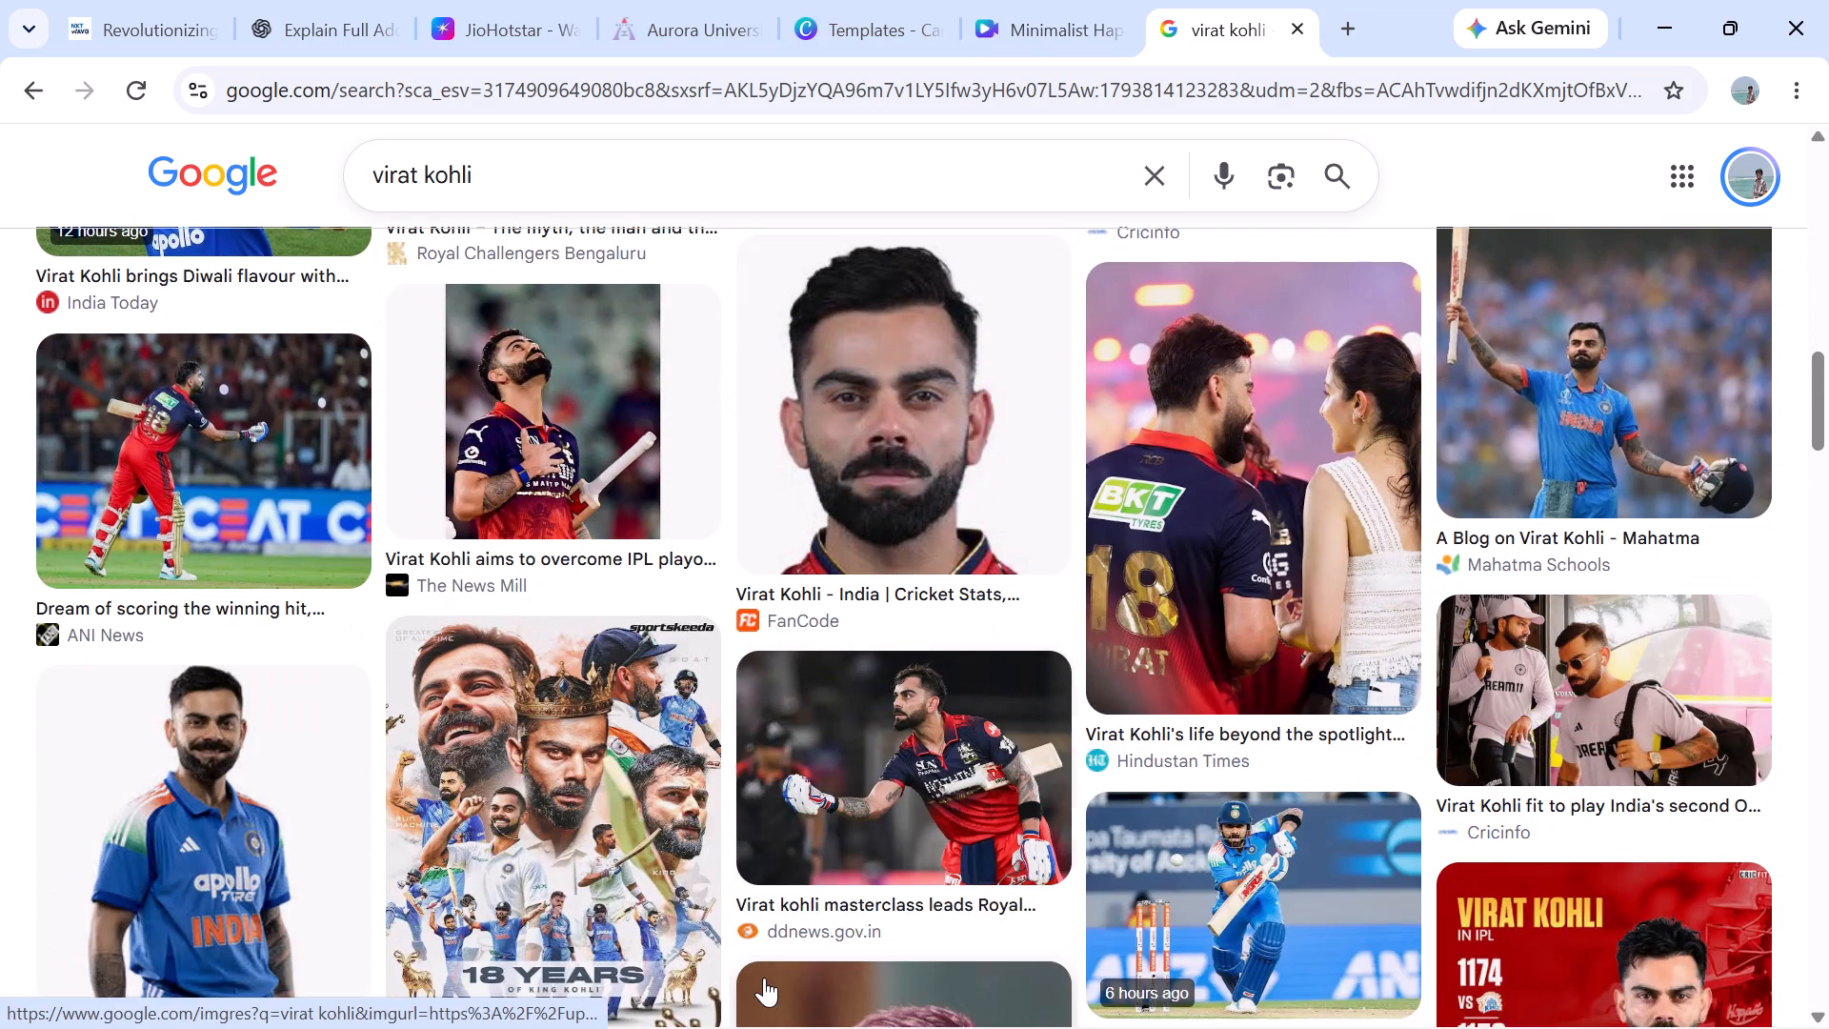
pyautogui.scroll(-2, 764, 978)
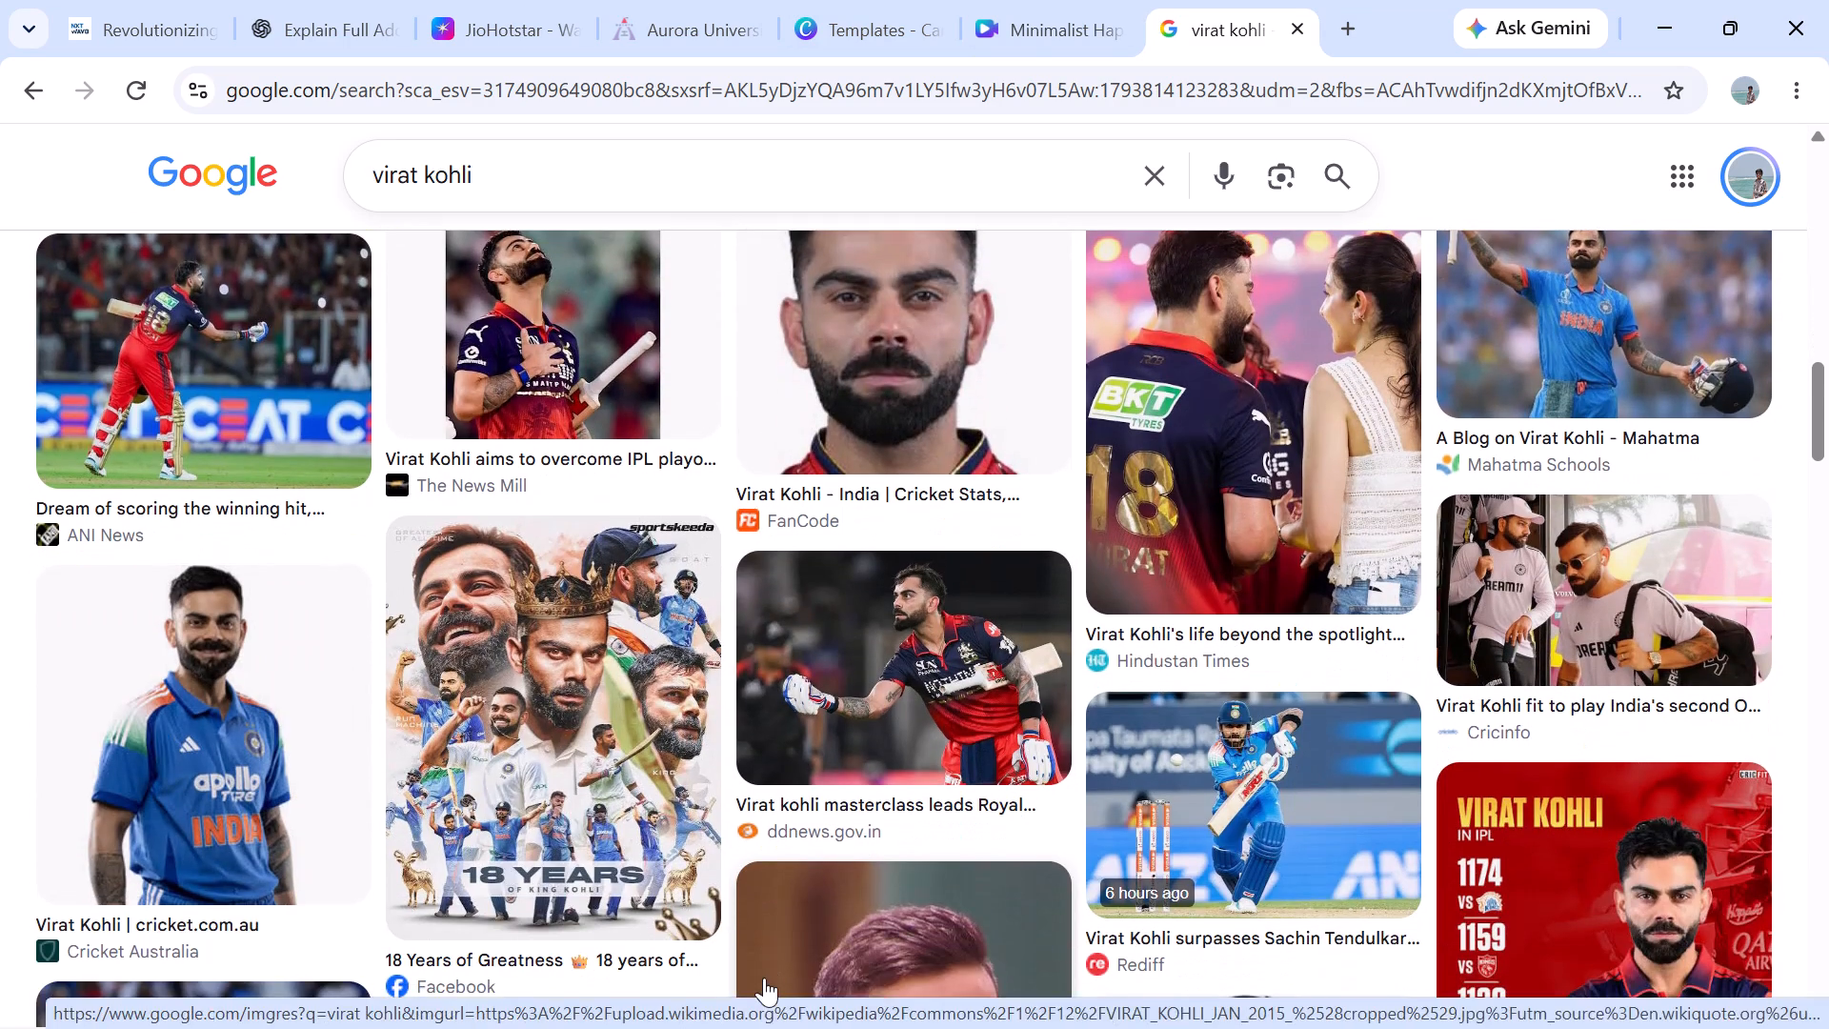
pyautogui.scroll(-4, 764, 978)
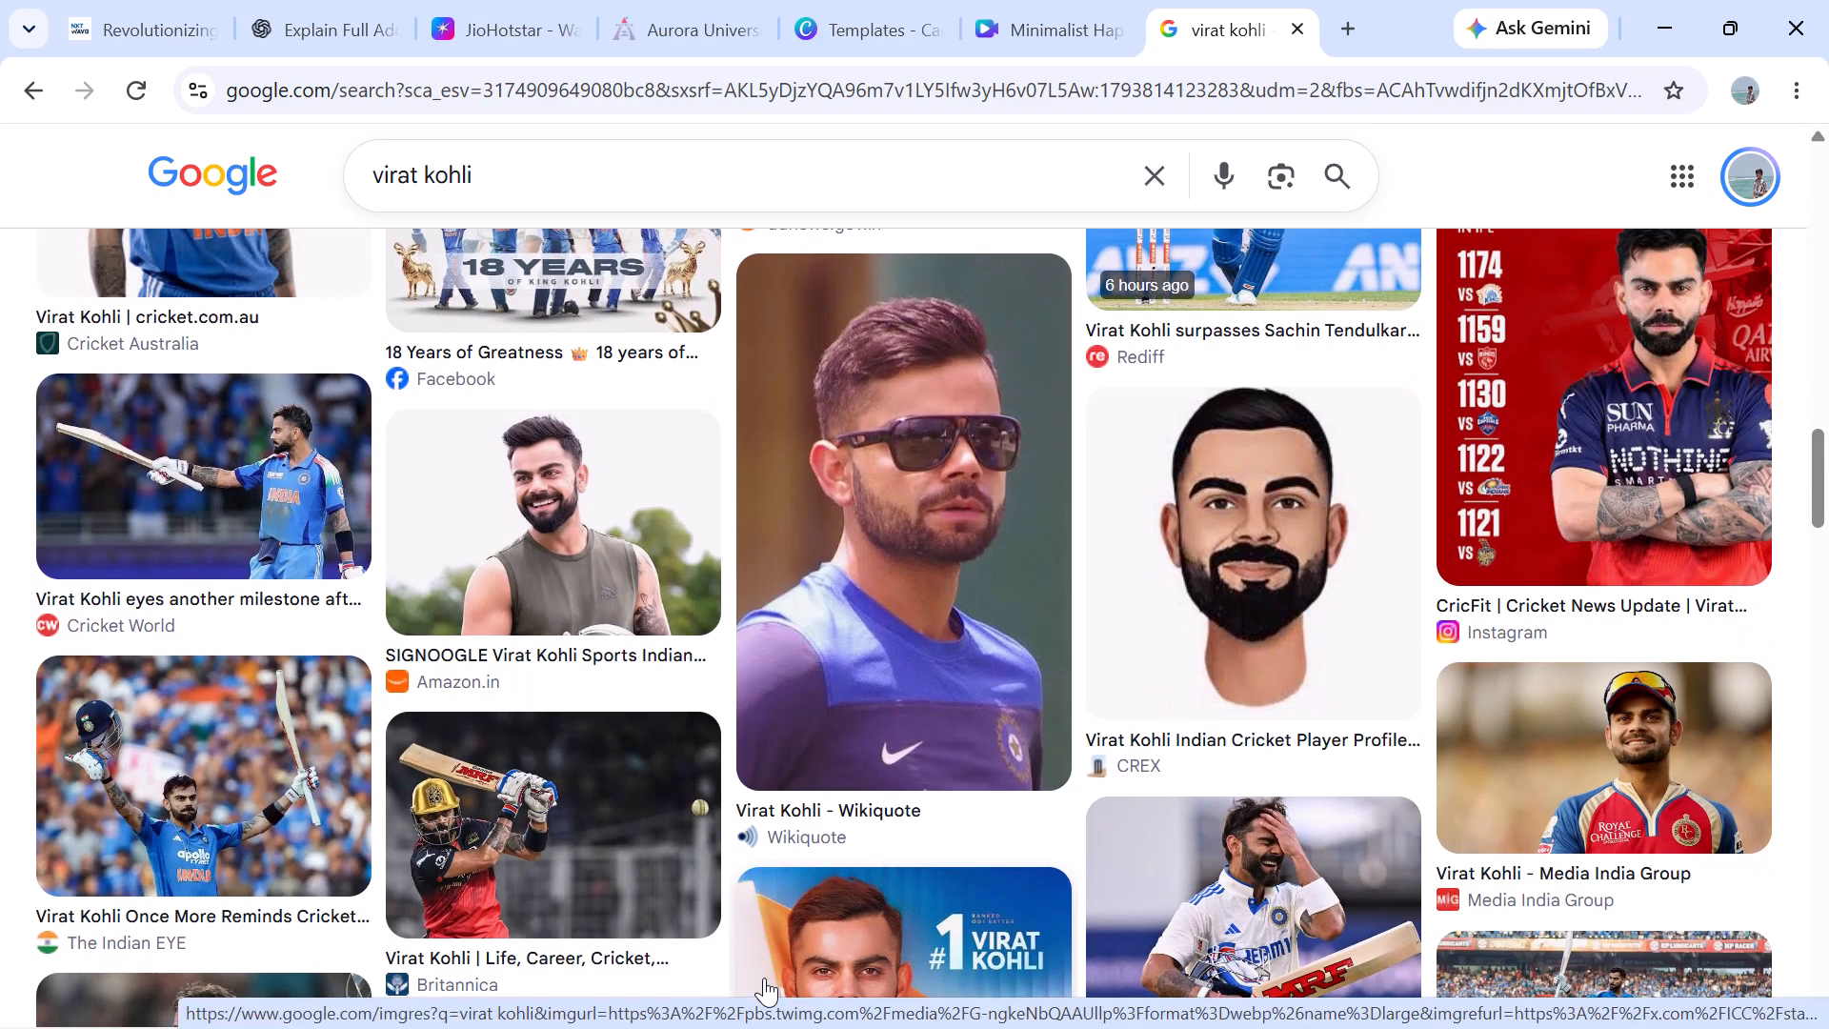
pyautogui.scroll(-5, 764, 978)
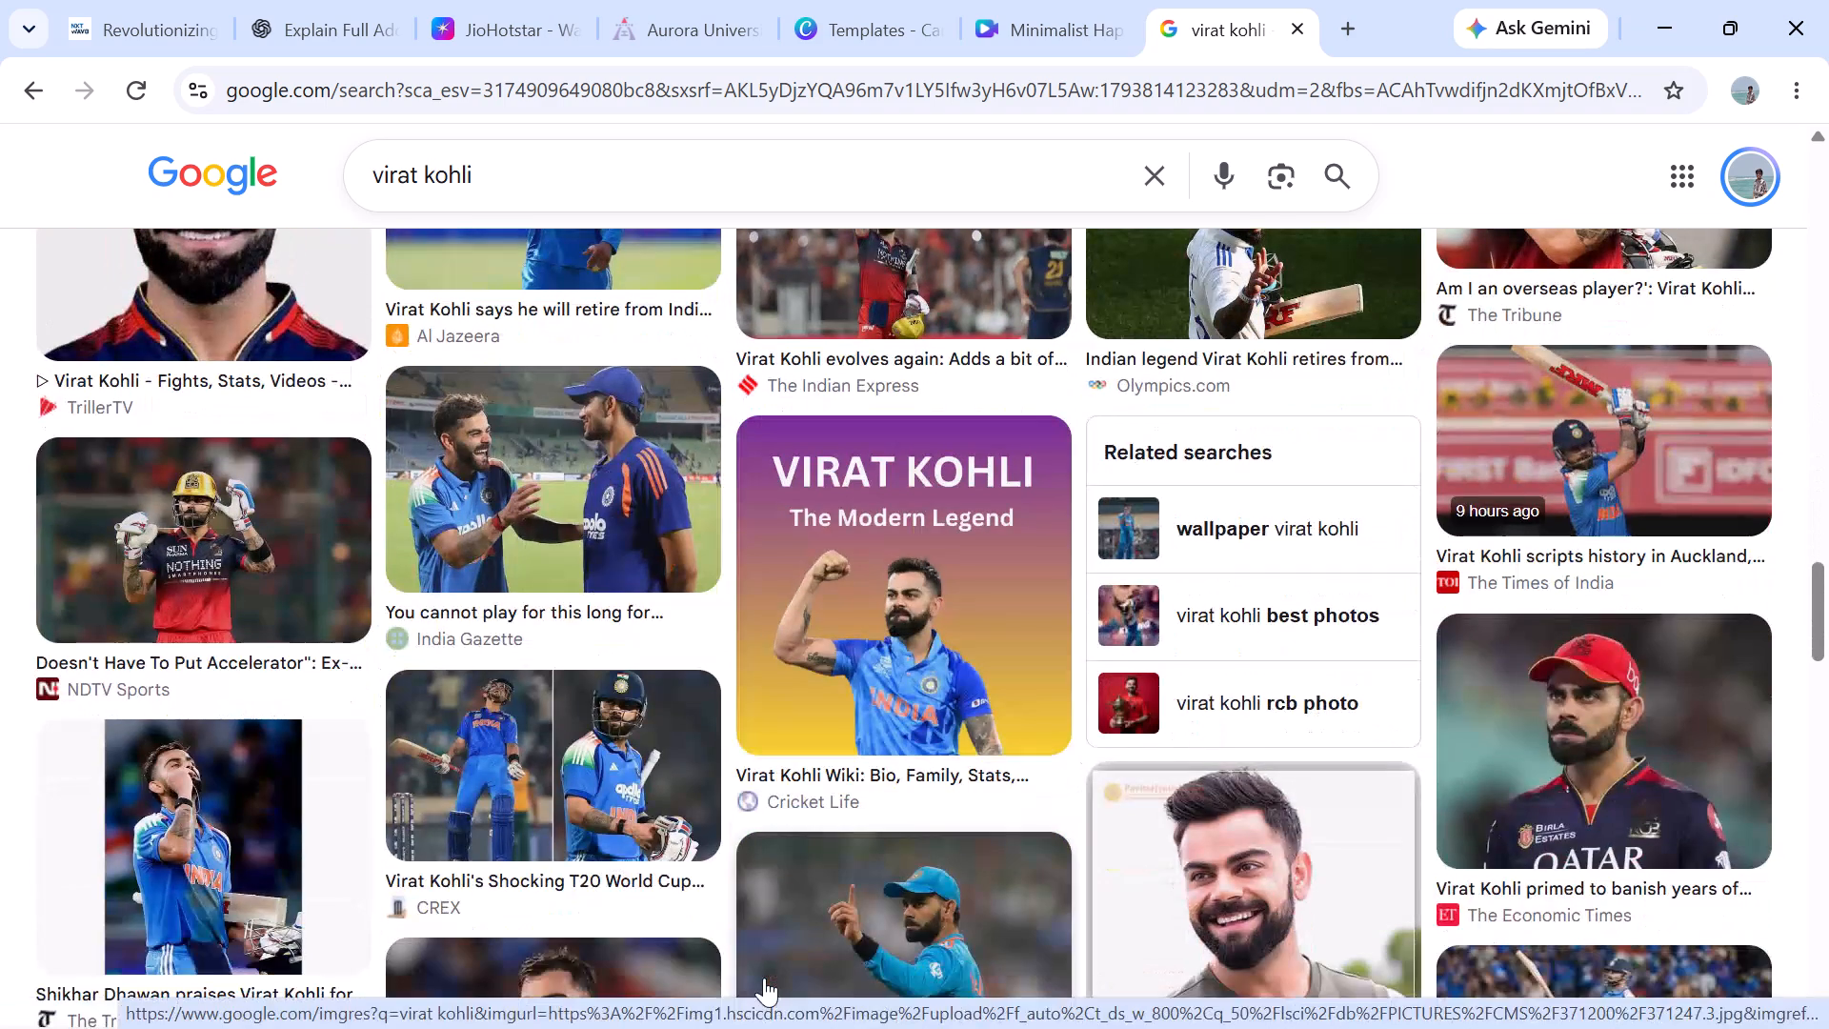
pyautogui.scroll(-2, 764, 978)
pyautogui.scroll(2, 764, 978)
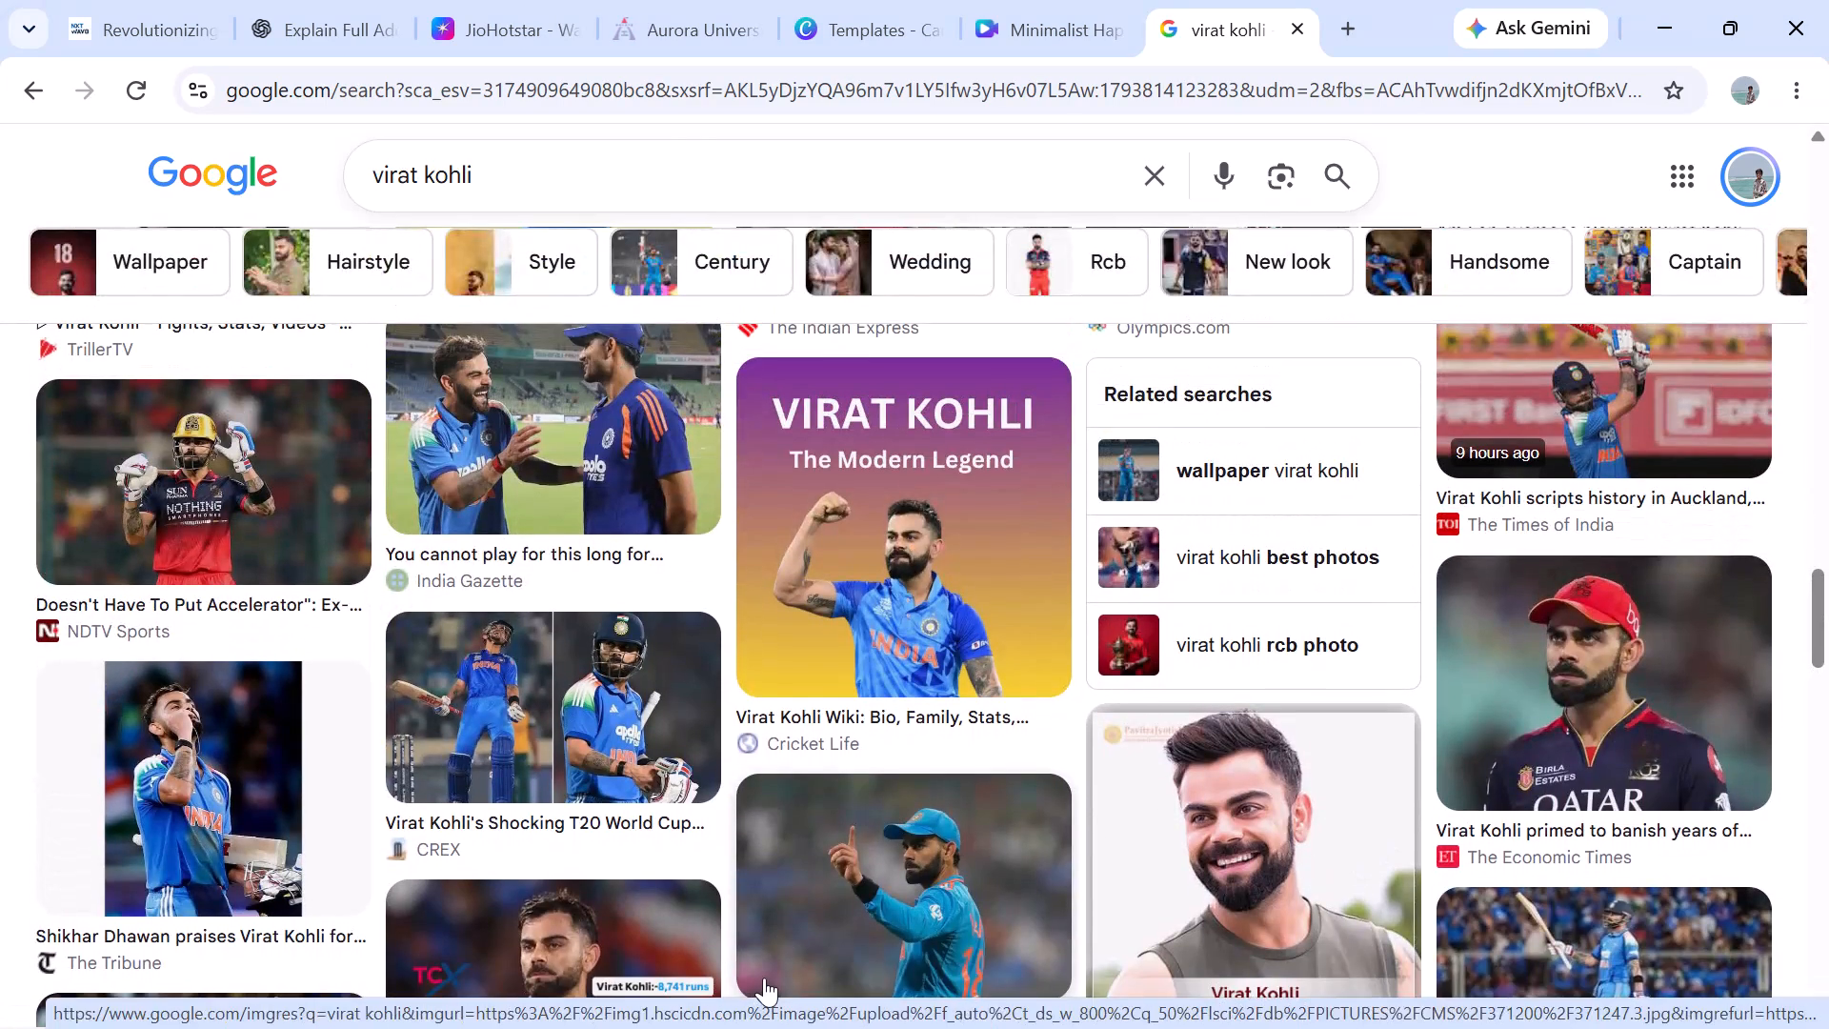
pyautogui.scroll(1, 764, 978)
pyautogui.scroll(-2, 851, 727)
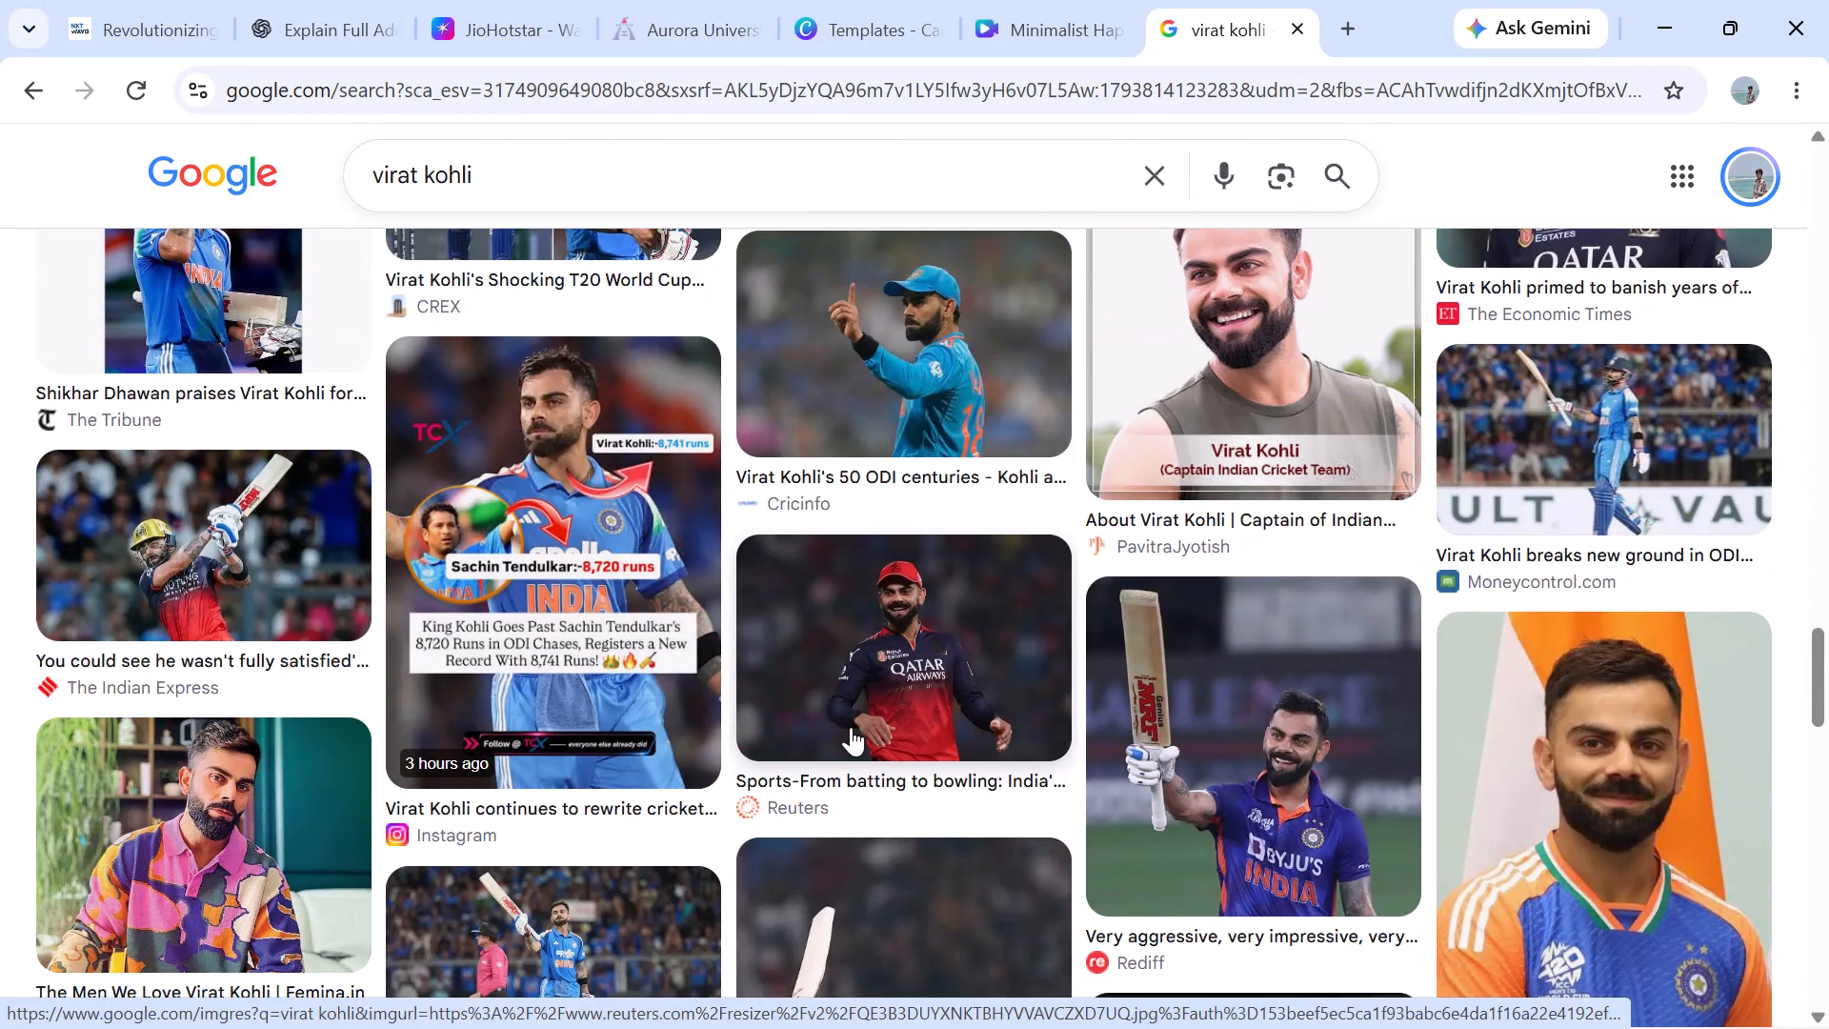
pyautogui.scroll(-6, 851, 727)
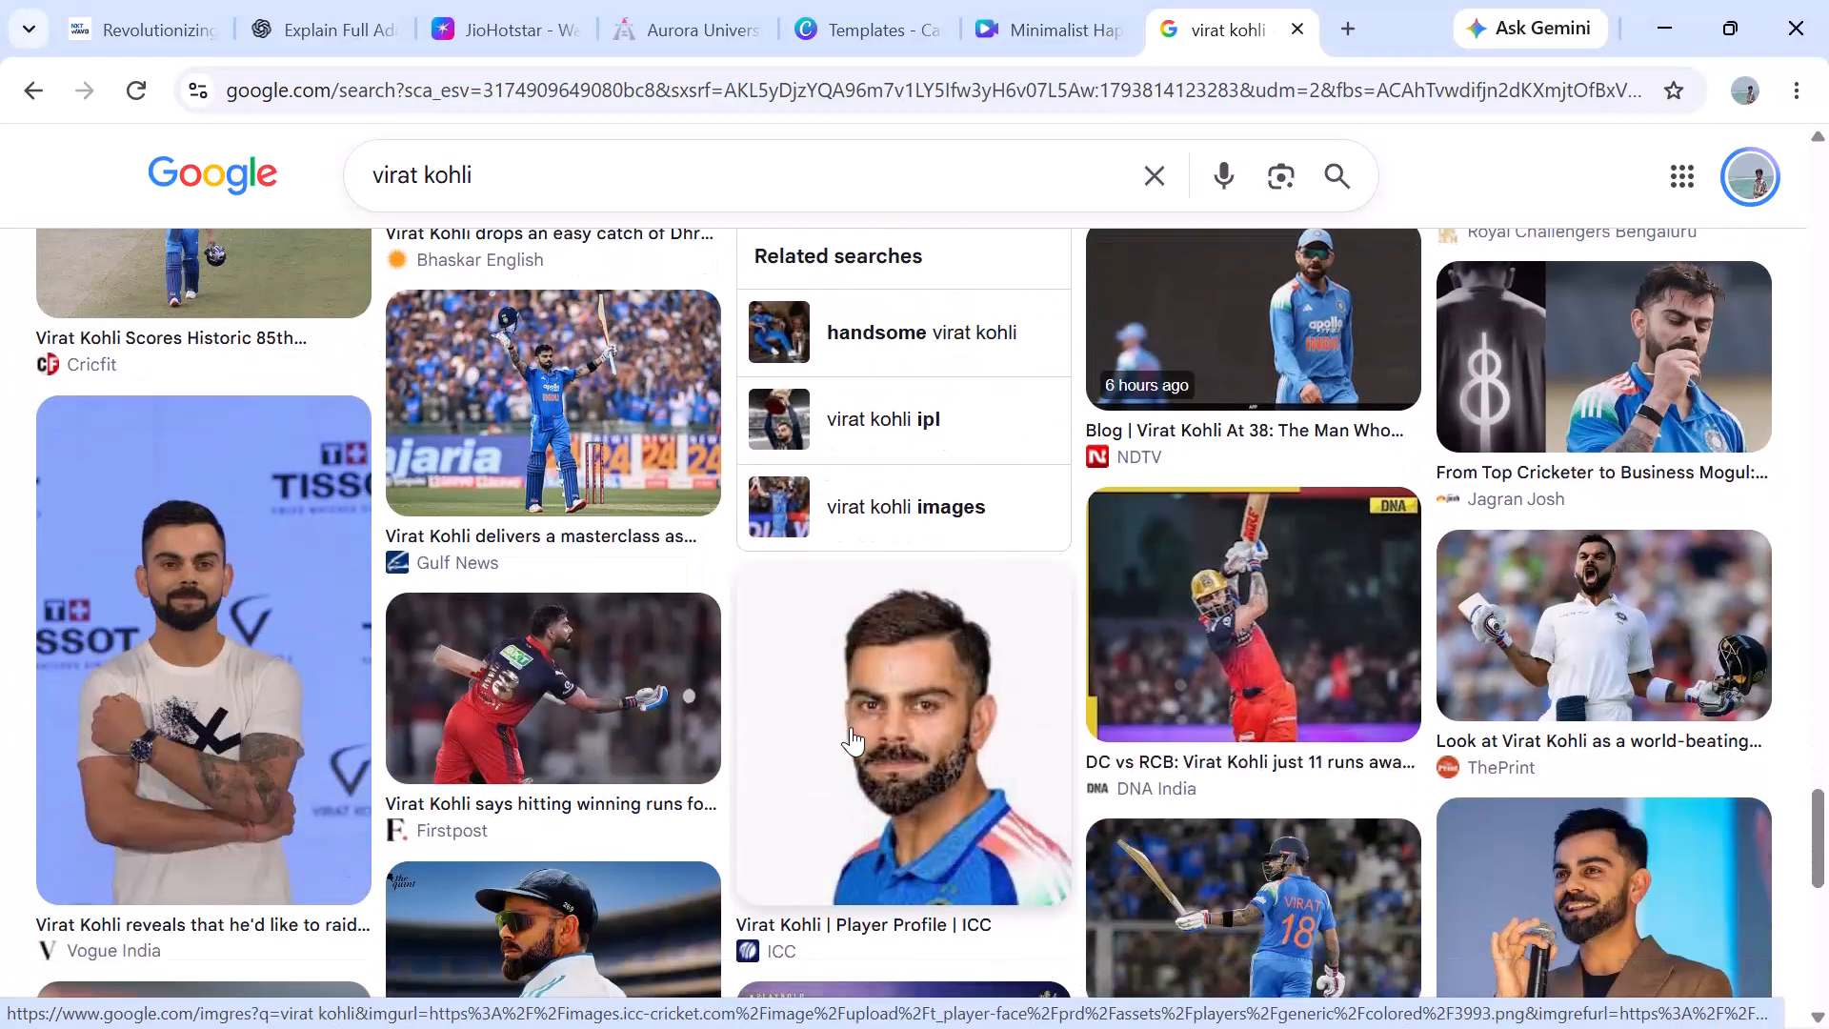
pyautogui.scroll(-5, 851, 727)
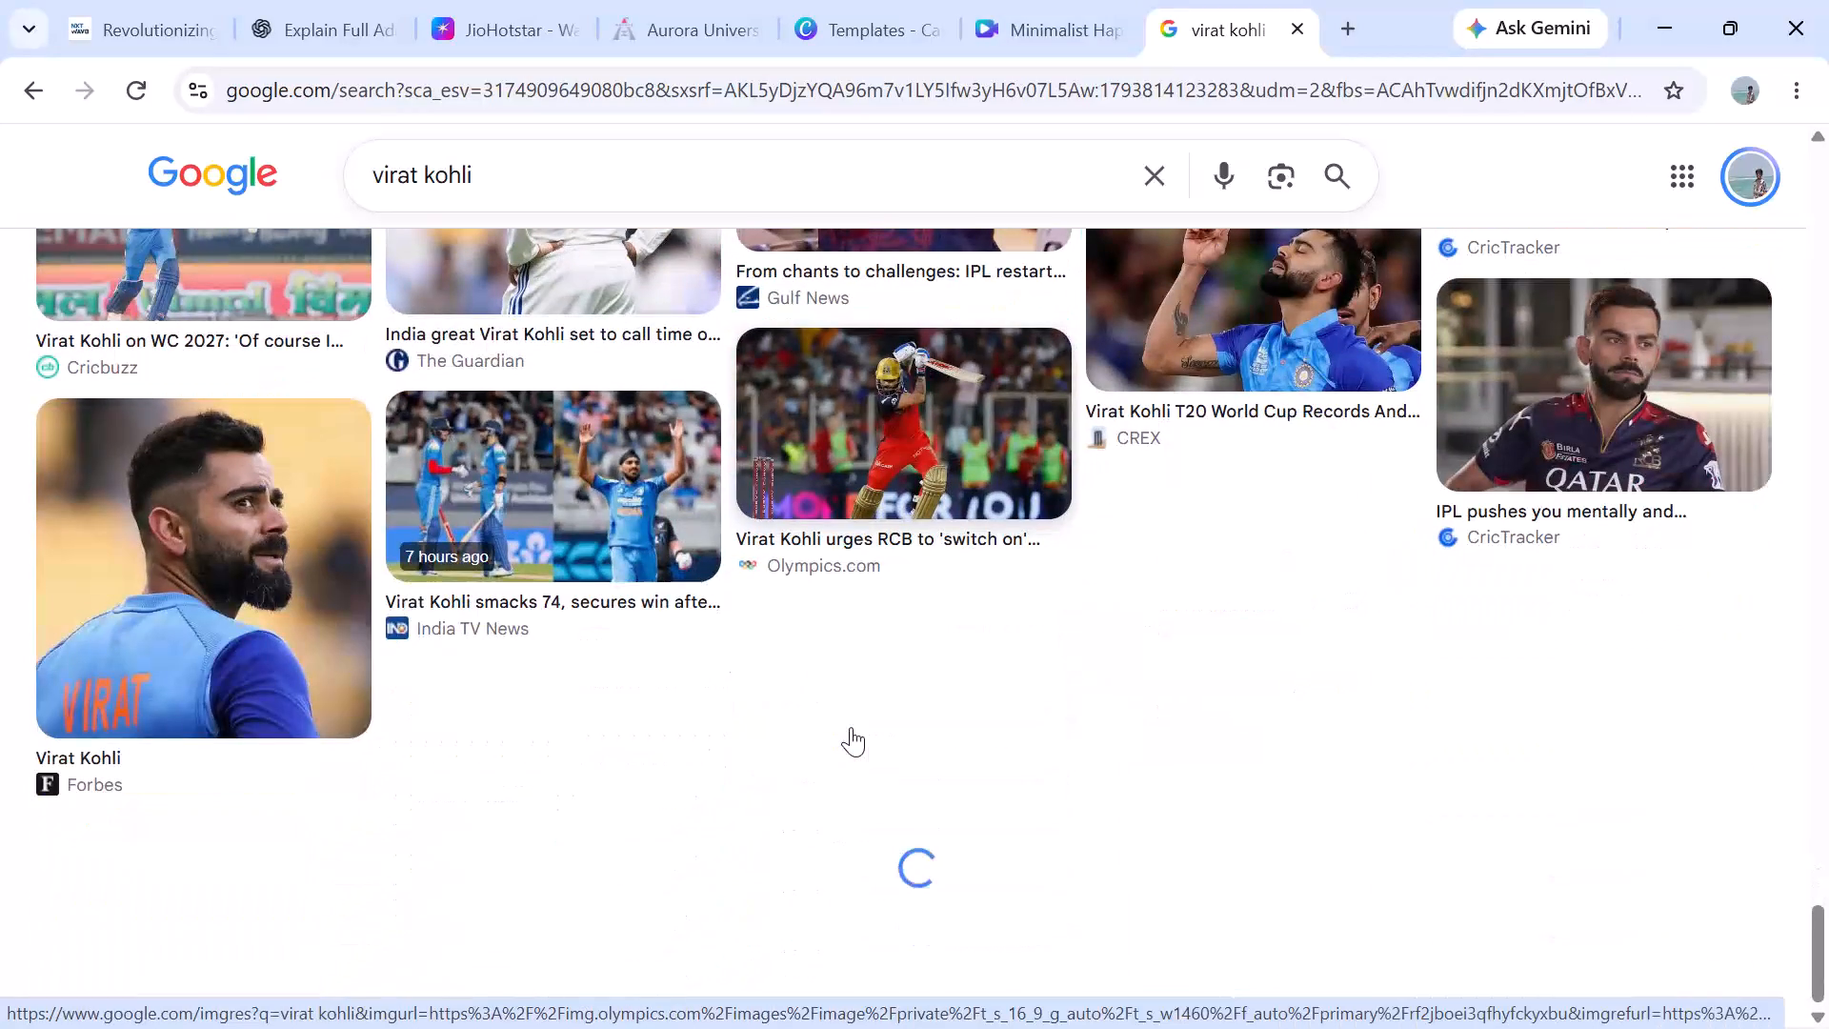
pyautogui.scroll(-5, 851, 727)
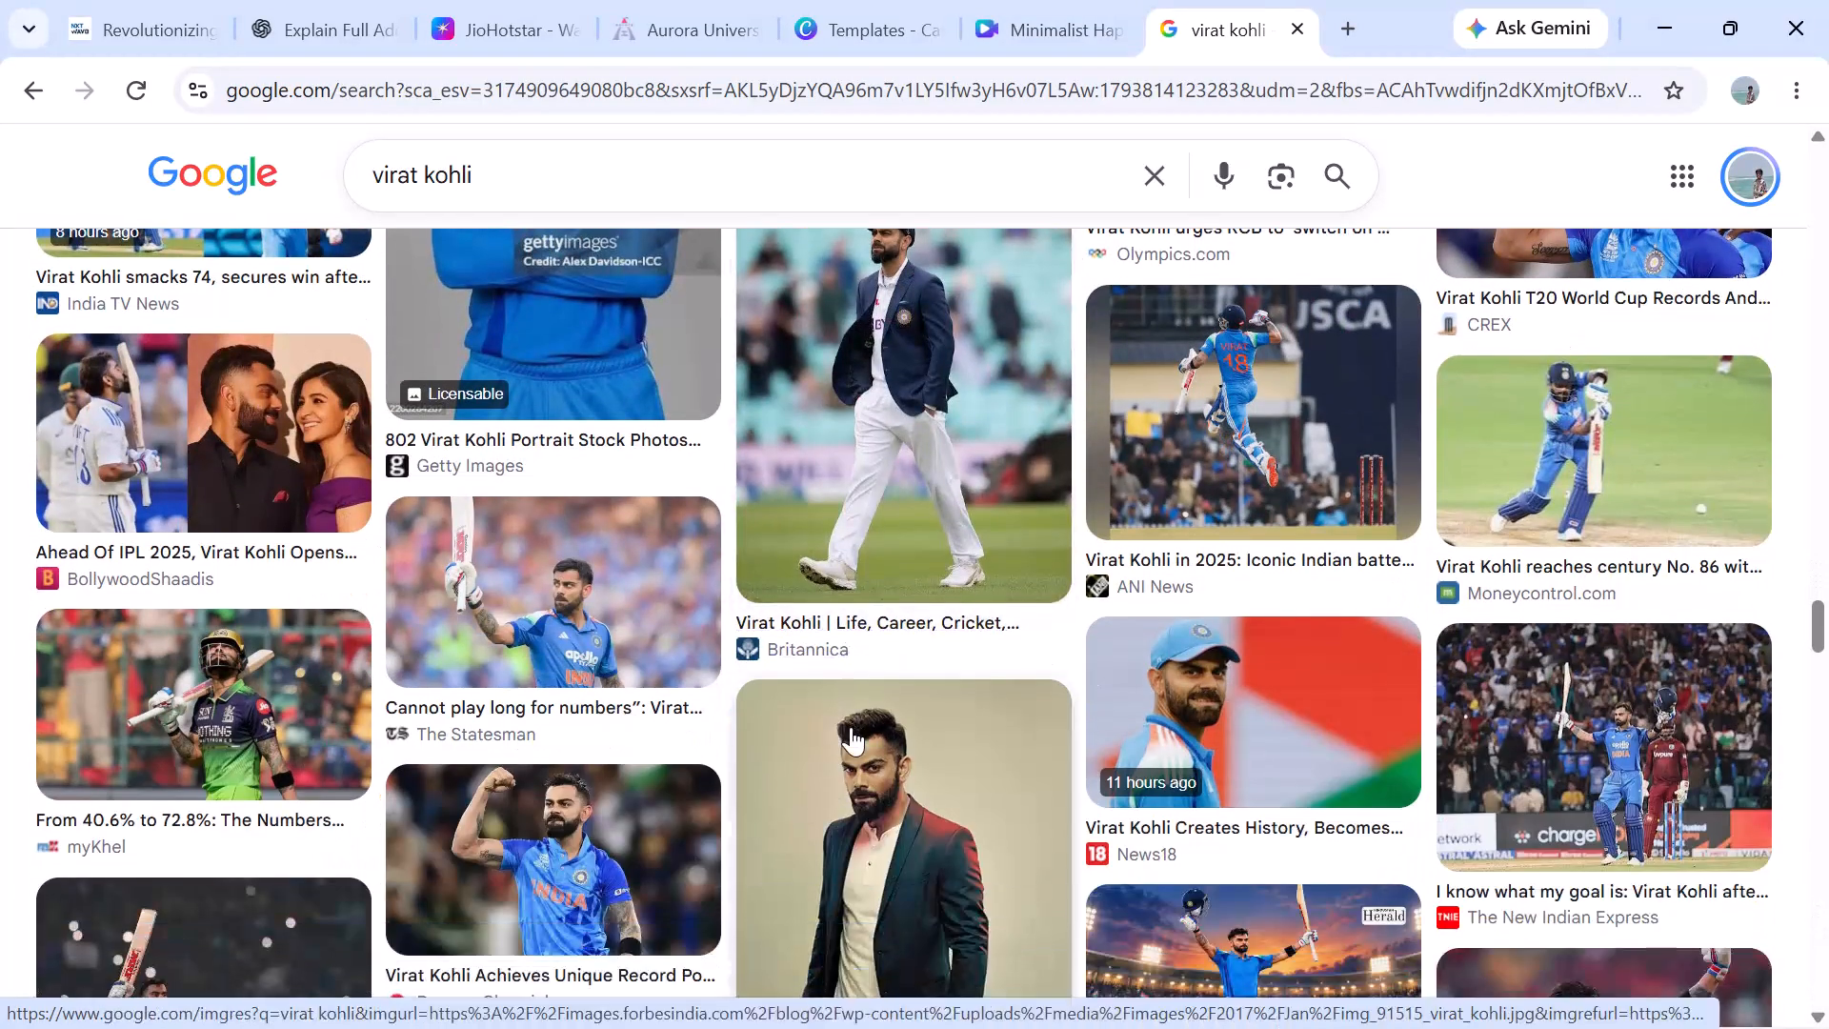
pyautogui.scroll(-2, 851, 727)
pyautogui.scroll(2, 851, 727)
pyautogui.scroll(-2, 851, 727)
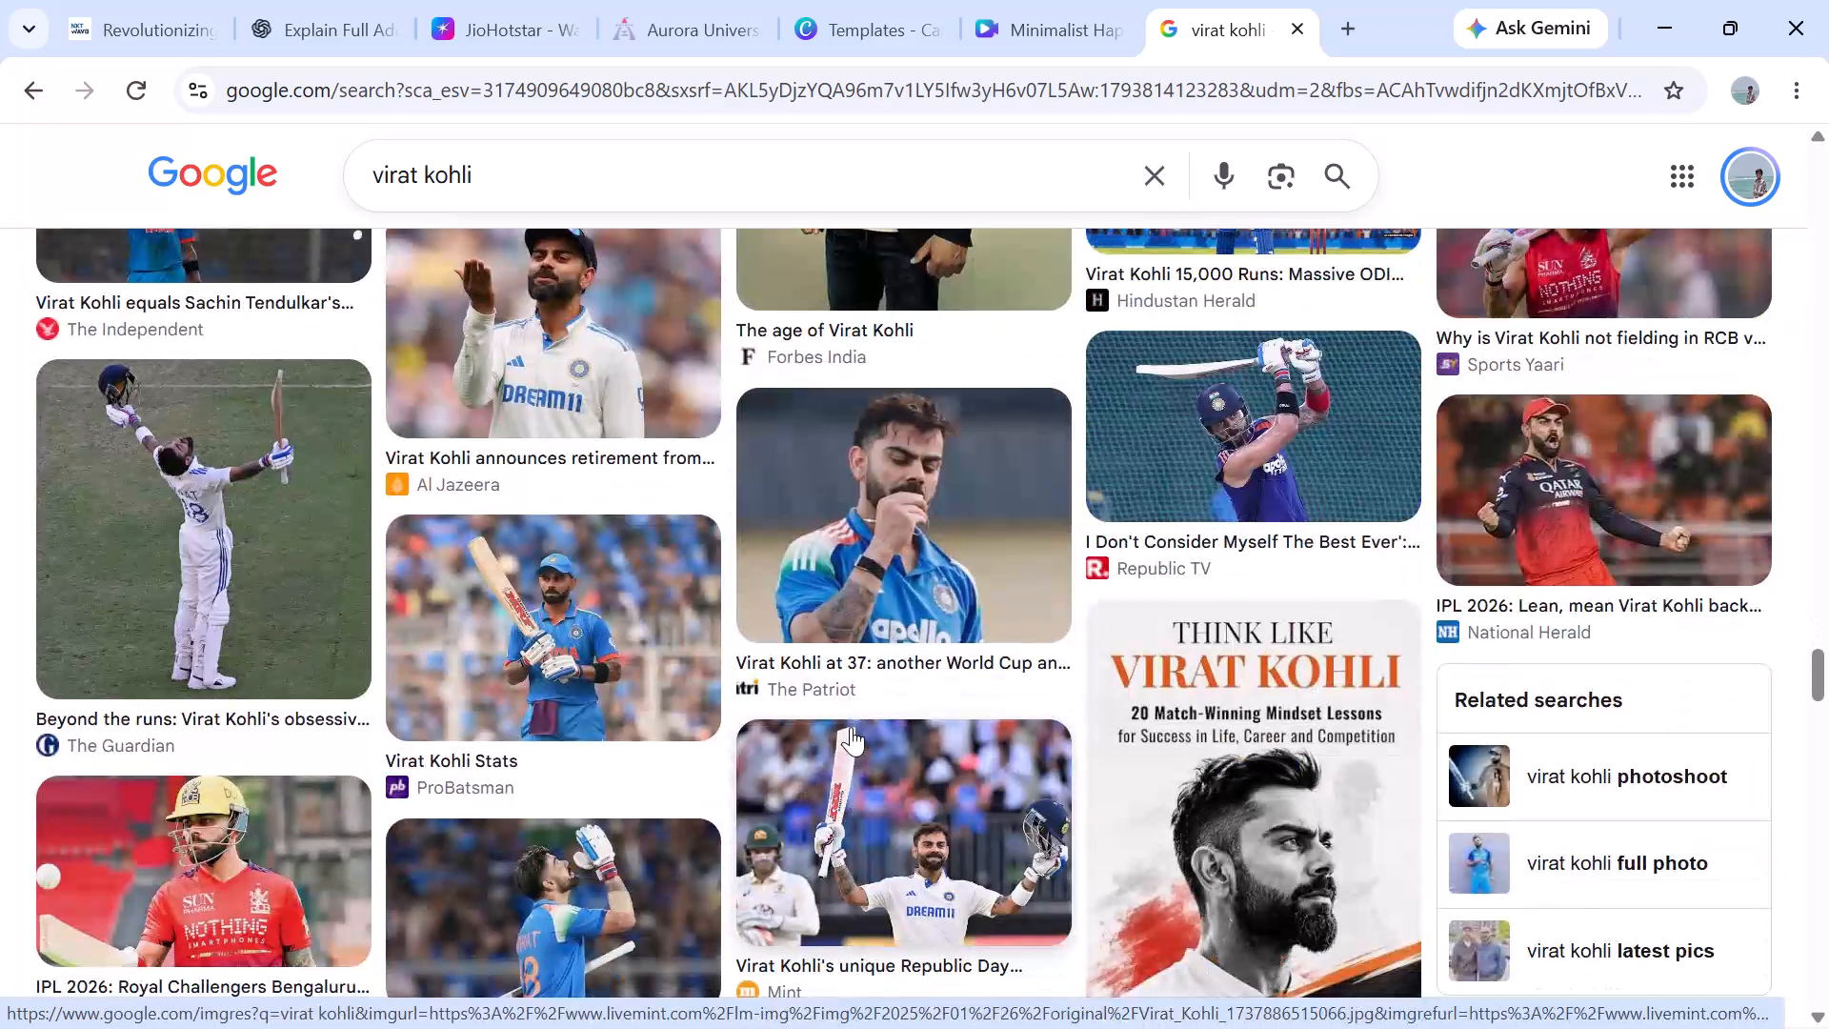
pyautogui.scroll(-5, 851, 727)
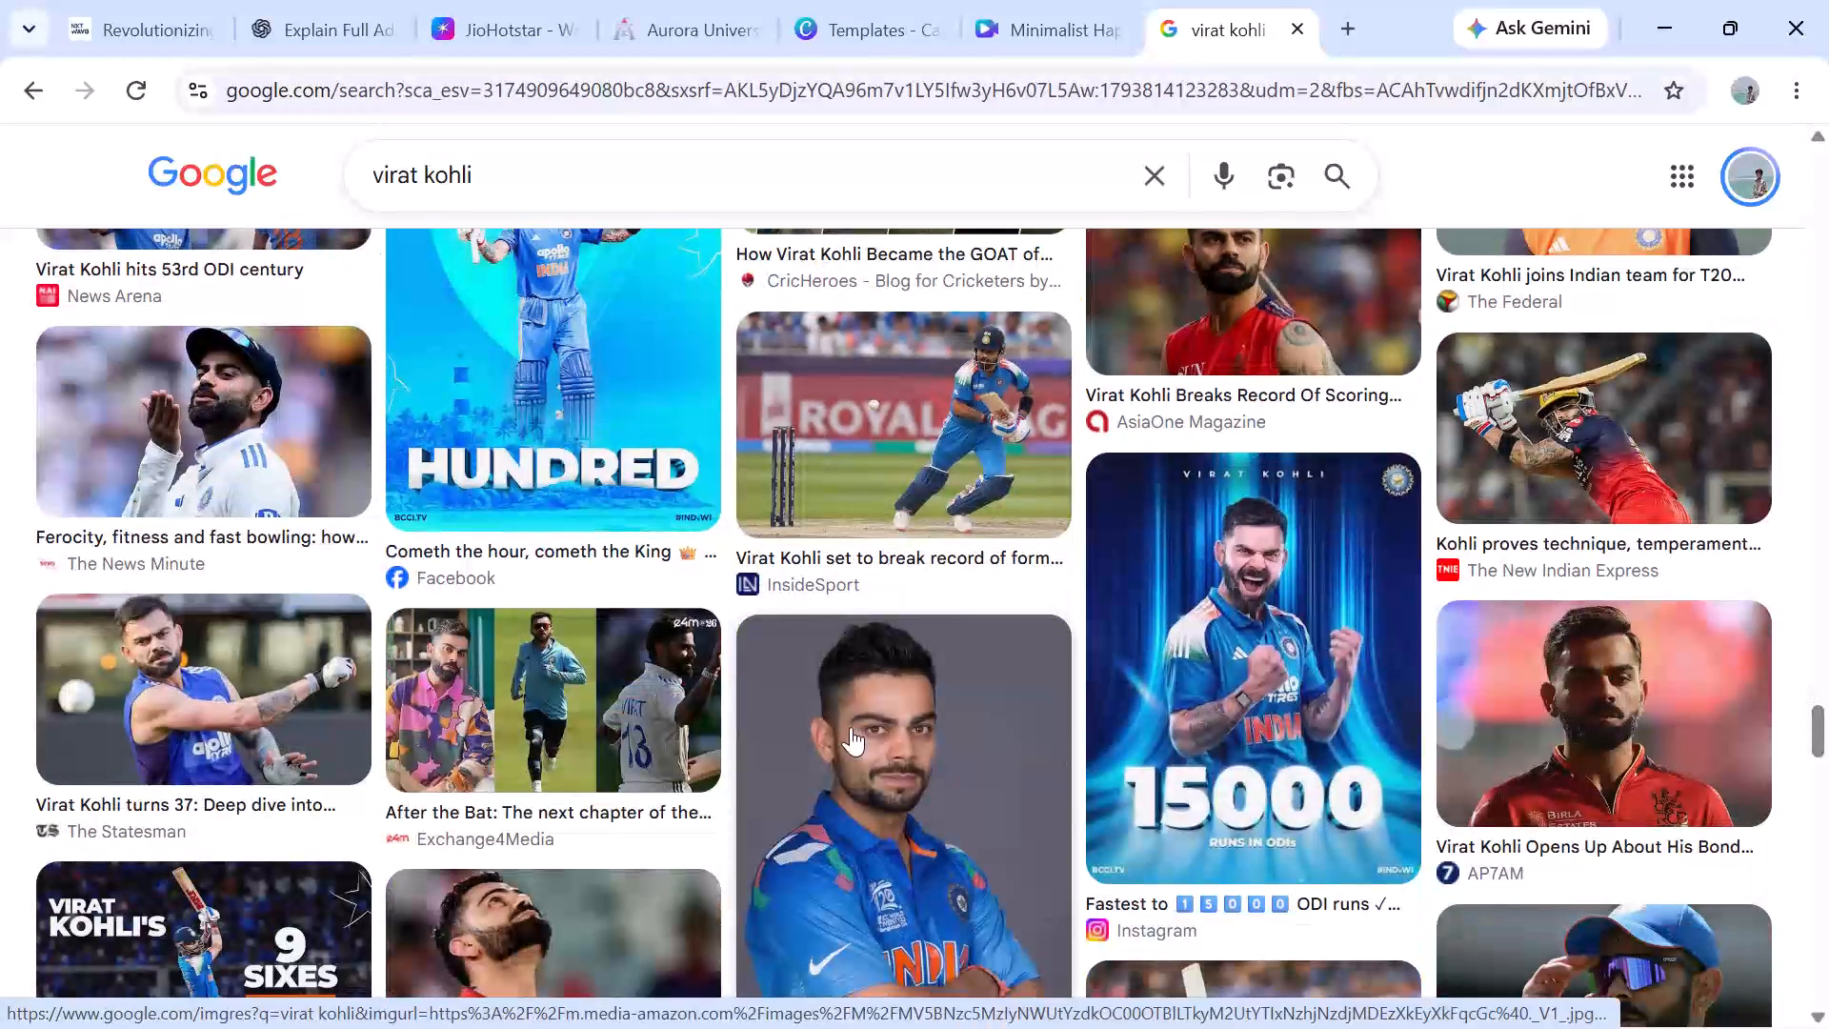
pyautogui.scroll(-3, 851, 727)
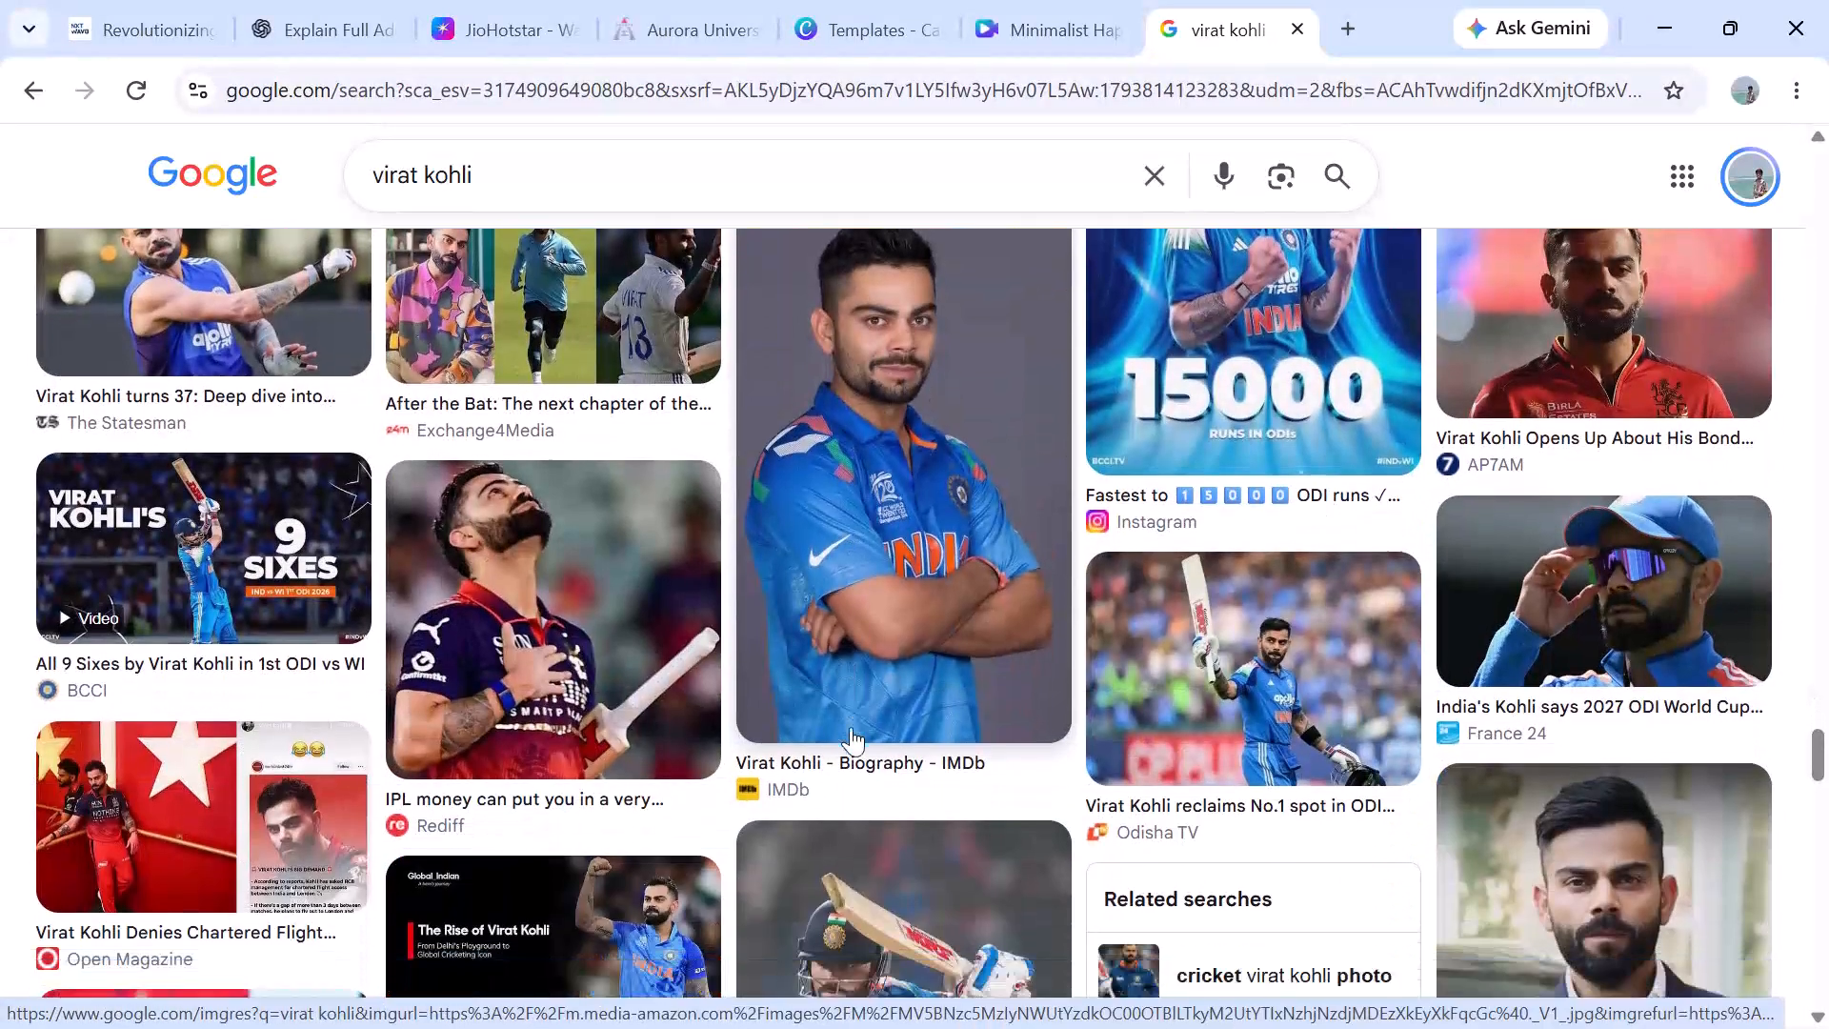
pyautogui.scroll(-5, 851, 727)
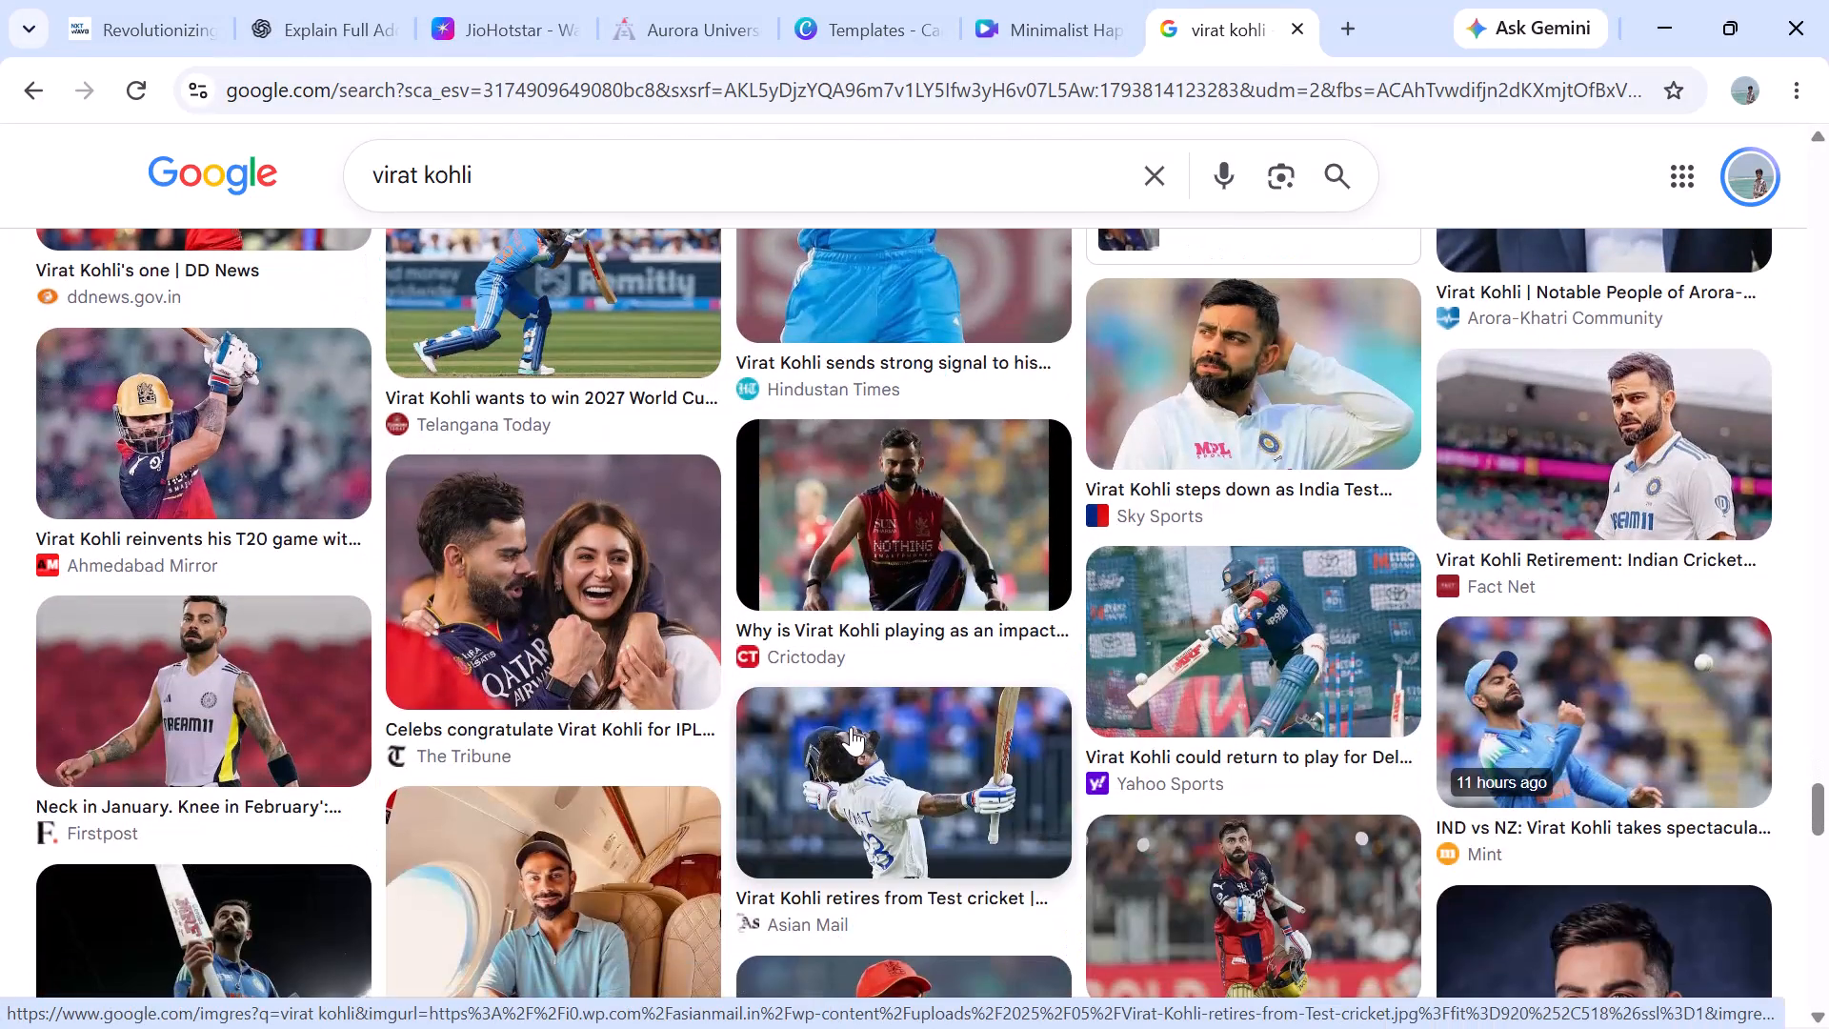
pyautogui.scroll(-5, 851, 727)
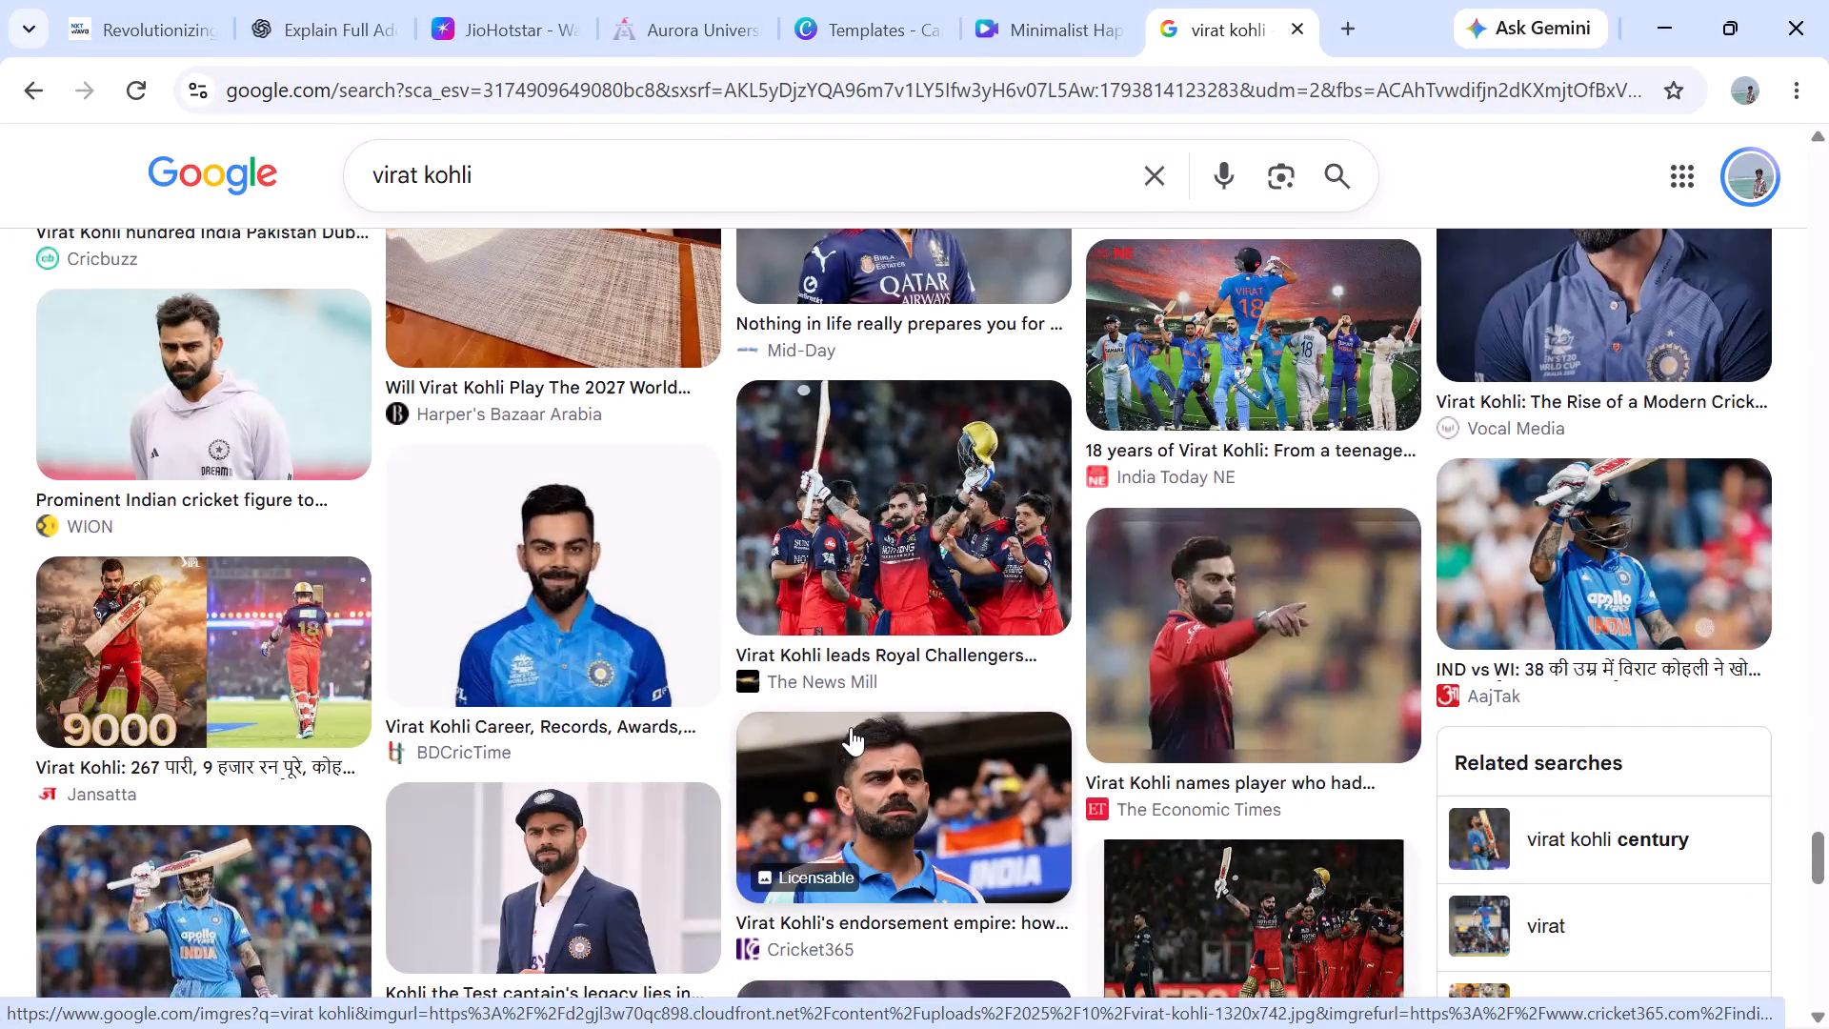
pyautogui.scroll(-4, 851, 727)
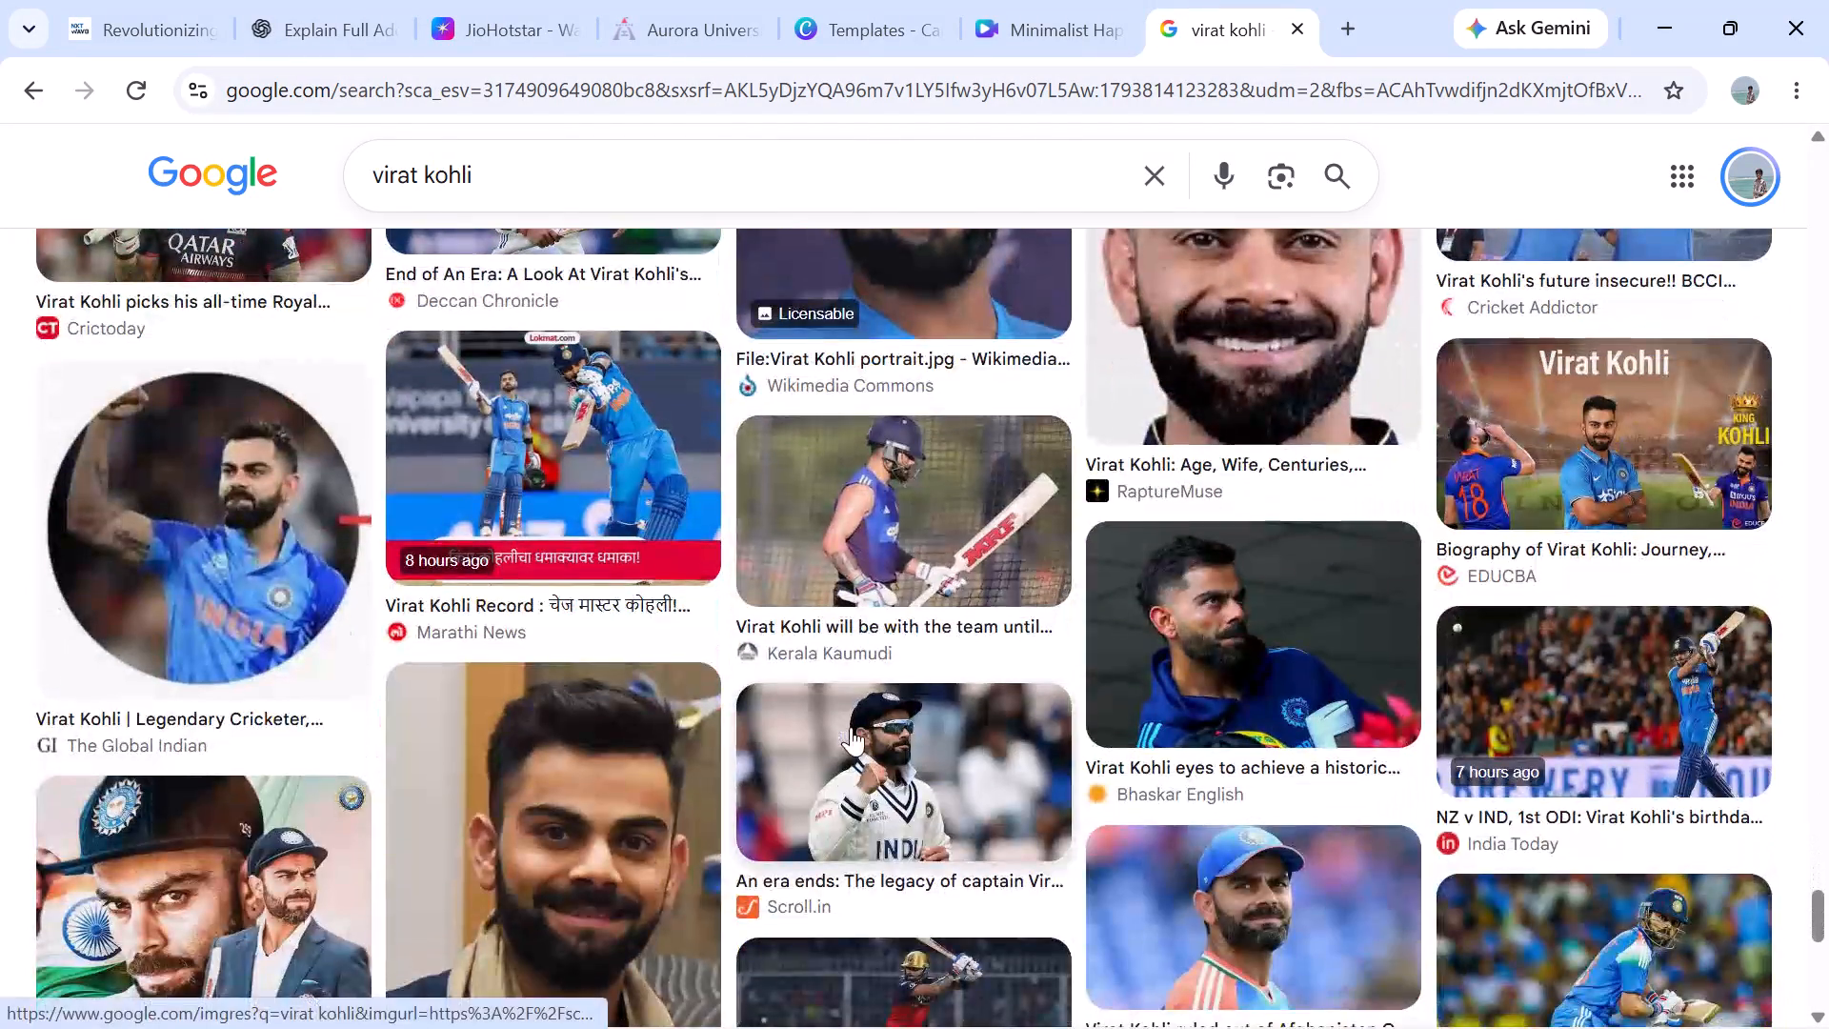
pyautogui.scroll(-3, 851, 727)
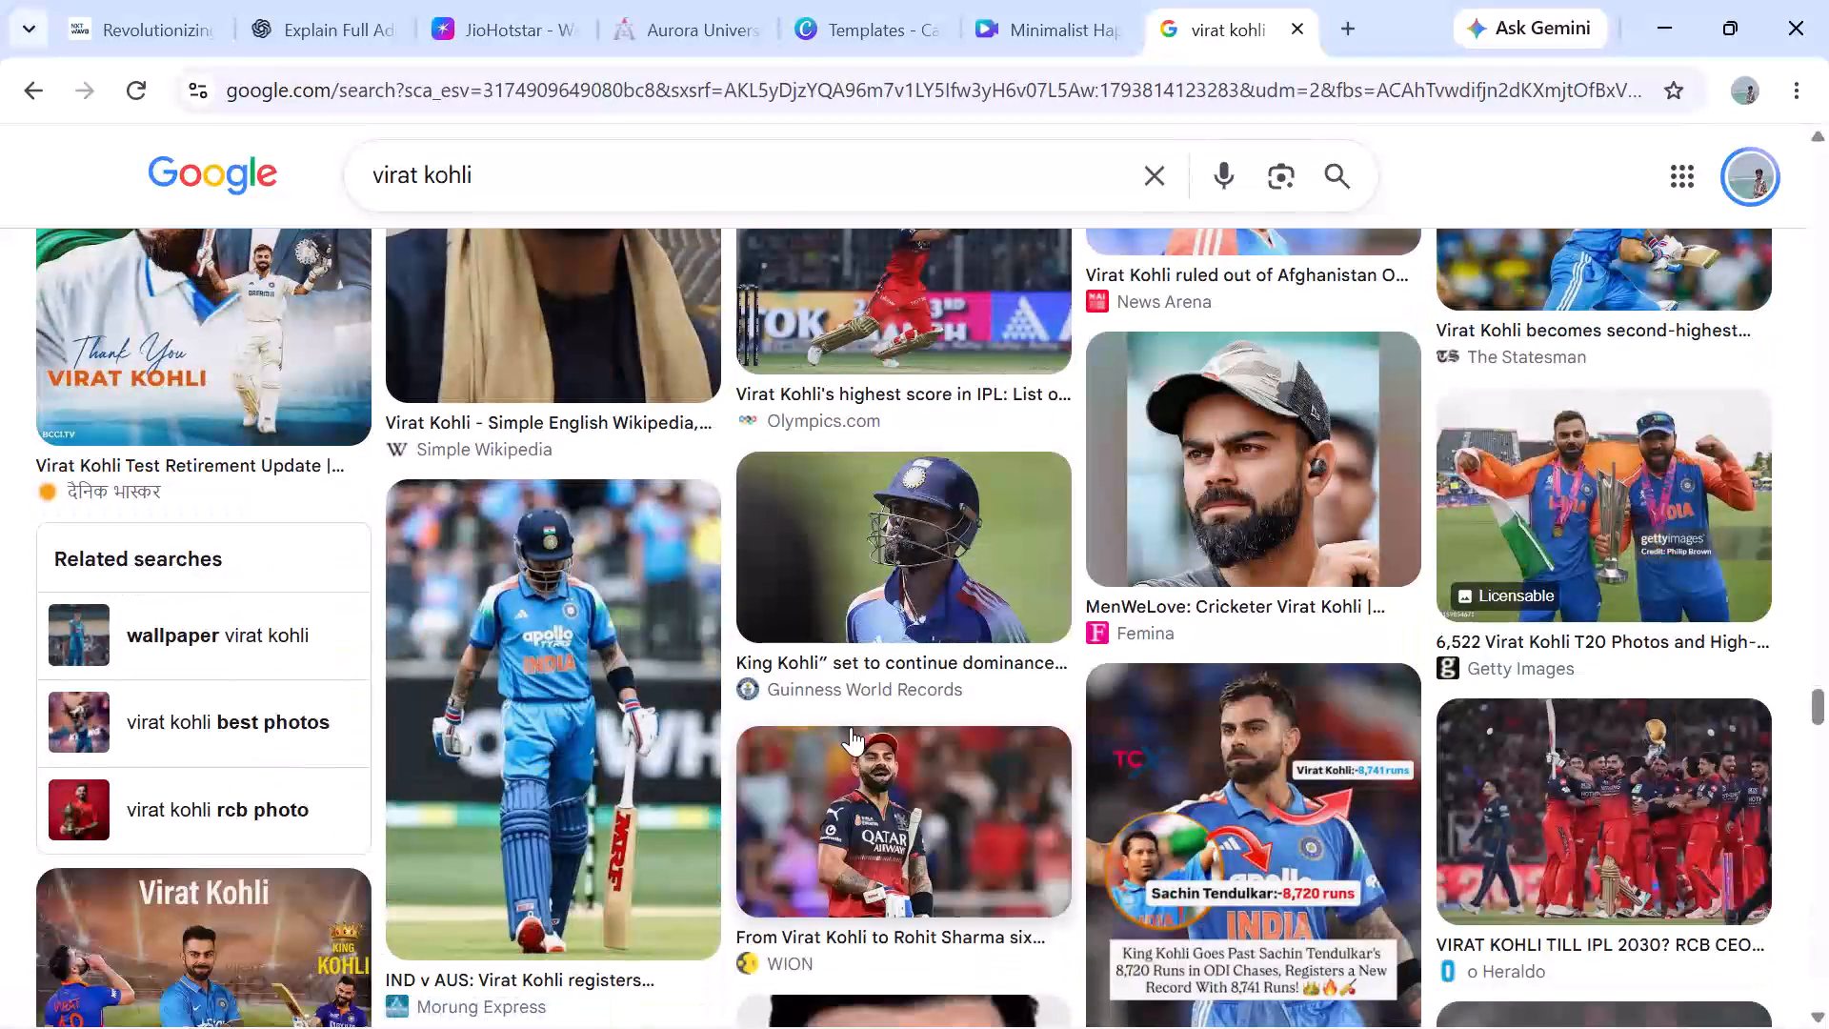
# Find the Gulf News picture of Virat Kohli with the IPL trophy in the image results and copy it.
pyautogui.scroll(-5, 851, 727)
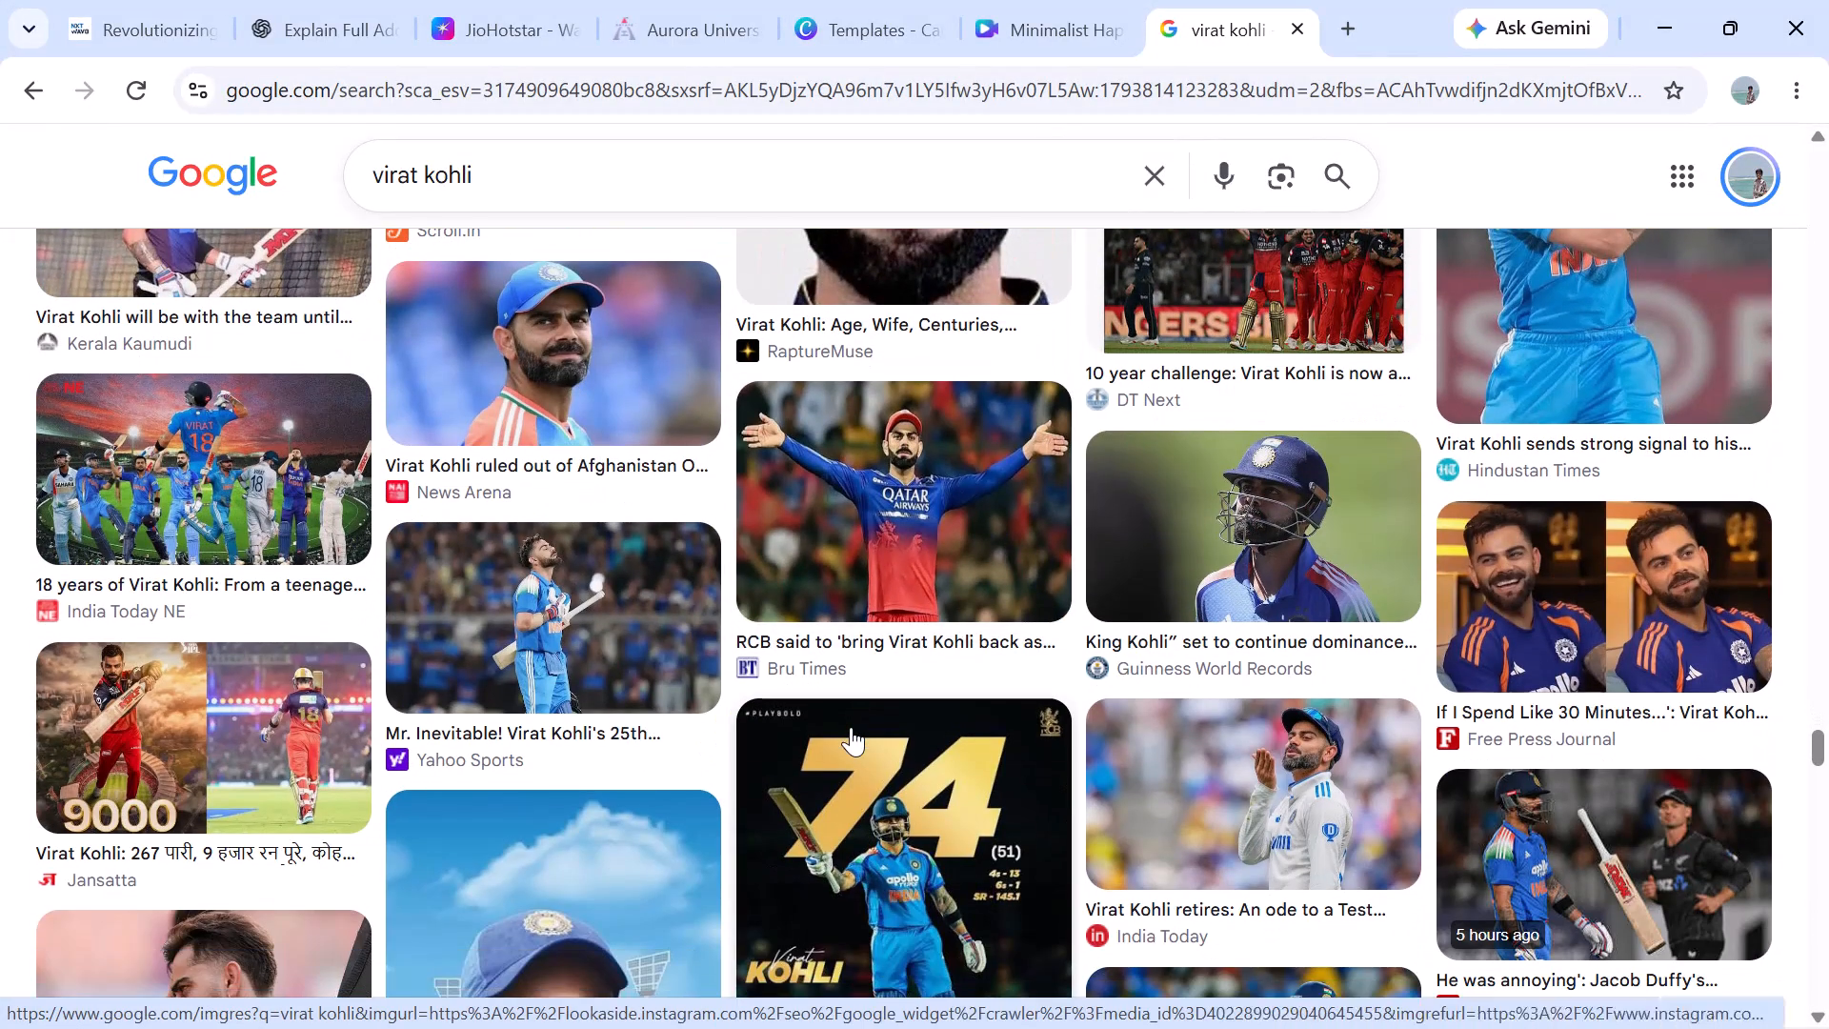
pyautogui.scroll(-5, 851, 727)
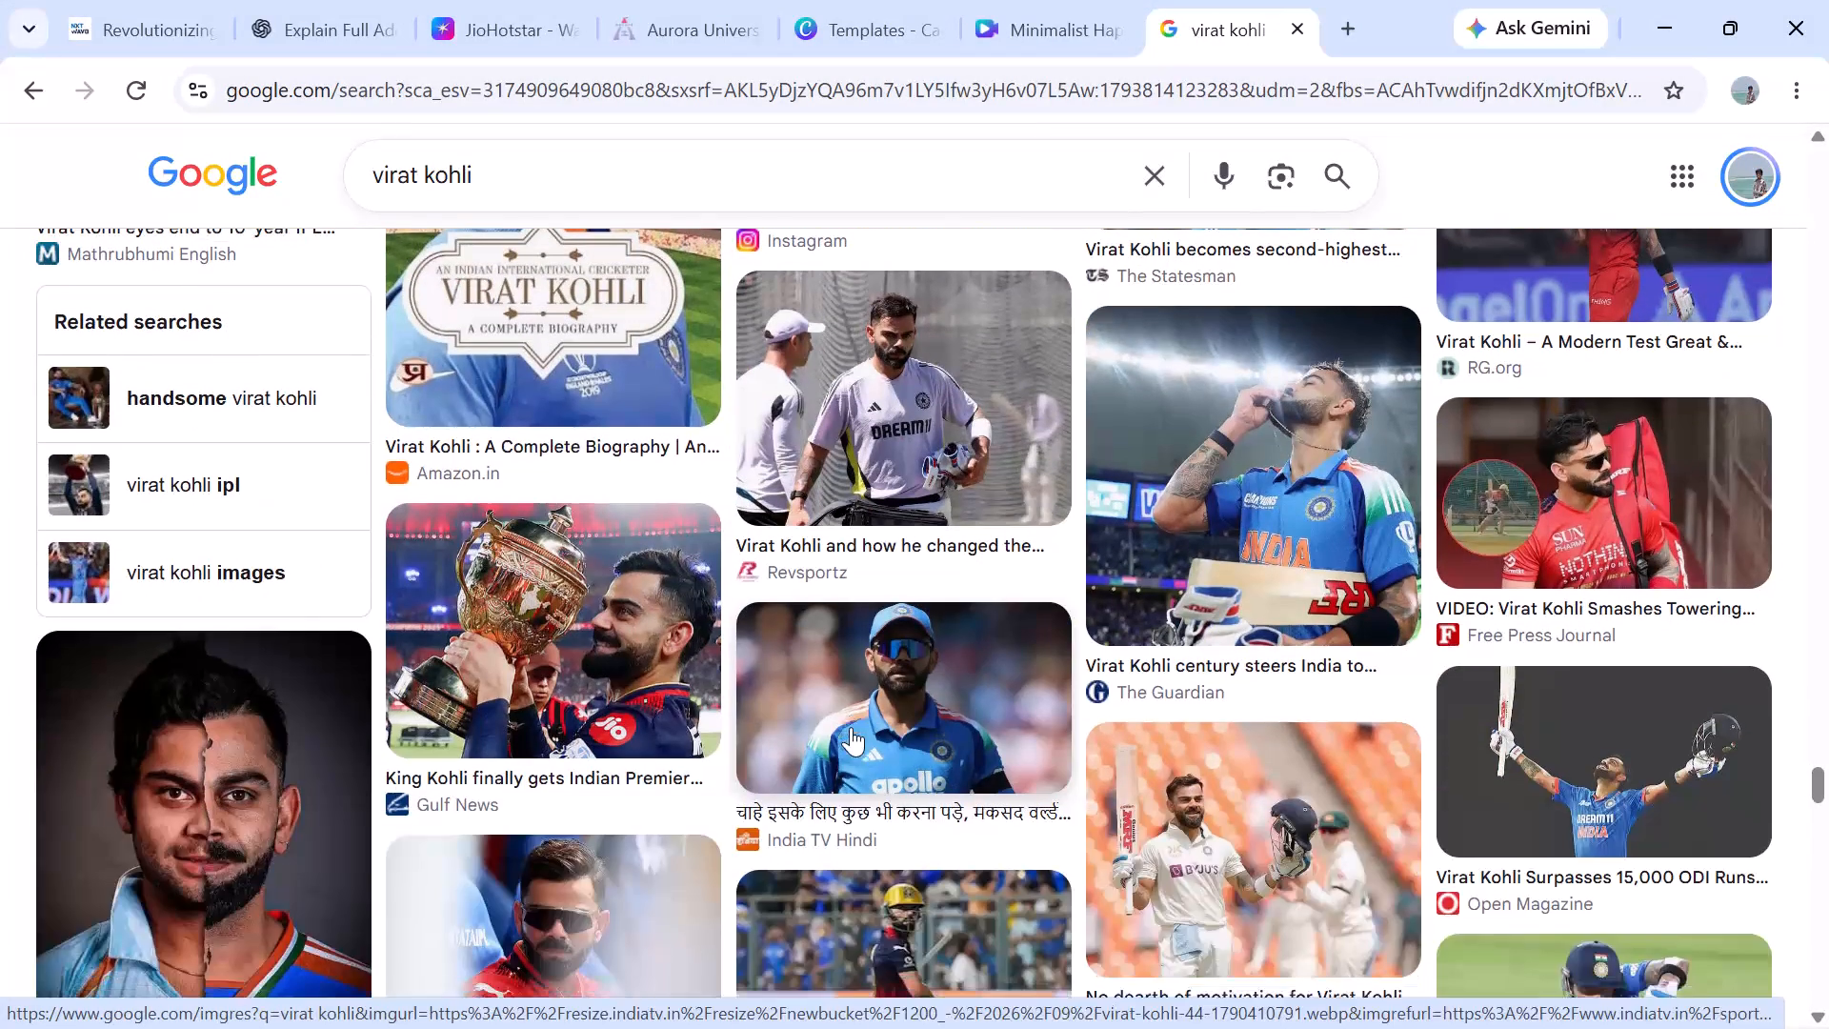
pyautogui.scroll(-1, 851, 727)
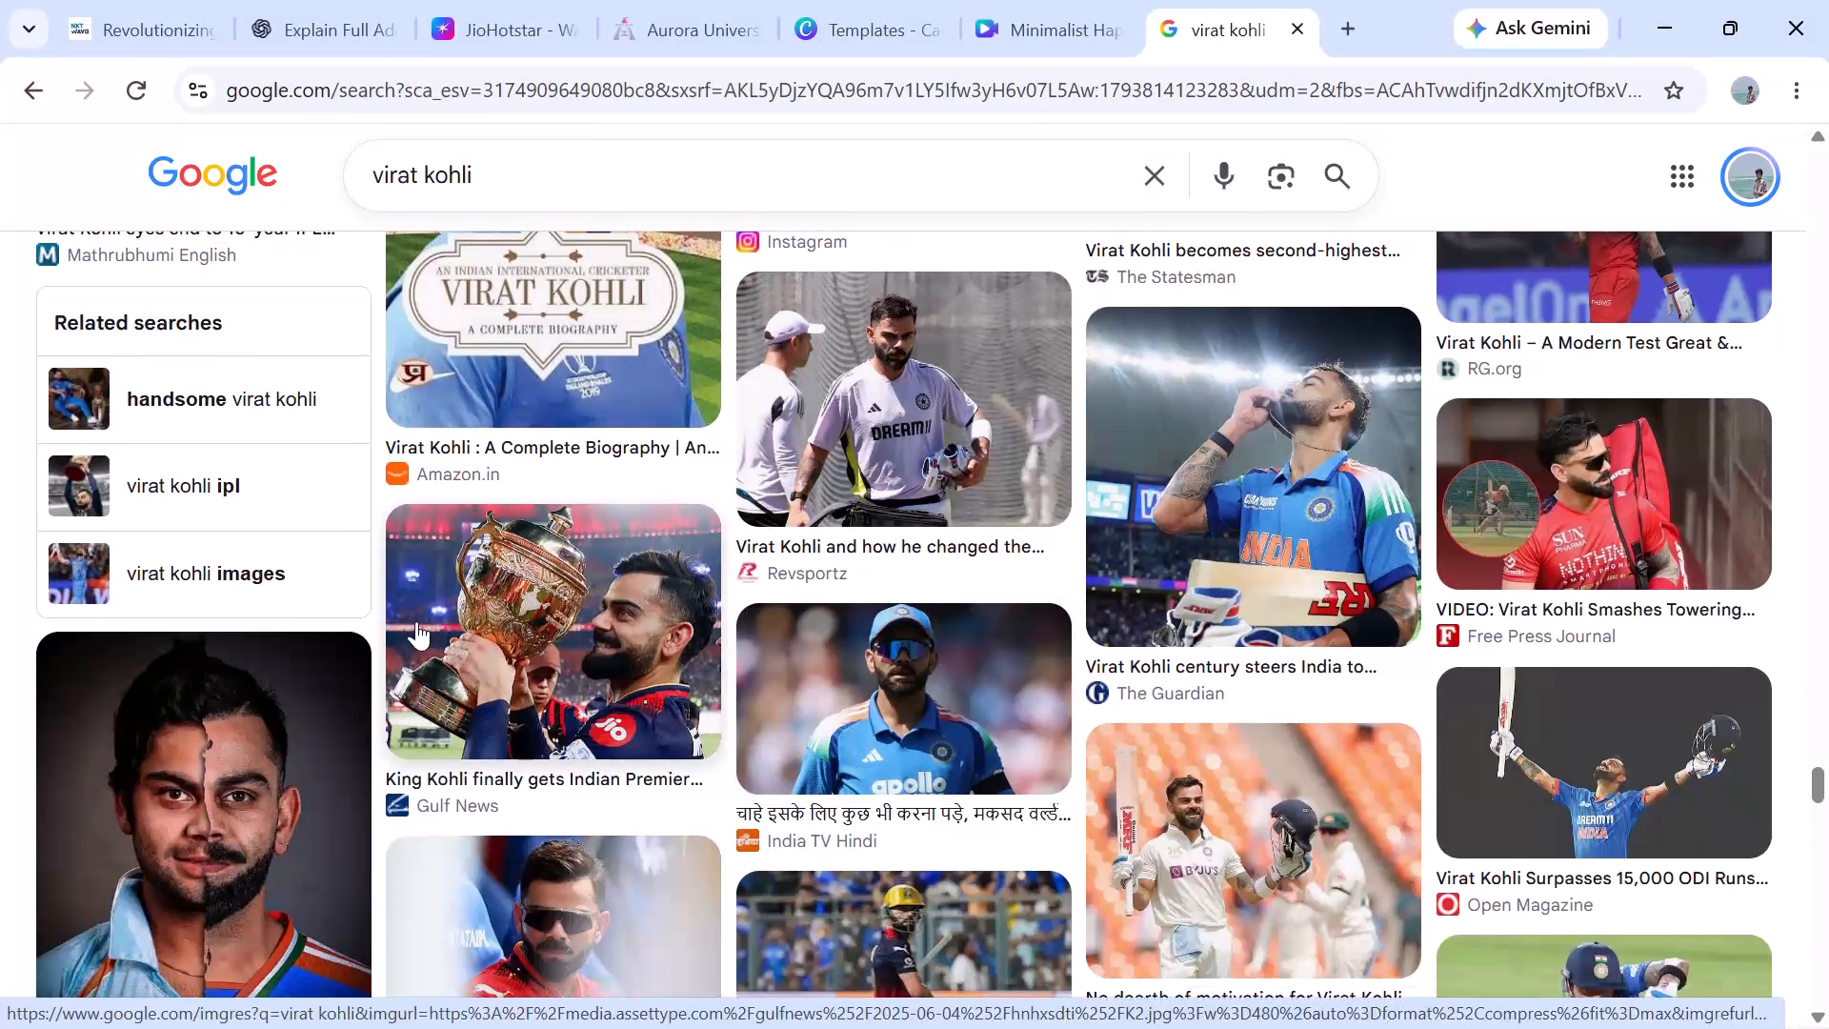
pyautogui.rightClick(540, 587)
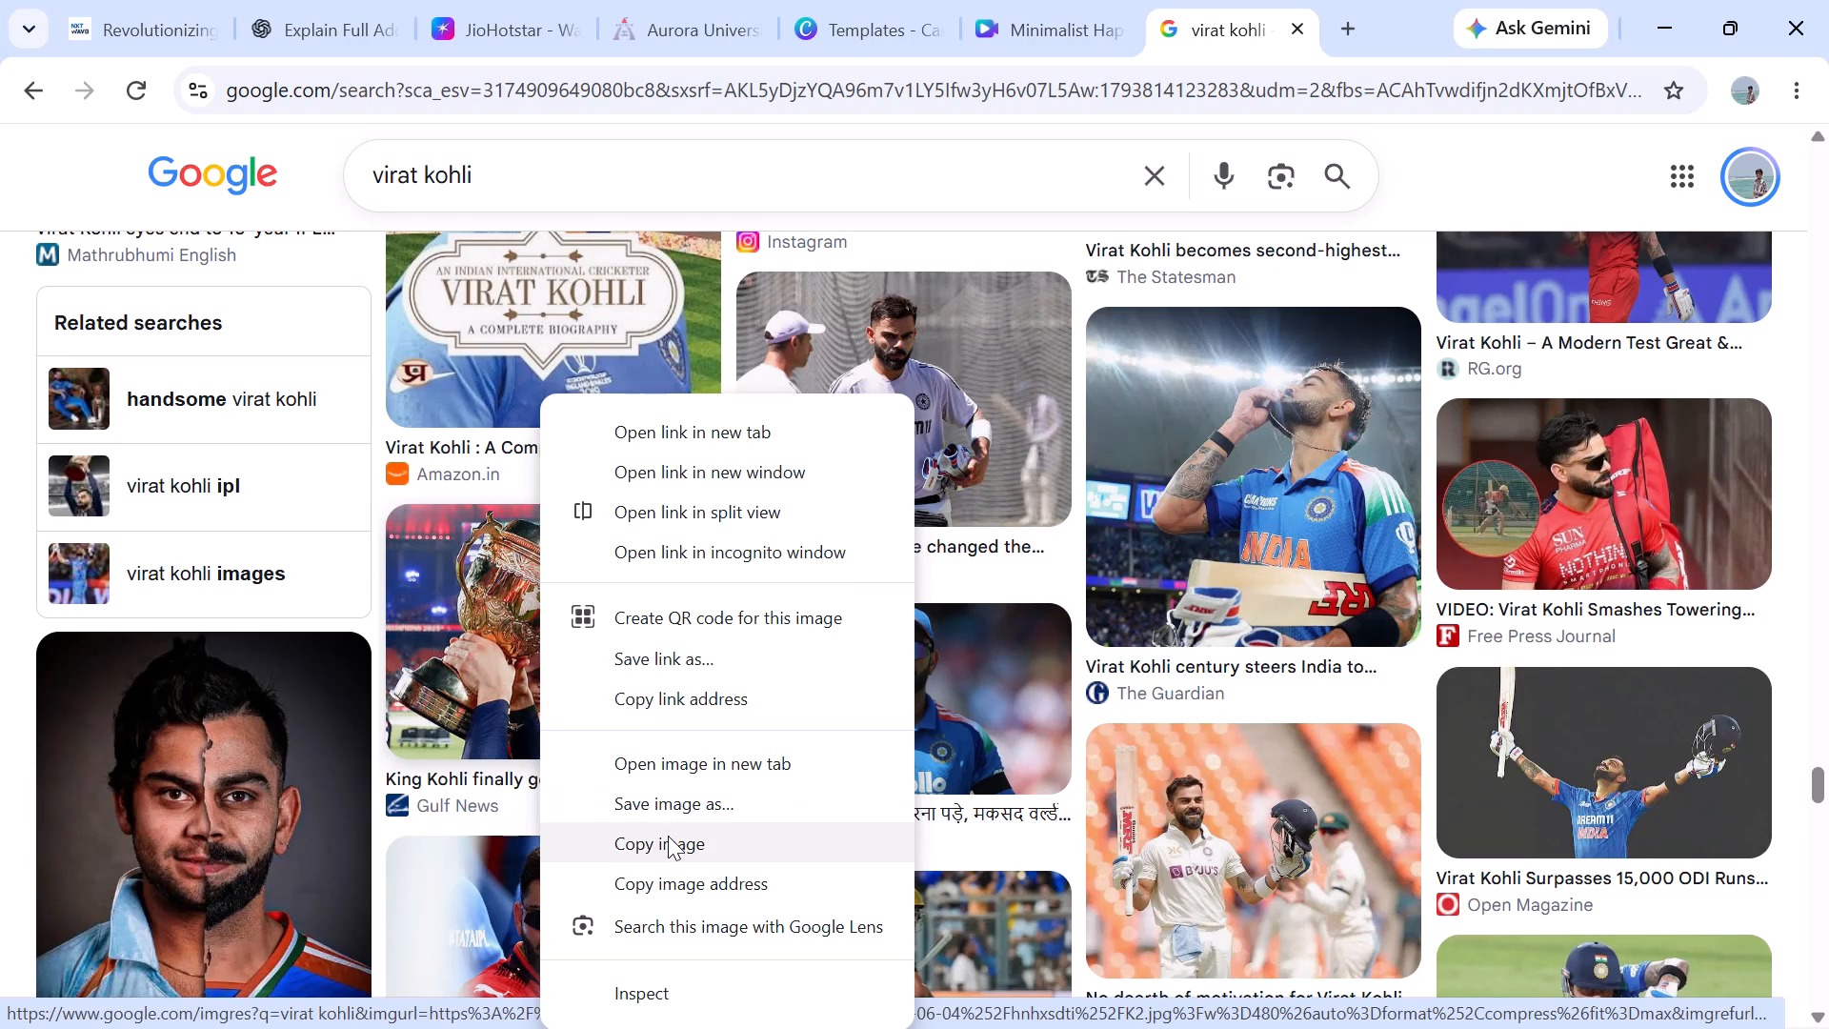
pyautogui.click(668, 836)
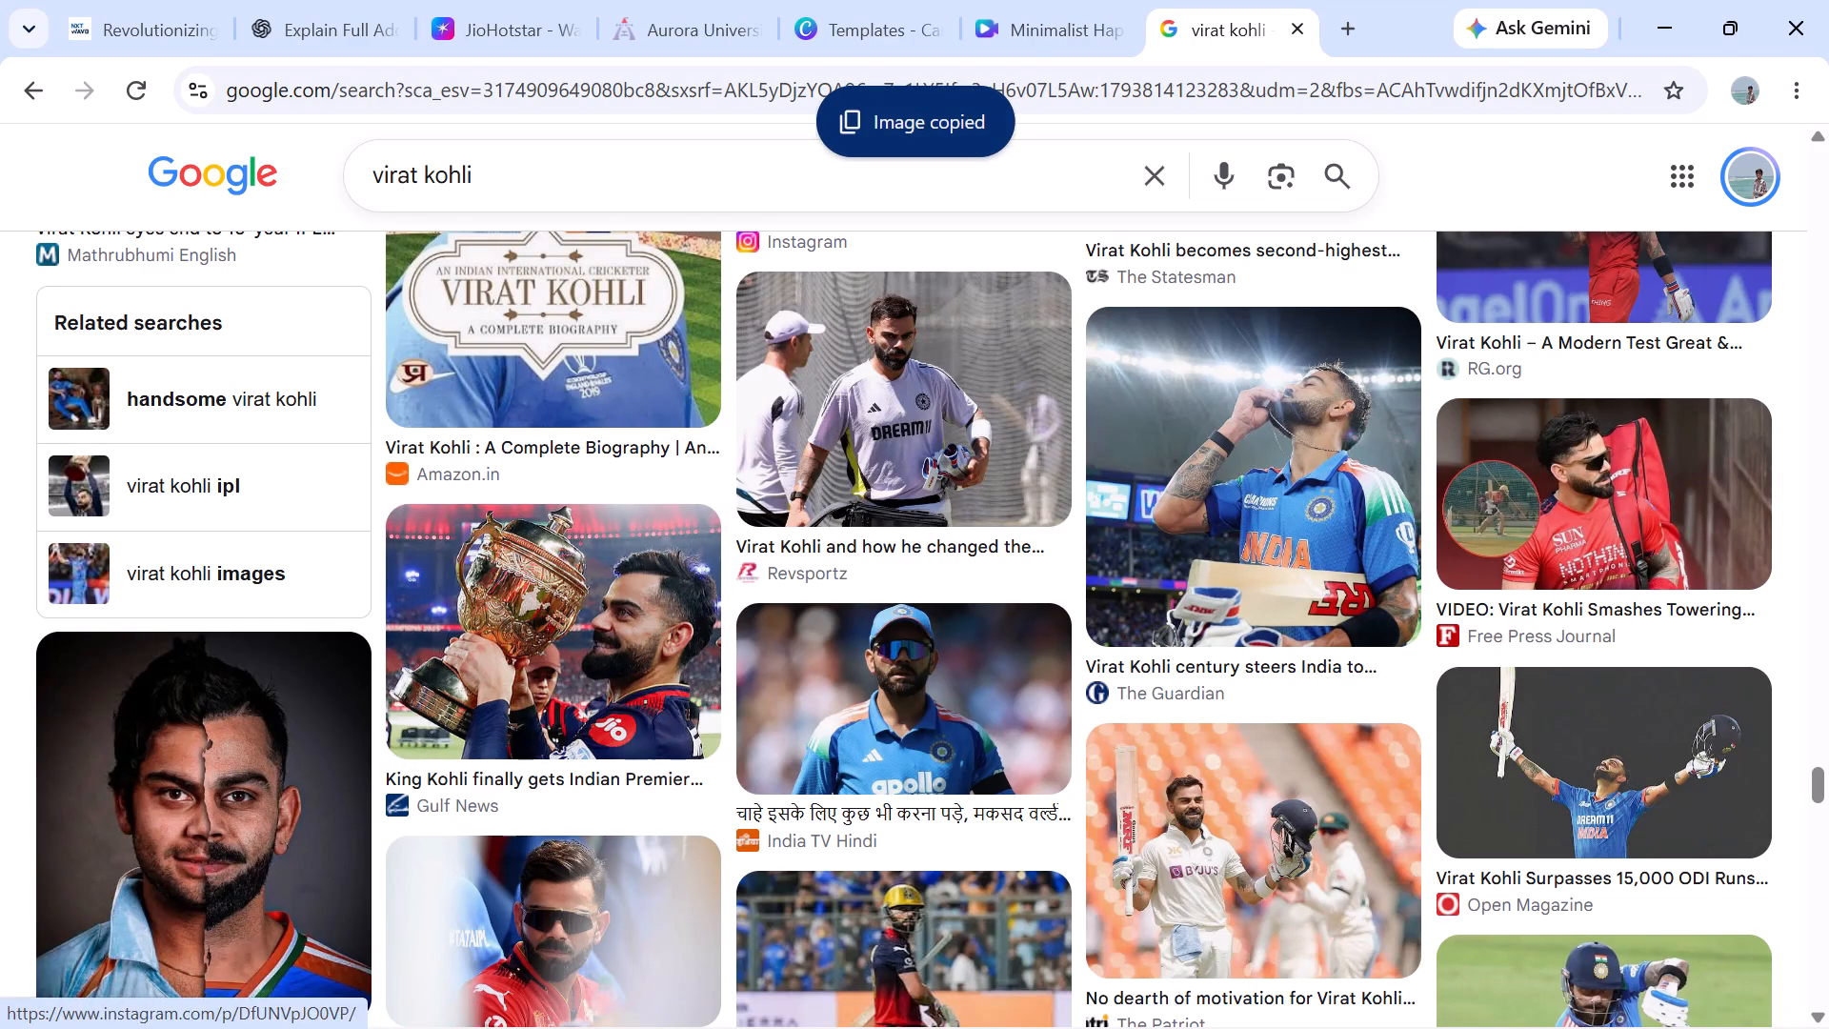
# Switch to the Canva birthday video, delete the second, unframed picture and paste the copied trophy picture in its place.
pyautogui.click(1085, 0)
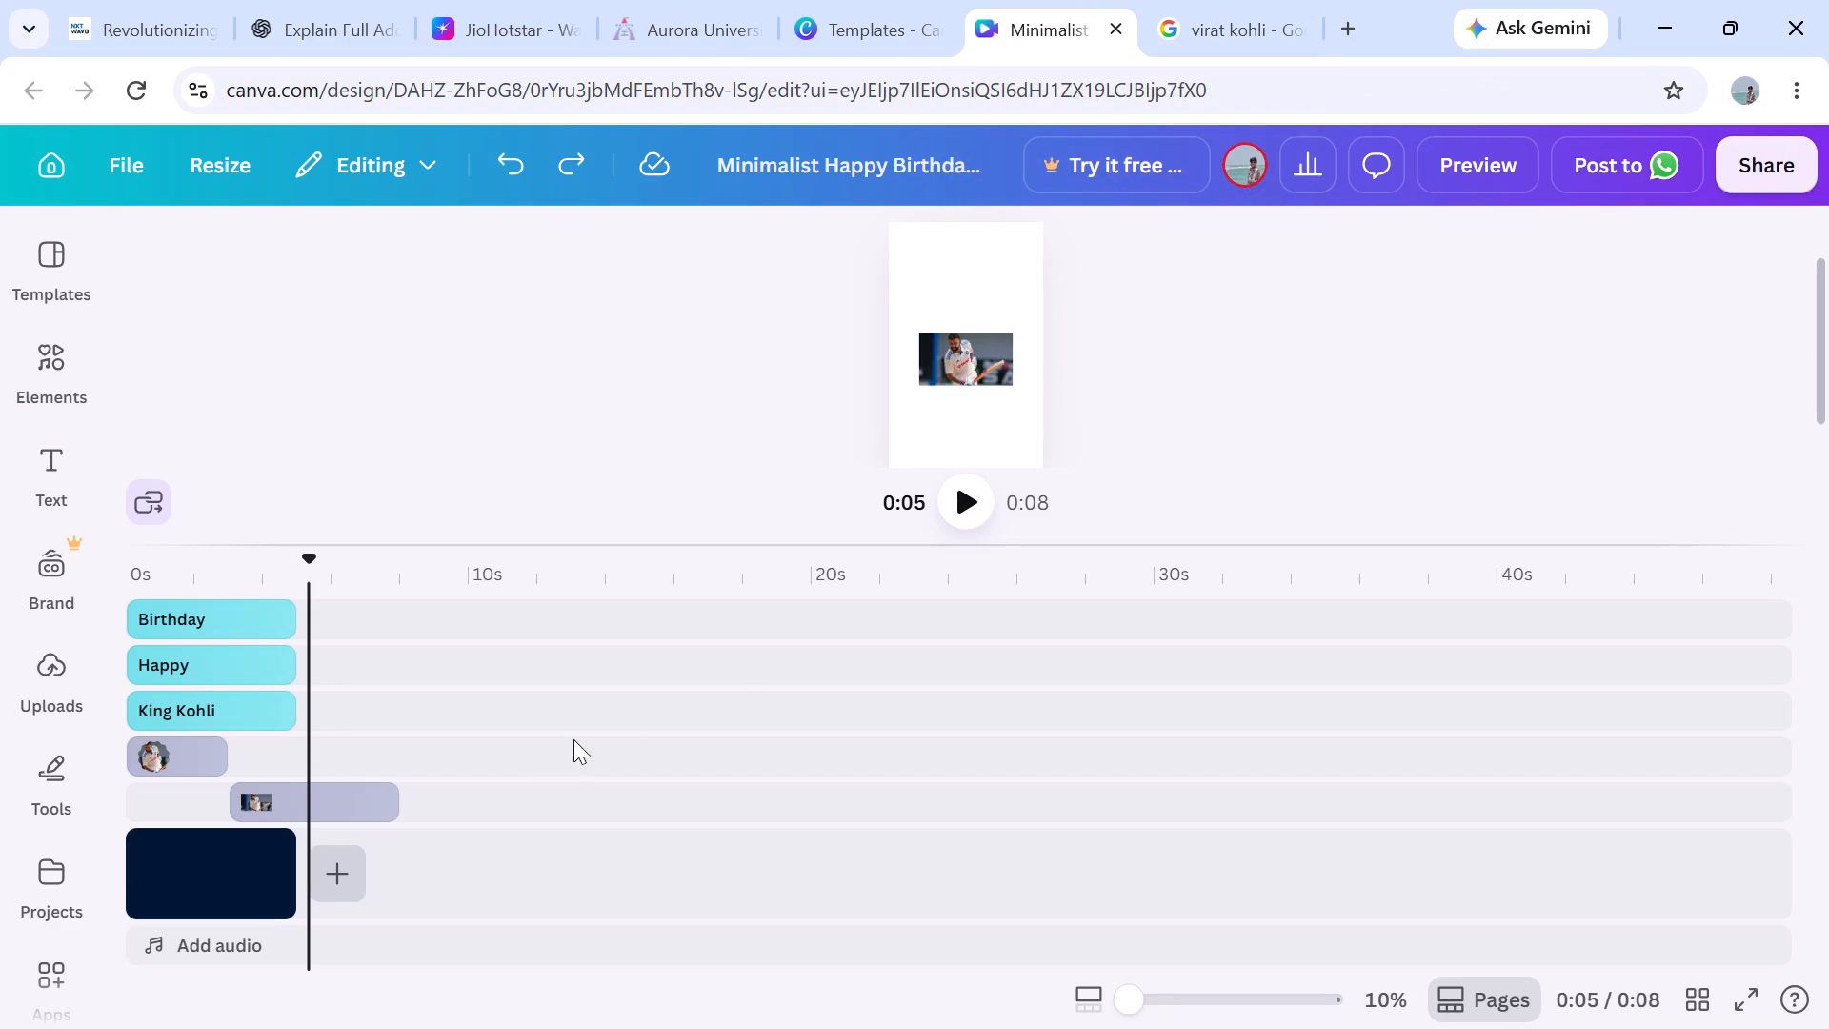
pyautogui.click(964, 363)
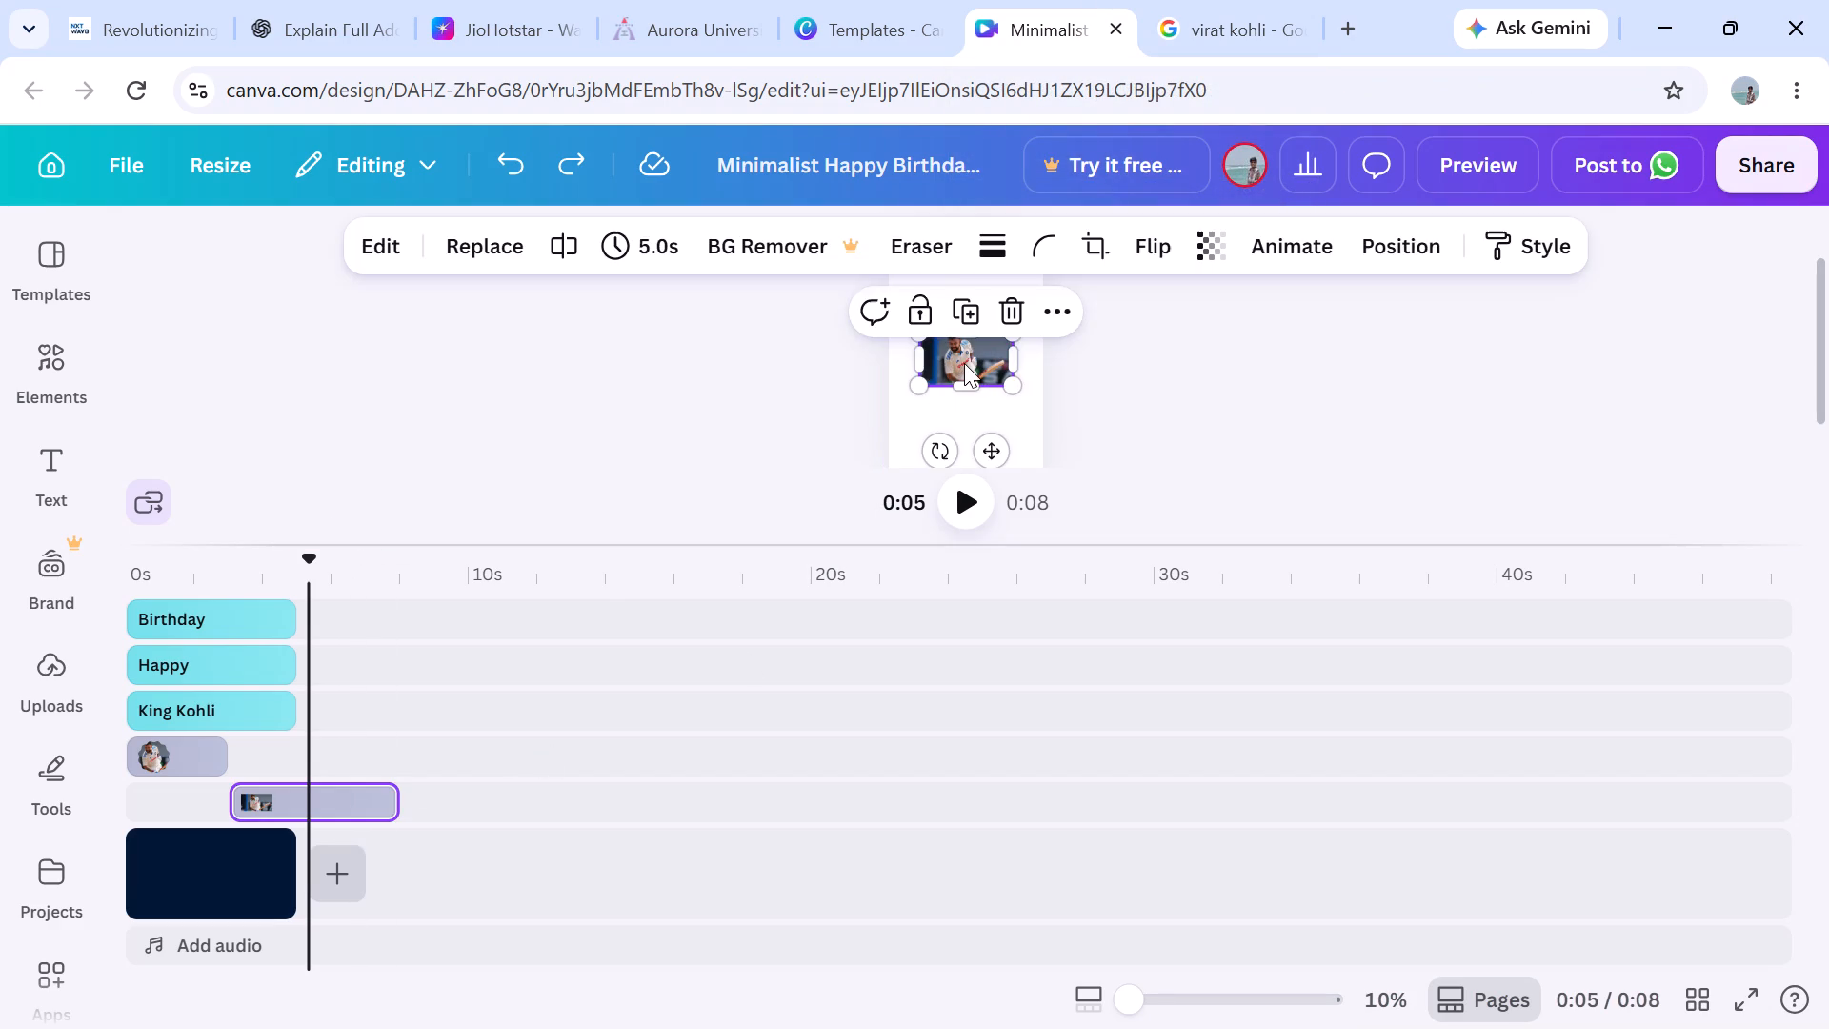
pyautogui.press('BackSpace')
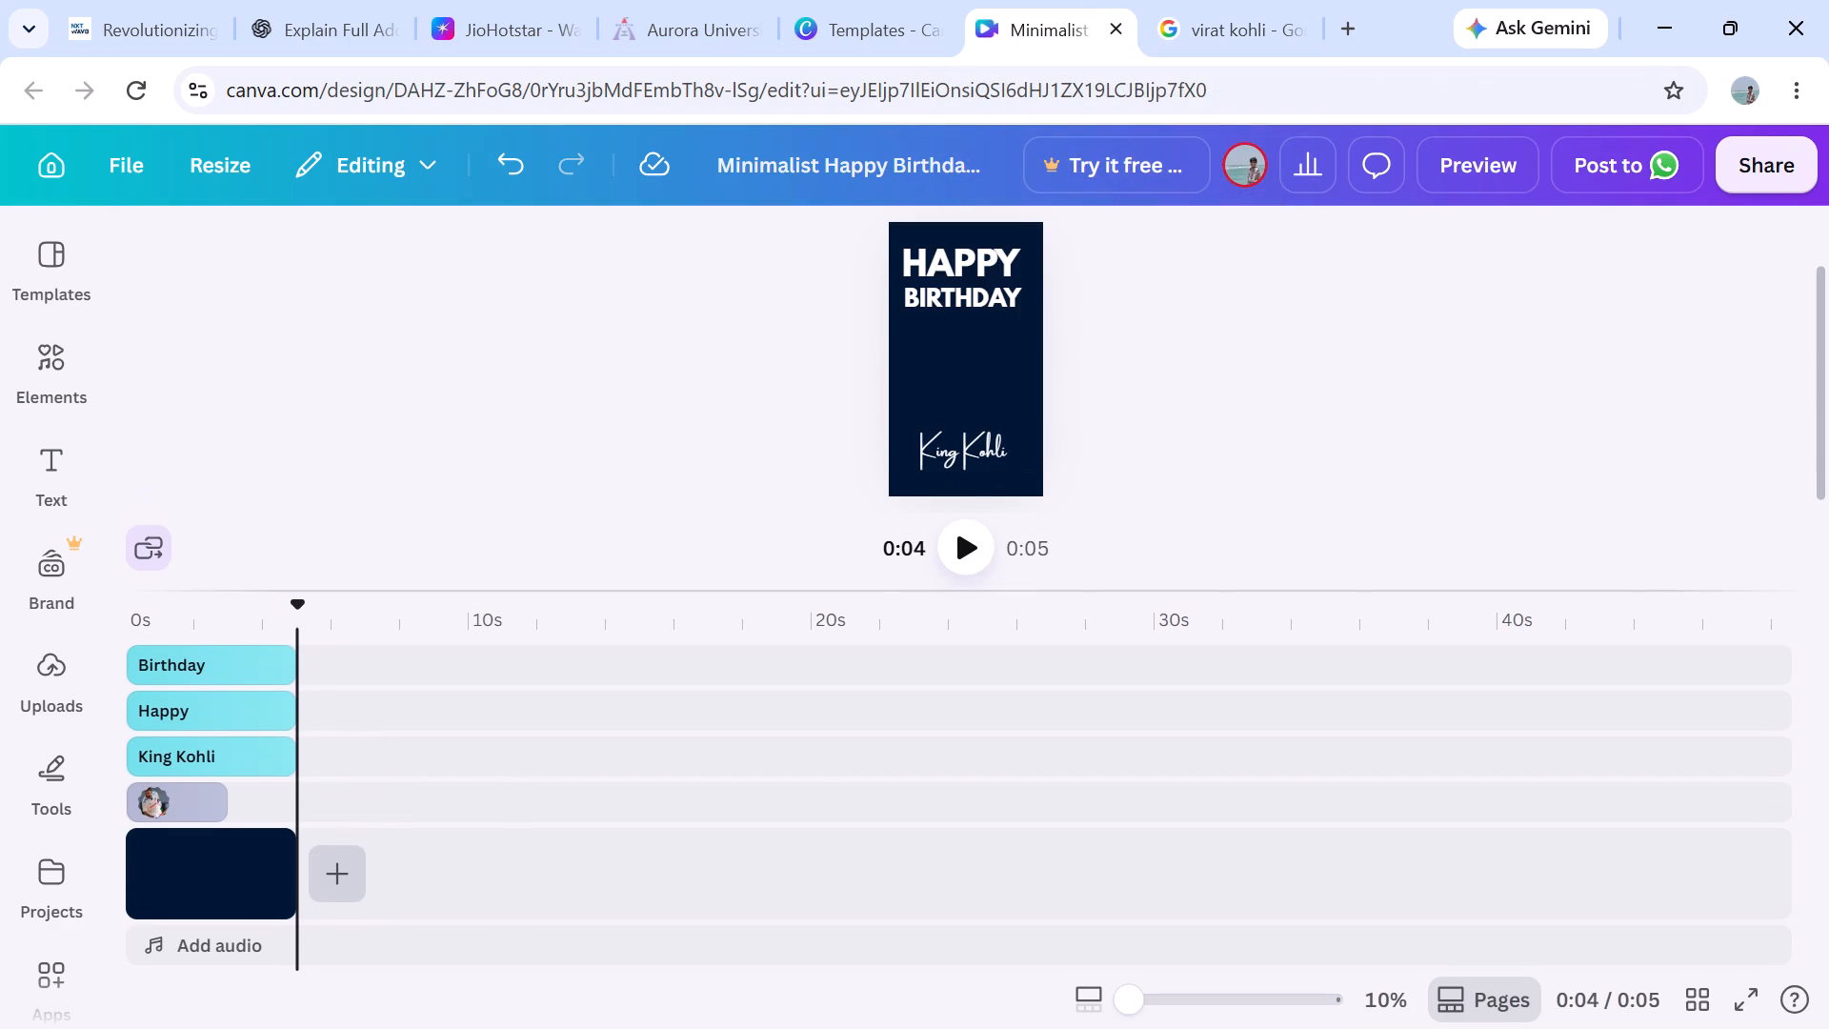
pyautogui.hotkey('ctrl', 'v')
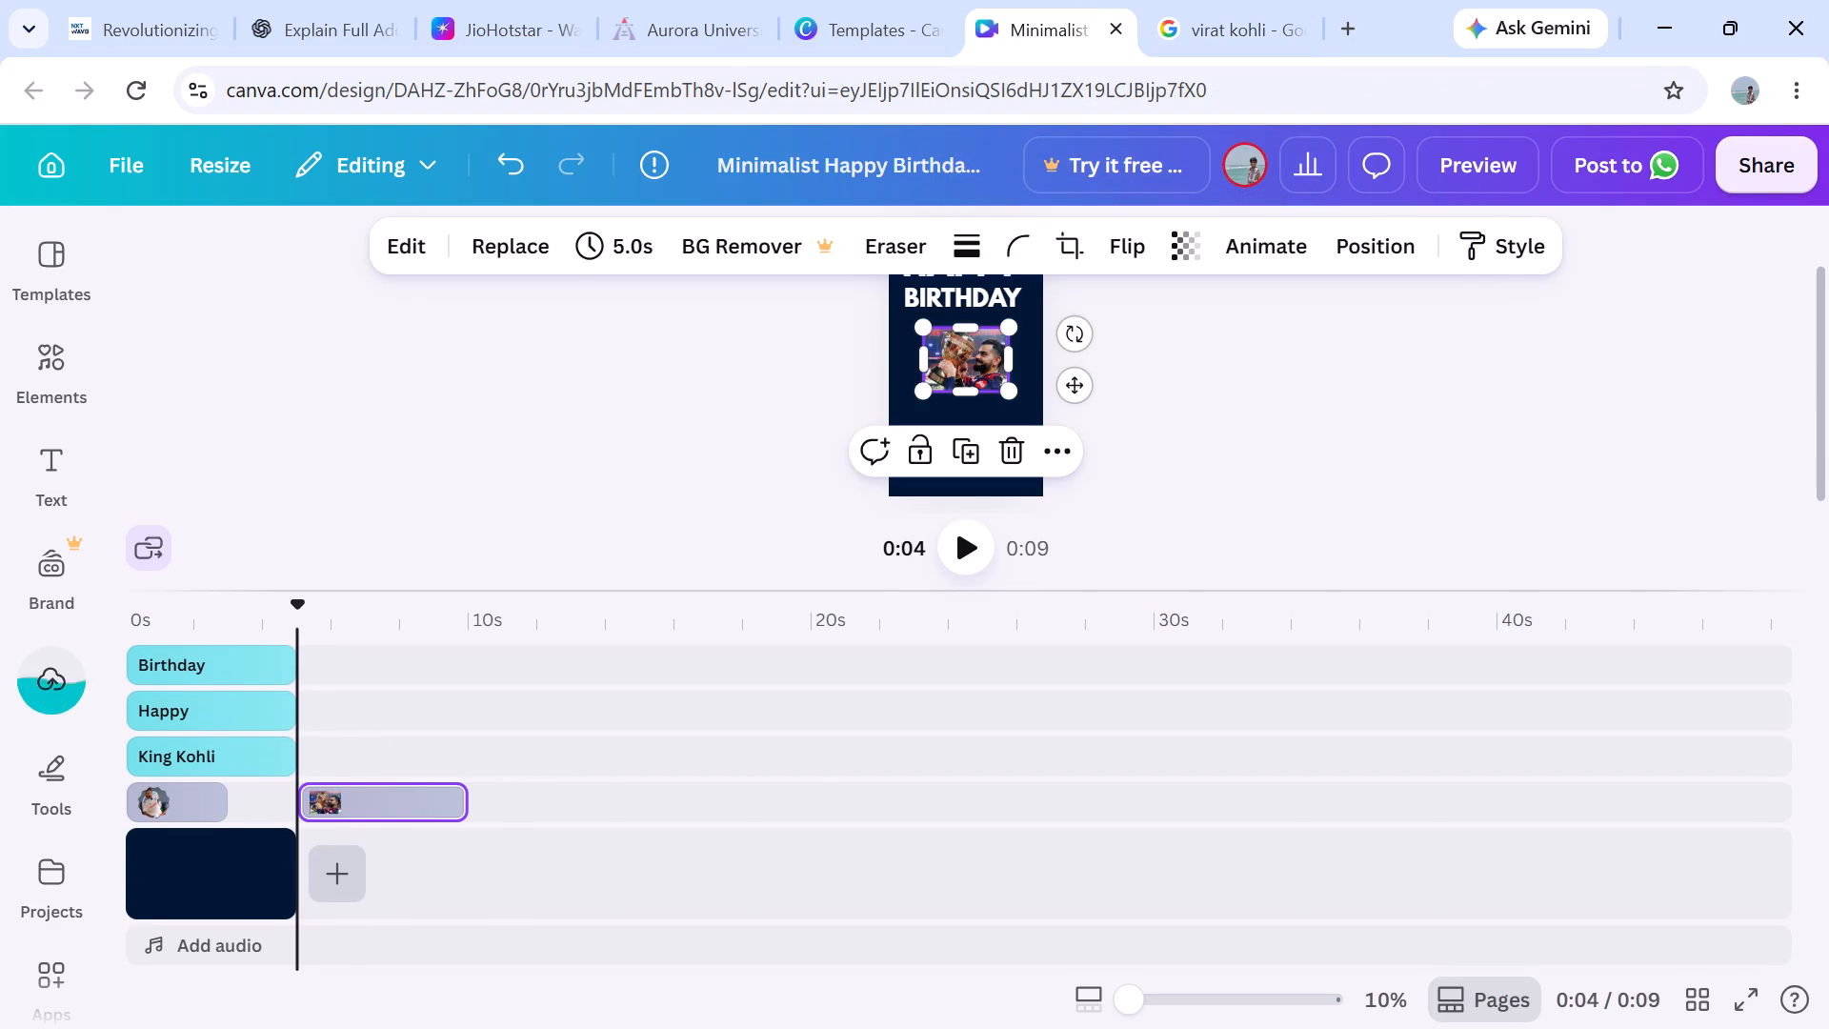
# Delete the Birthday, Happy and King Kohli texts from the video.
pyautogui.click(994, 303)
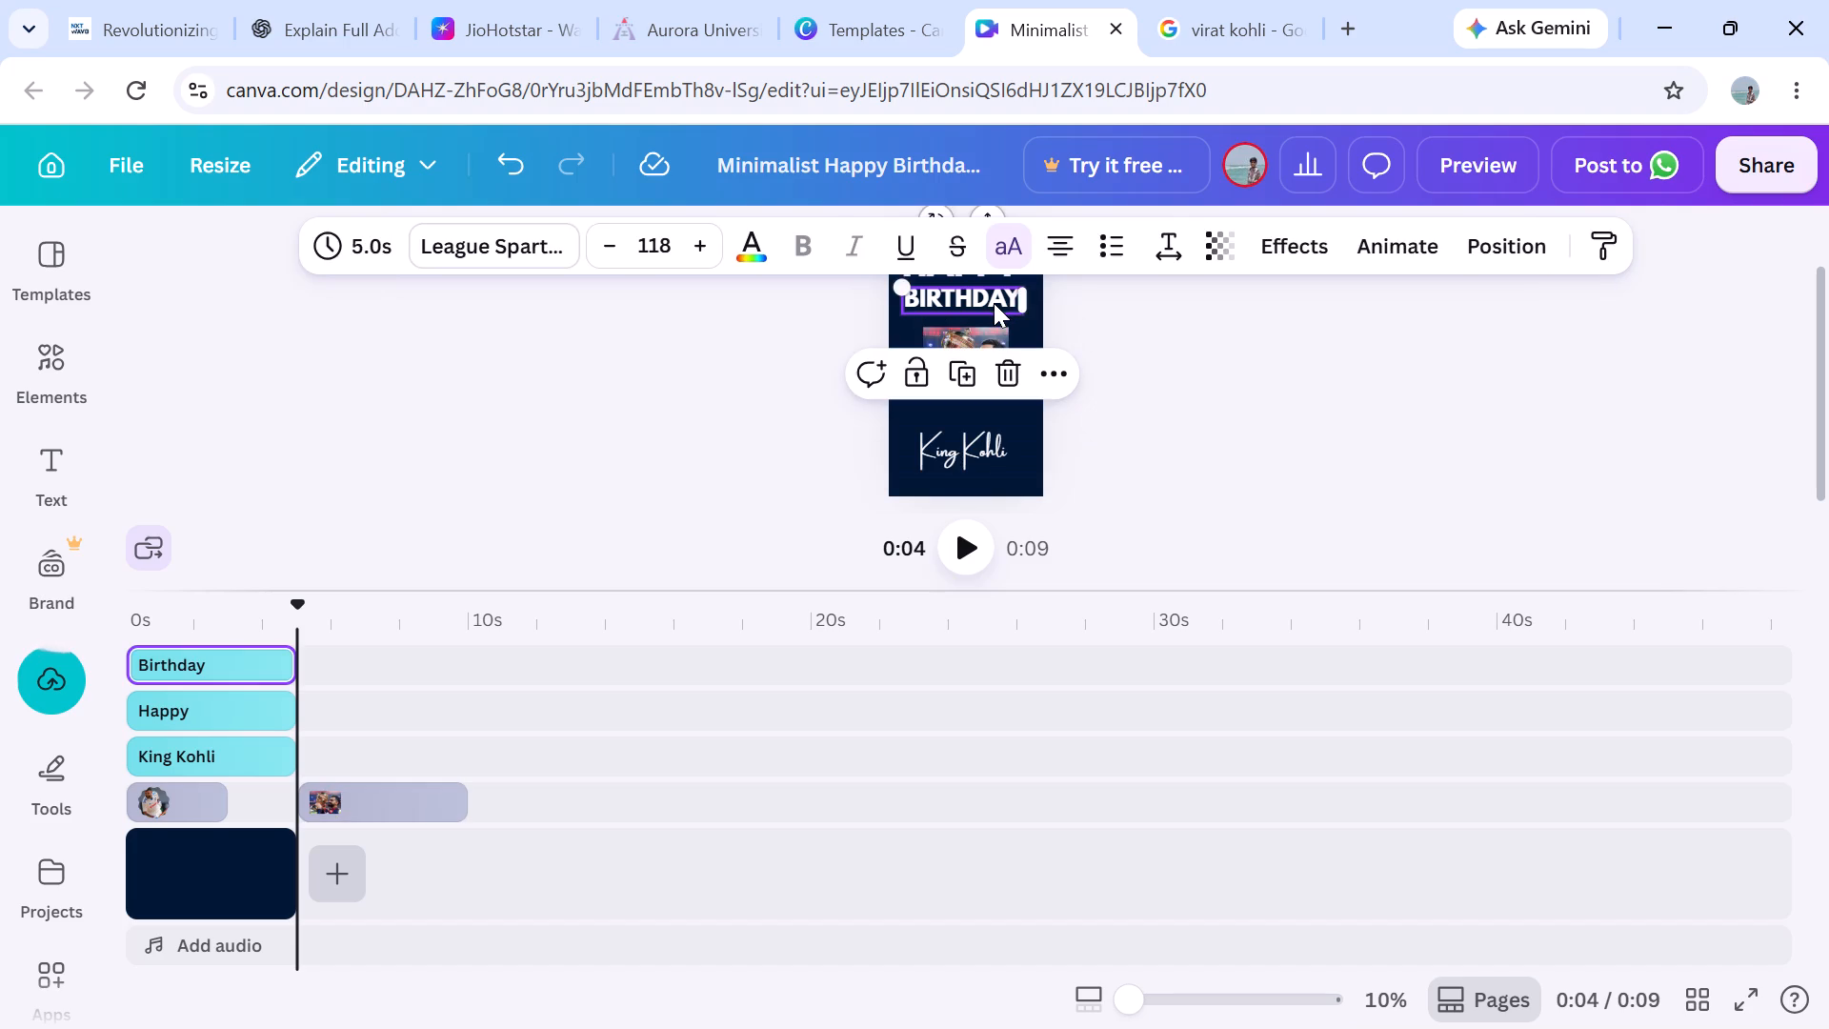
pyautogui.press('BackSpace')
pyautogui.click(934, 314)
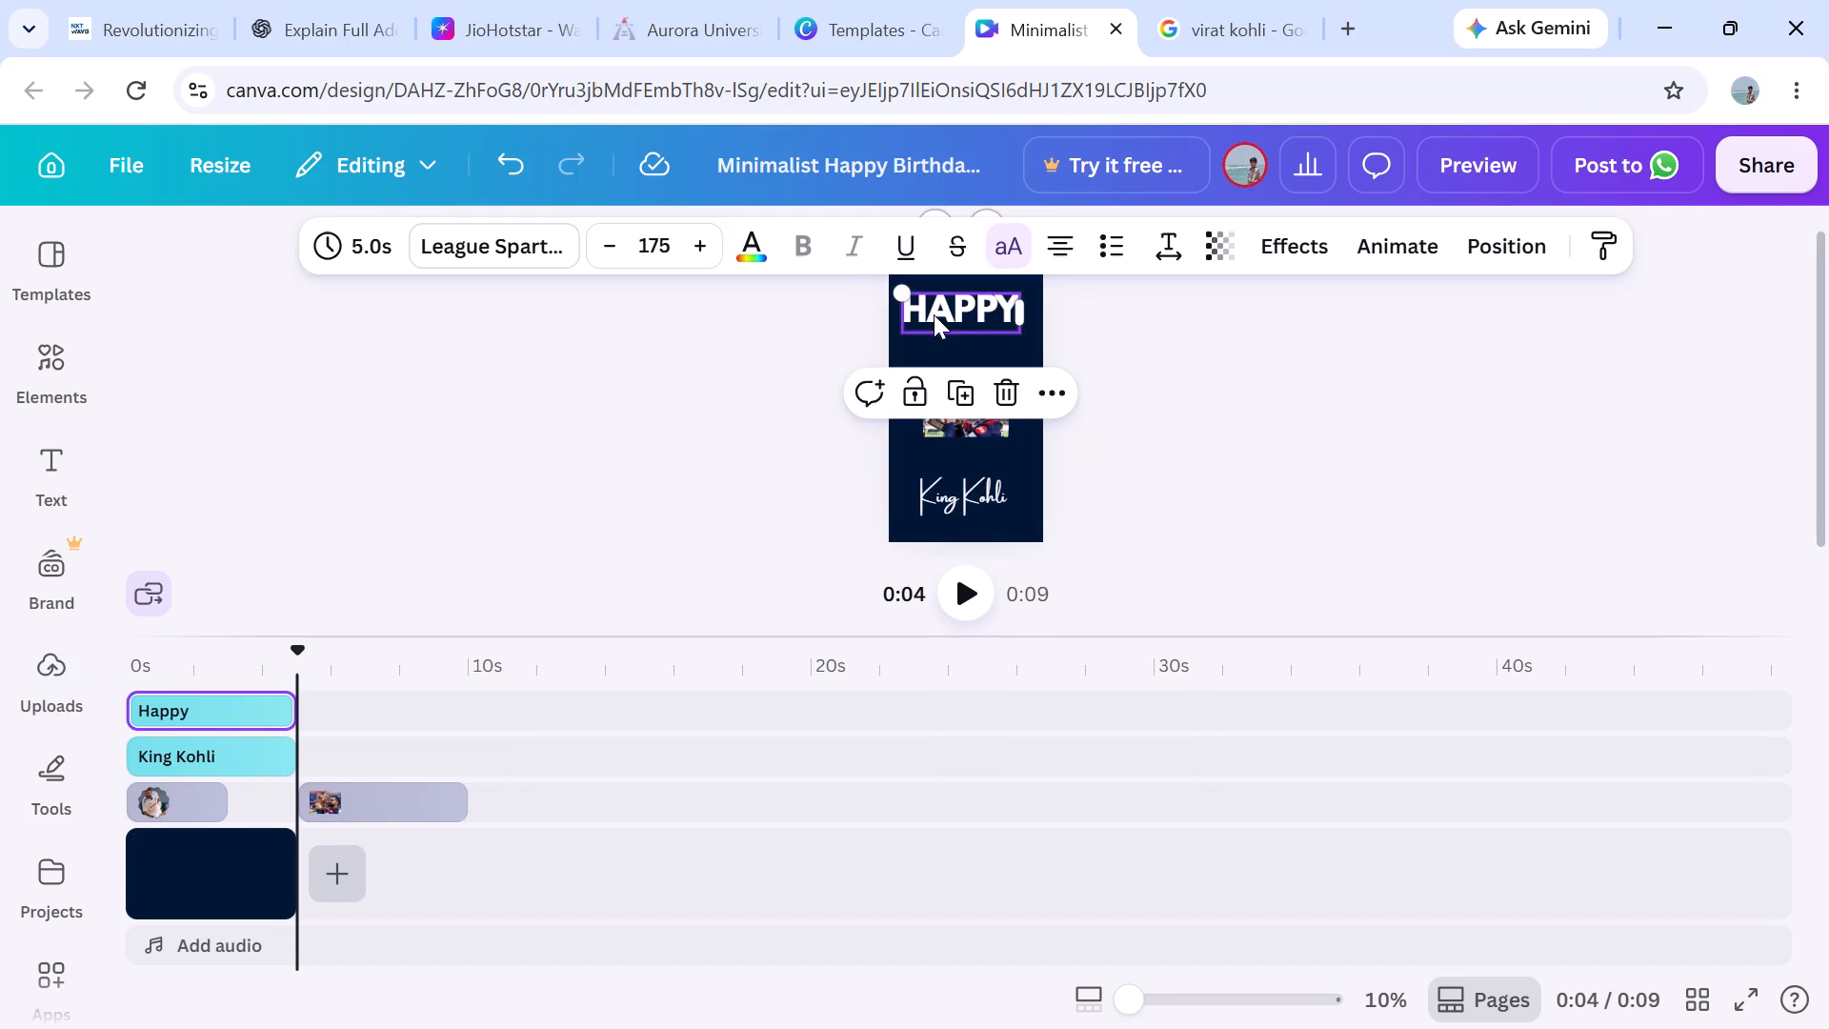
pyautogui.press('BackSpace')
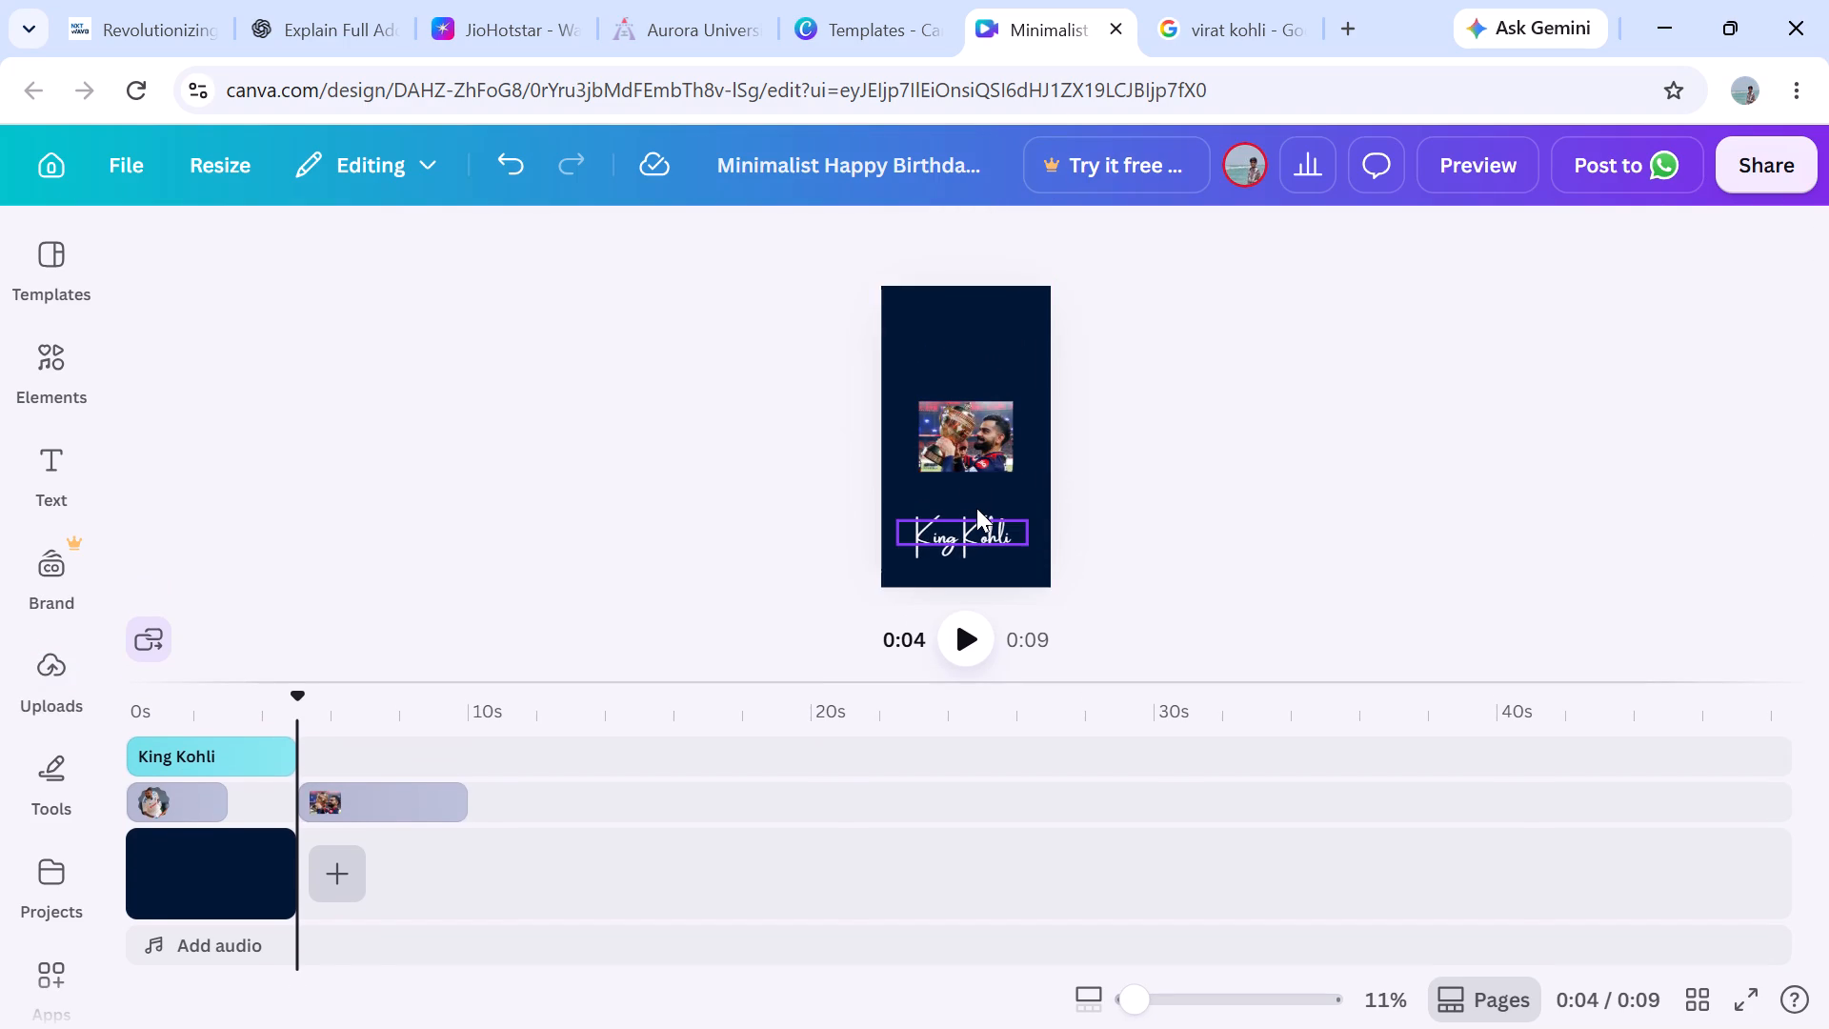
pyautogui.click(976, 508)
pyautogui.press('BackSpace')
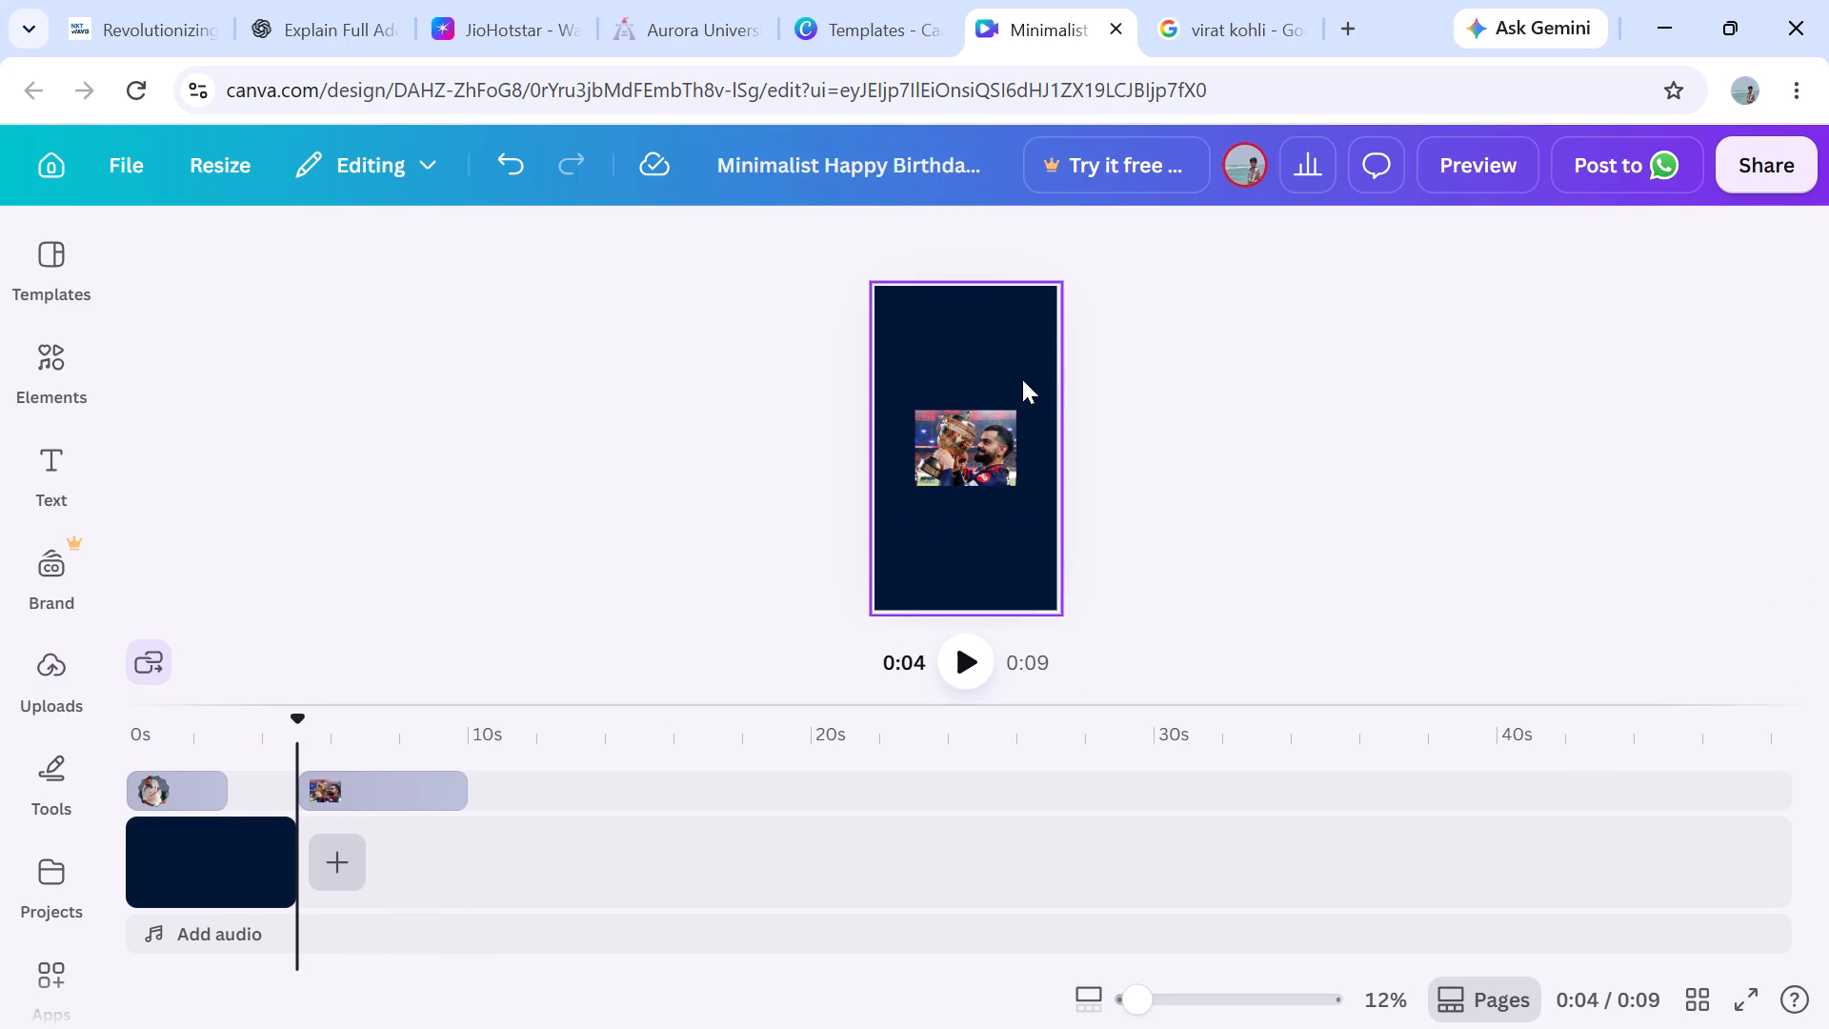
# Enlarge the trophy picture to span the full page width, about 1,080 wide by 719 high.
pyautogui.click(965, 446)
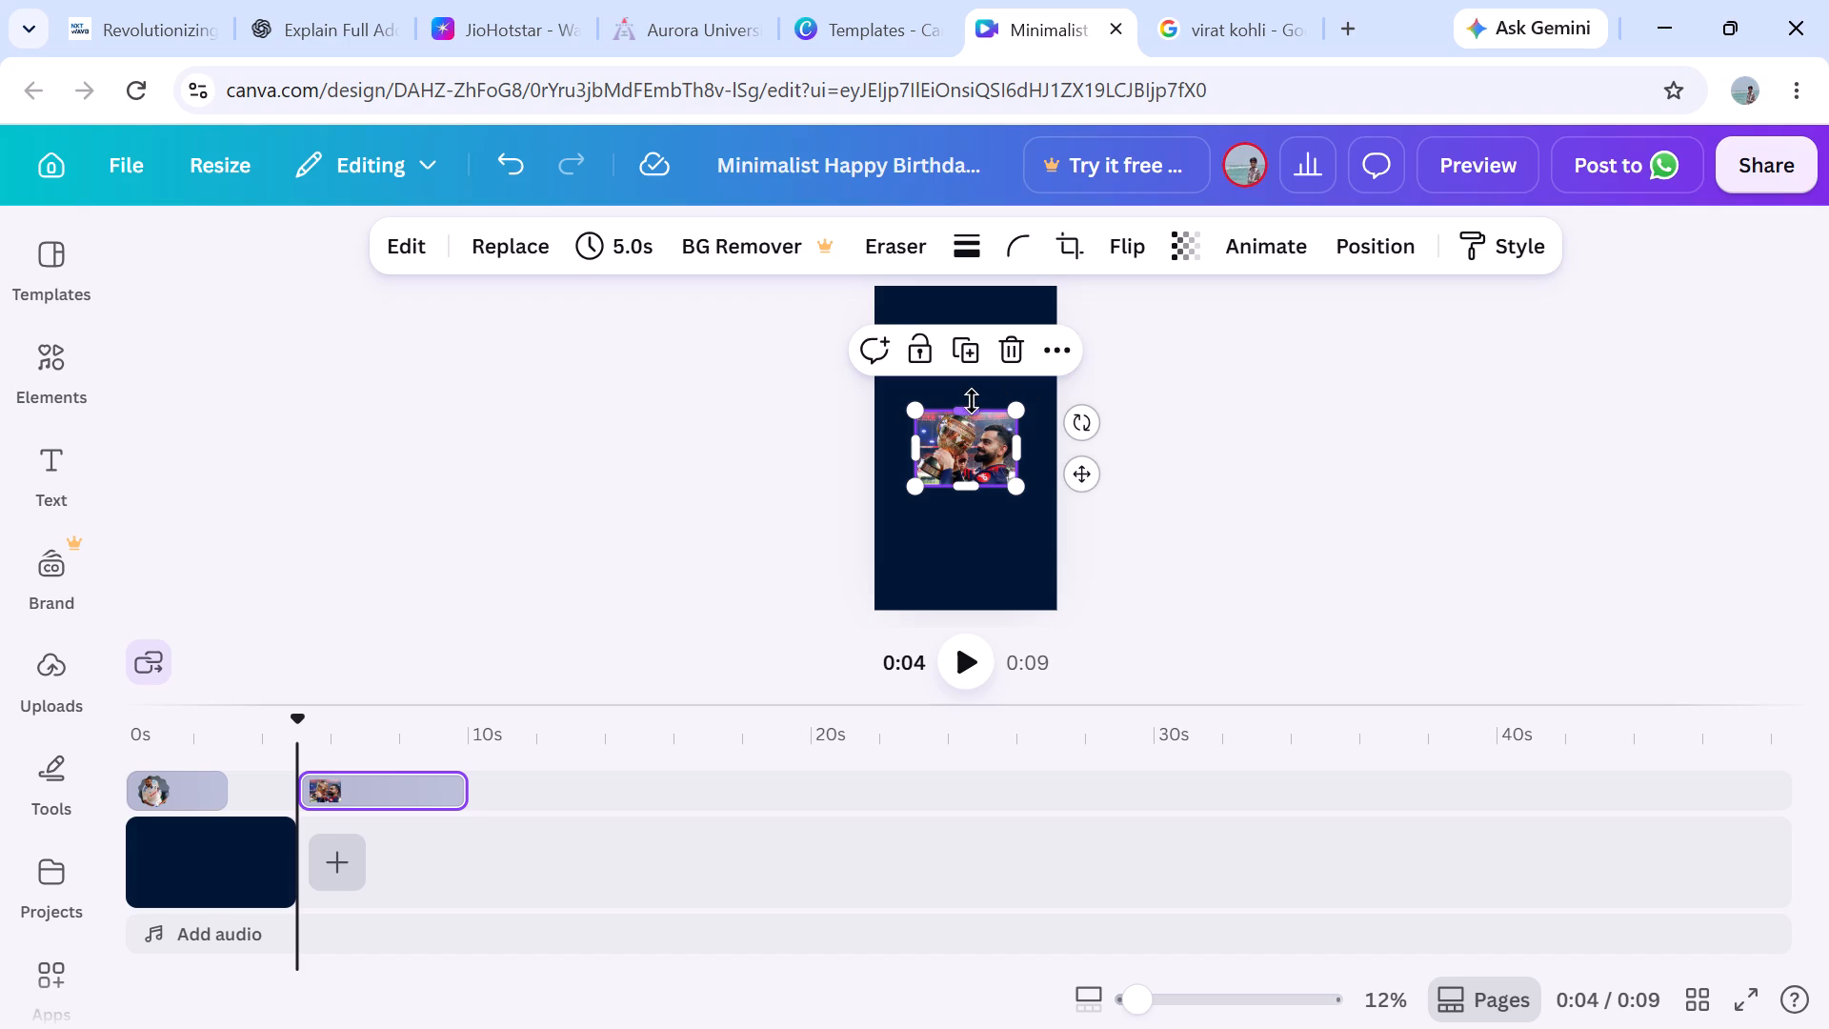
pyautogui.moveTo(972, 413); pyautogui.dragTo(976, 295)
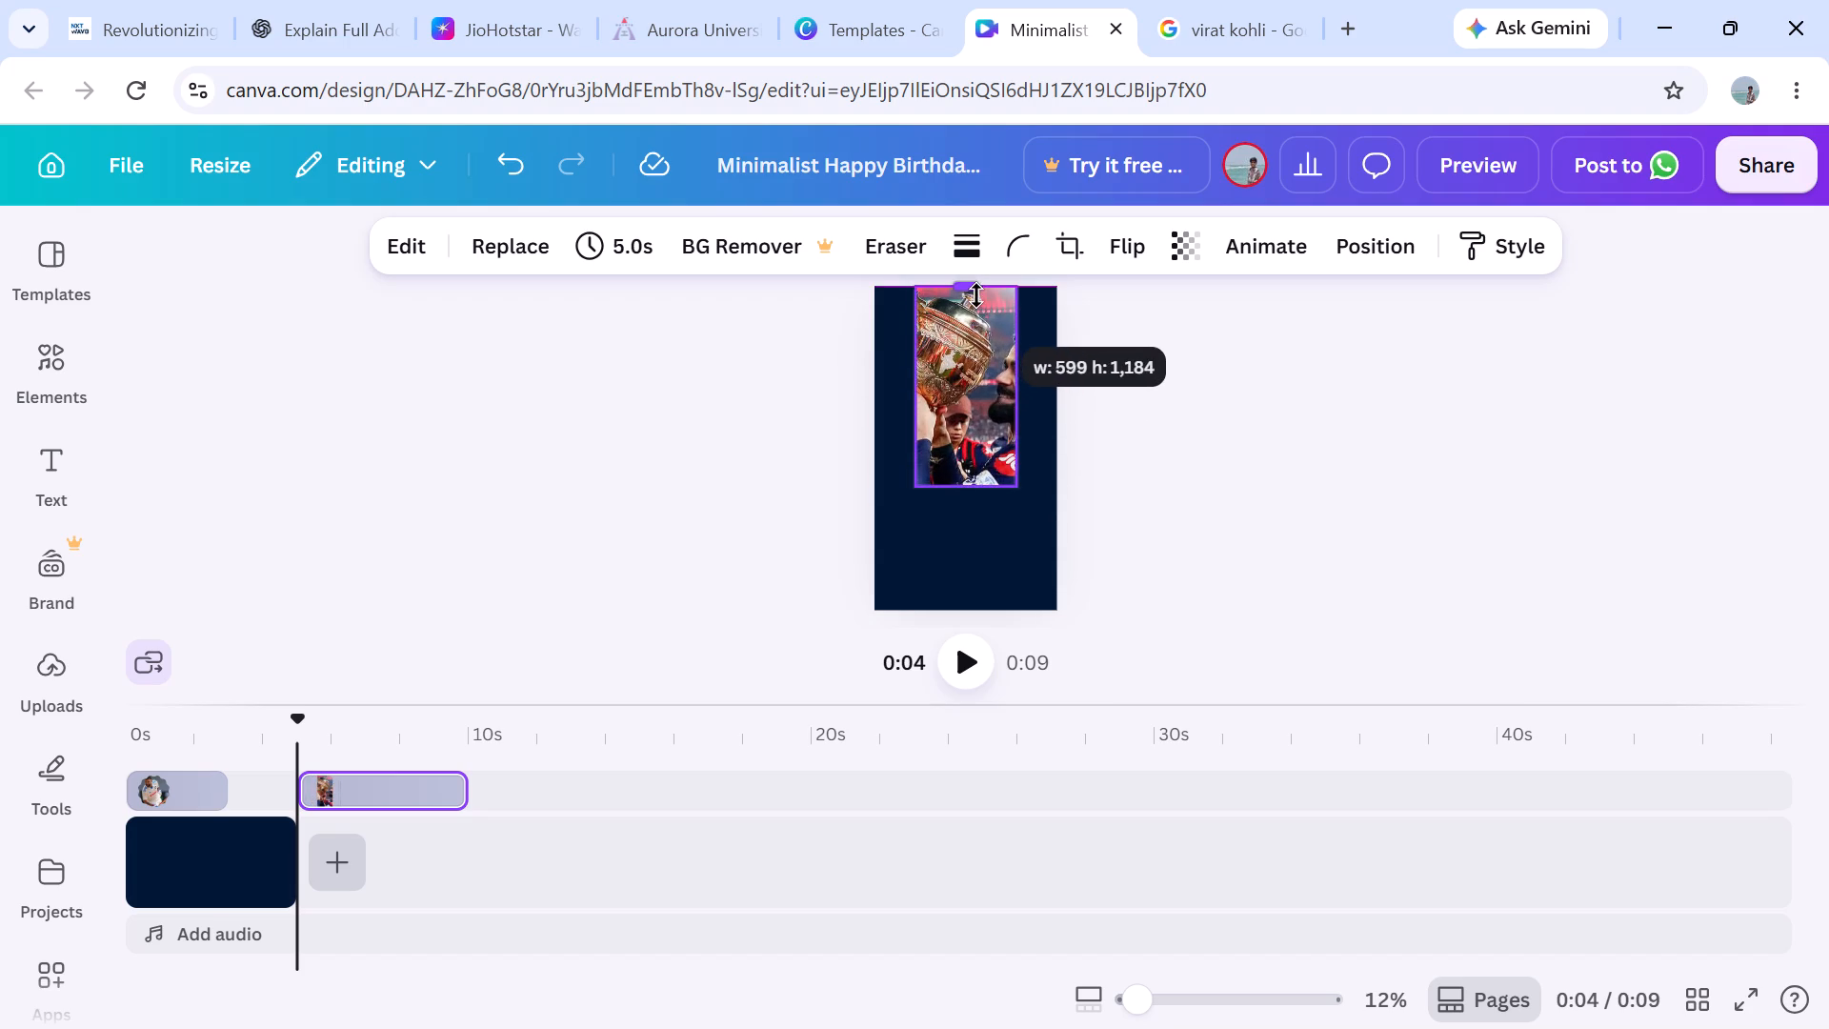
pyautogui.moveTo(976, 295); pyautogui.dragTo(991, 423)
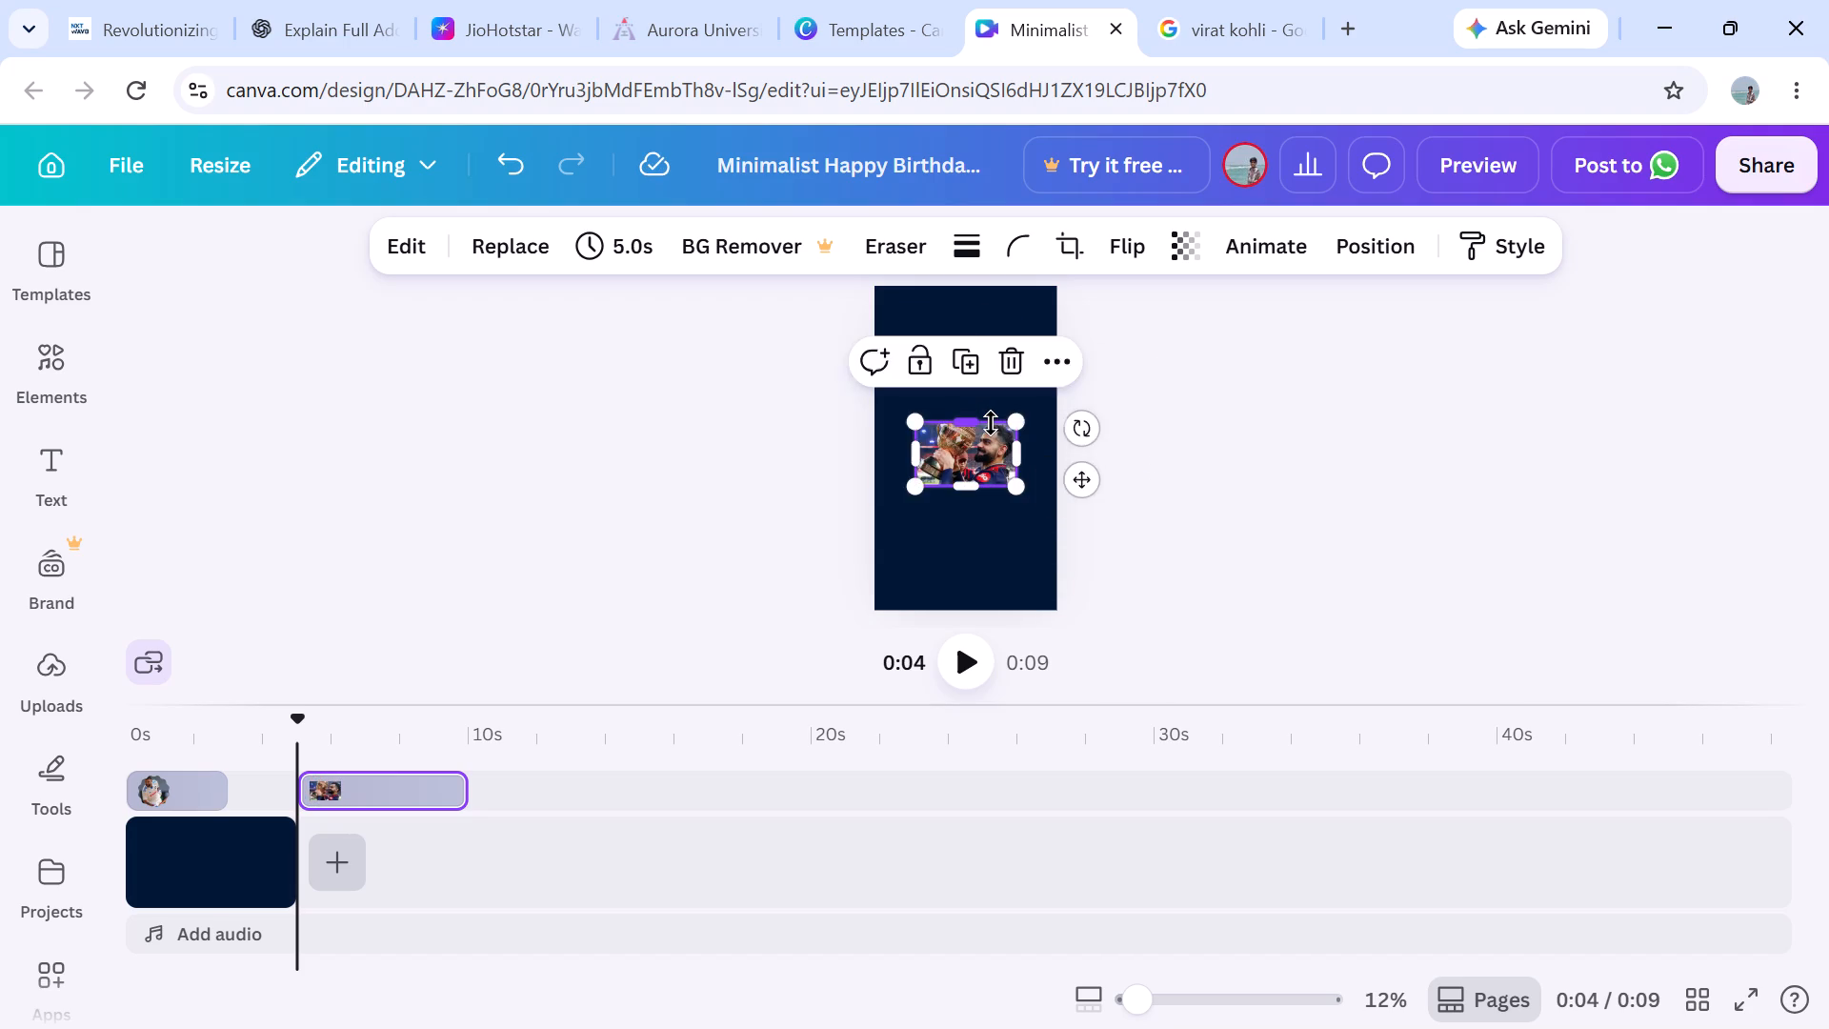
pyautogui.moveTo(991, 423); pyautogui.dragTo(1004, 408)
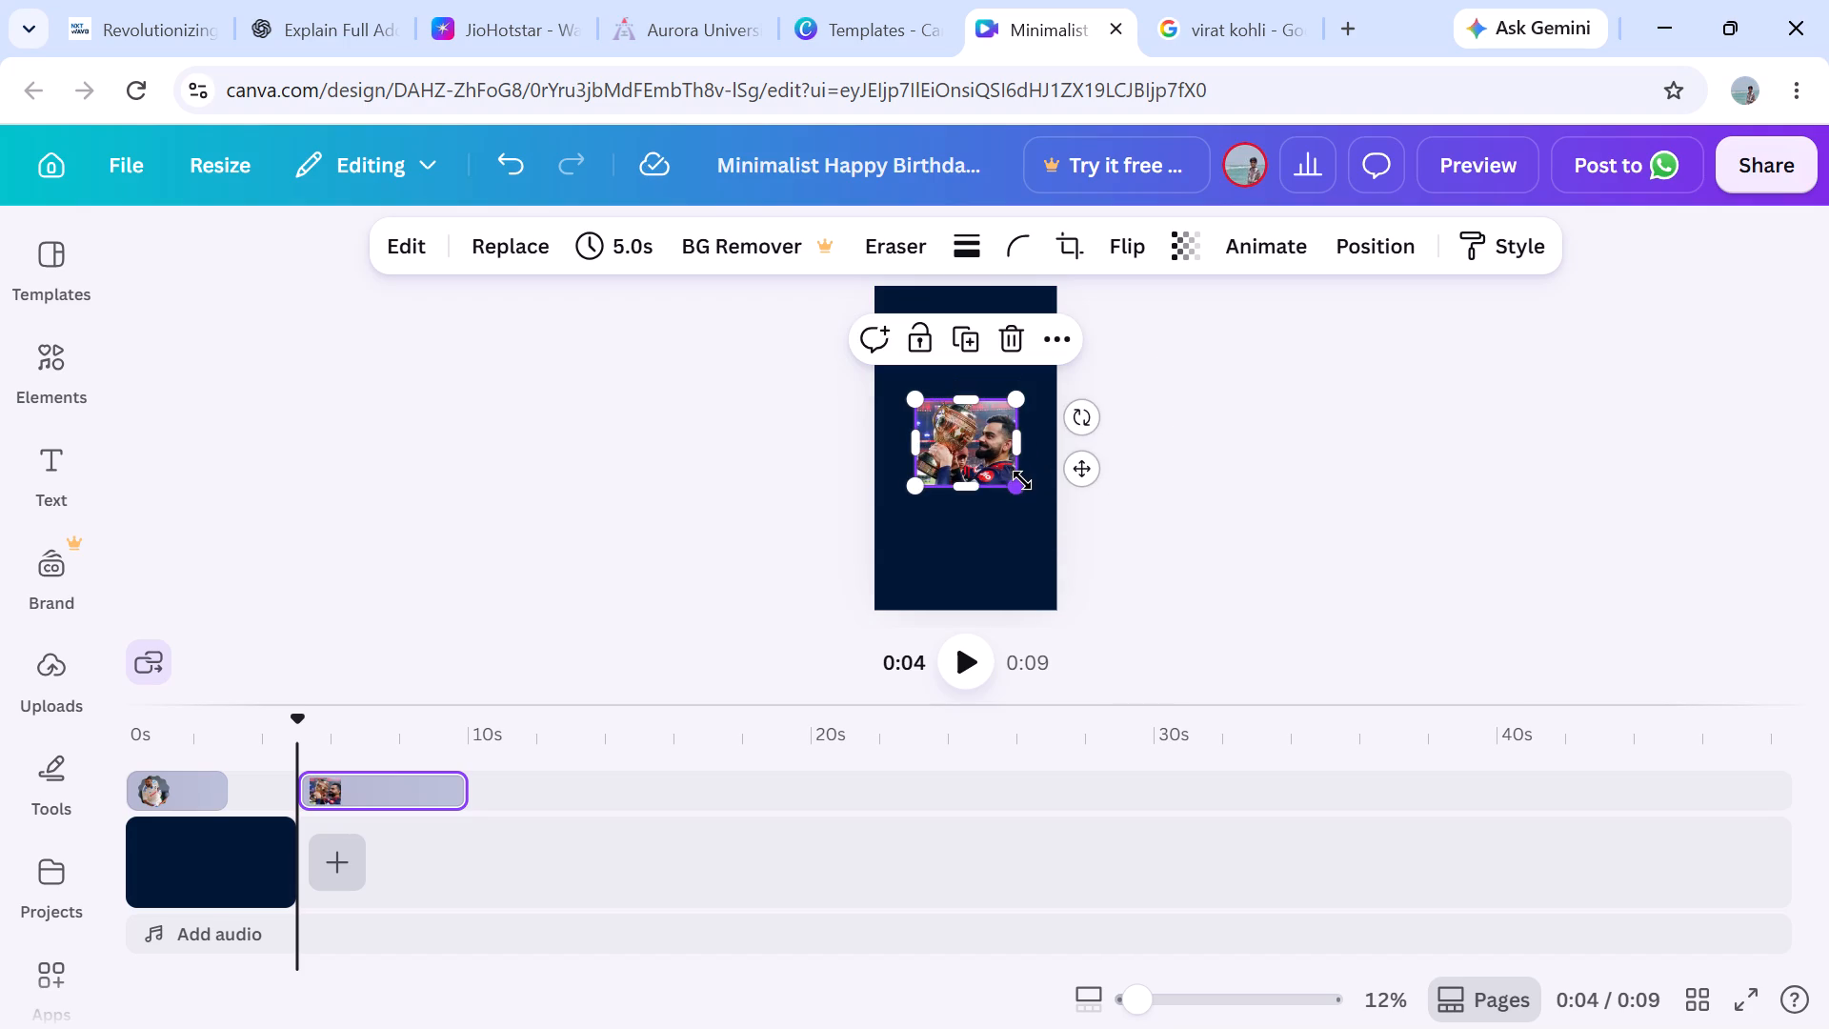
pyautogui.moveTo(1022, 484); pyautogui.dragTo(1032, 551)
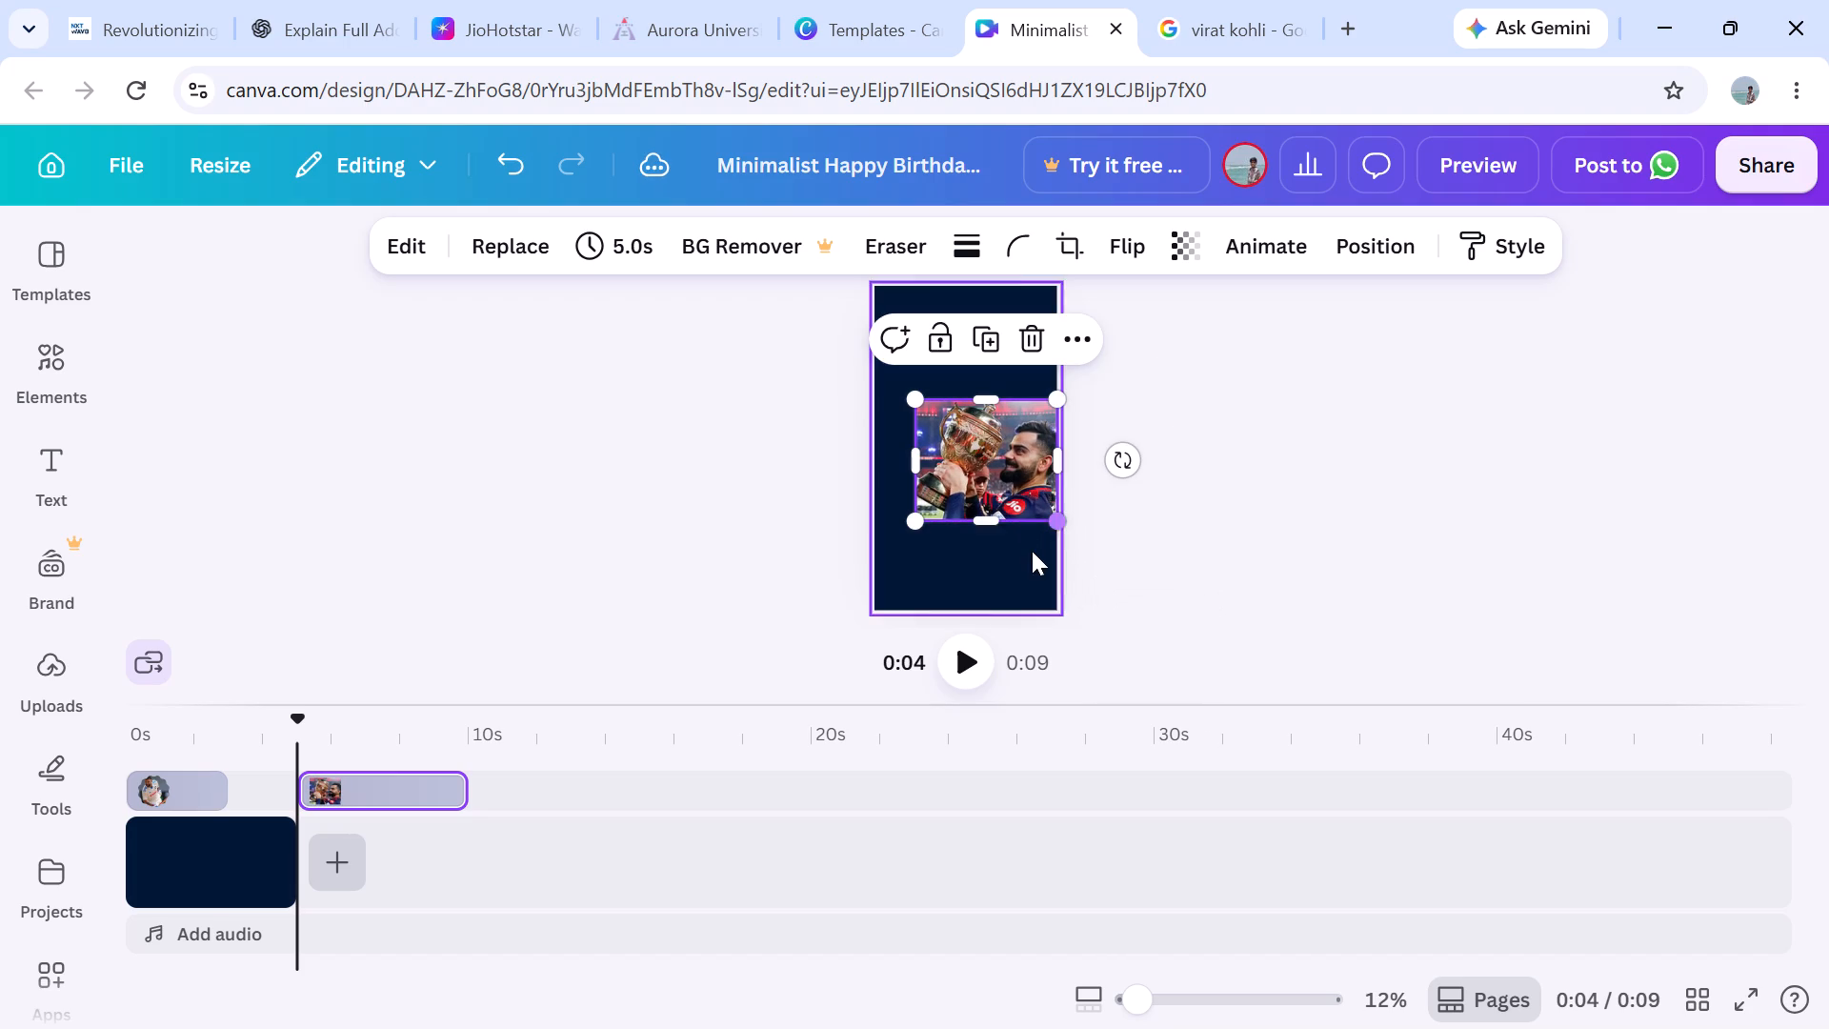
pyautogui.moveTo(913, 456); pyautogui.dragTo(880, 457)
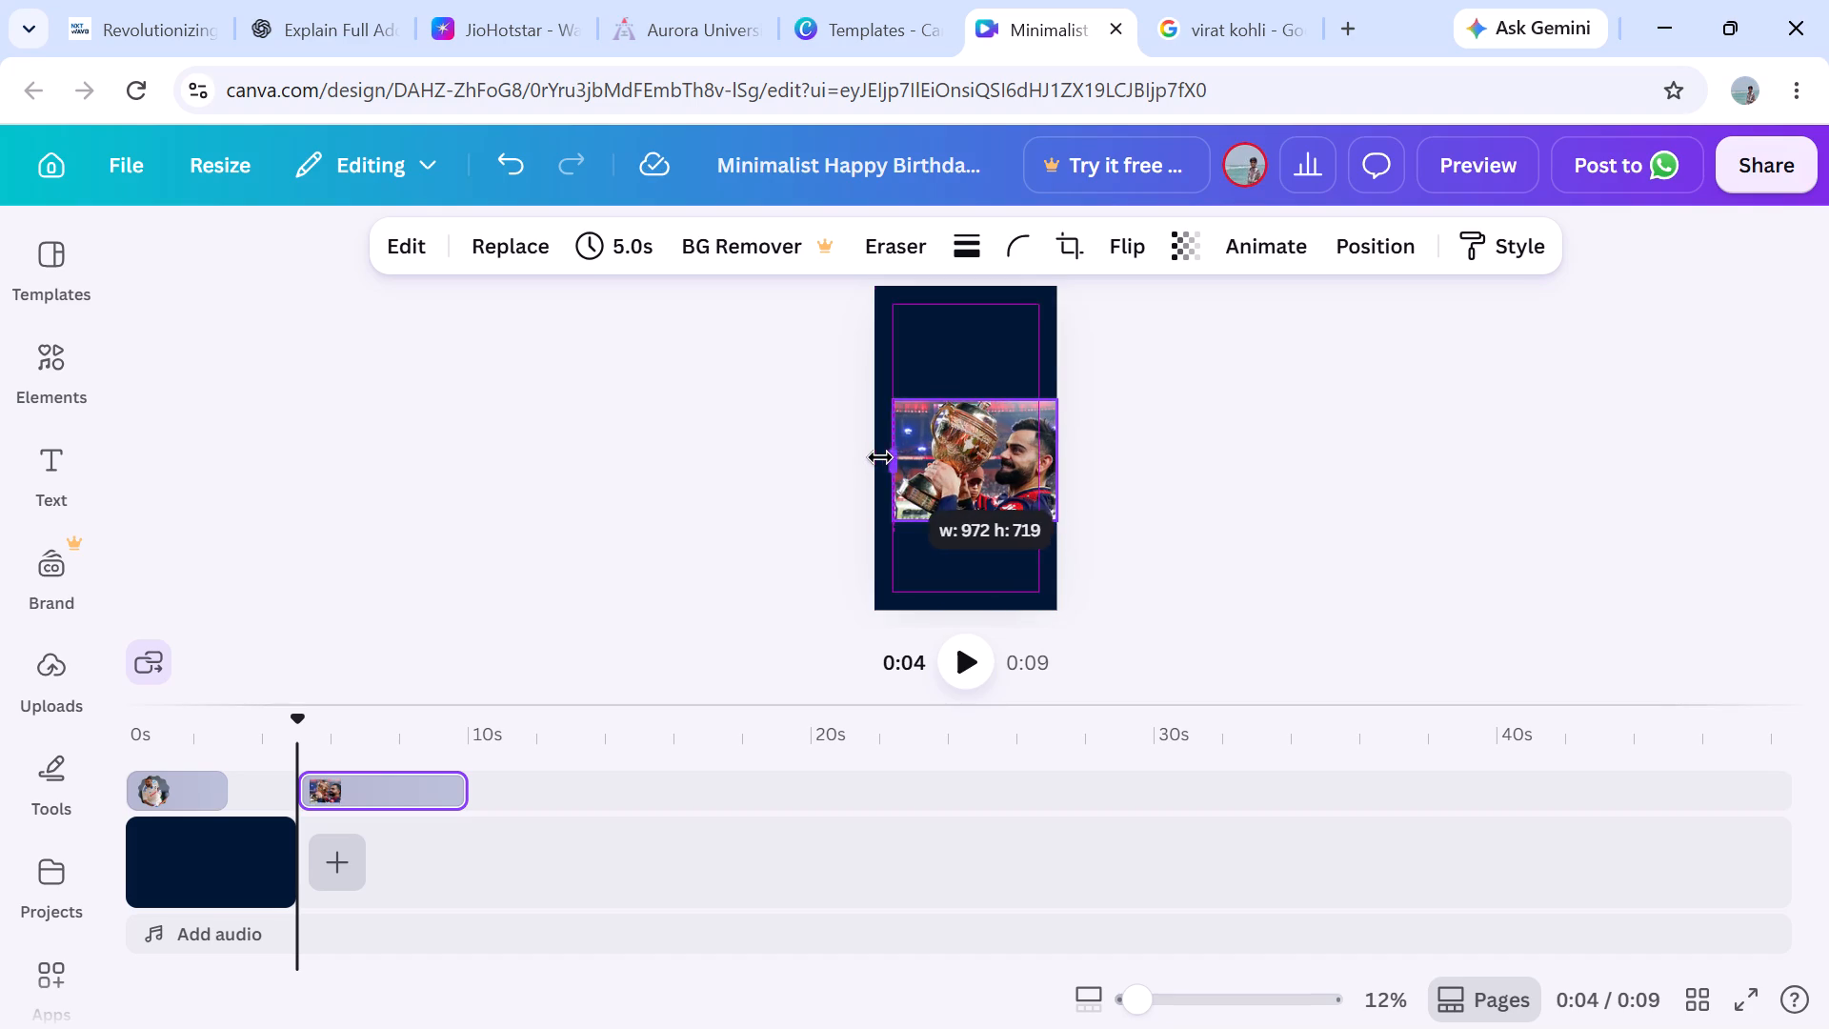
pyautogui.moveTo(880, 457); pyautogui.dragTo(877, 457)
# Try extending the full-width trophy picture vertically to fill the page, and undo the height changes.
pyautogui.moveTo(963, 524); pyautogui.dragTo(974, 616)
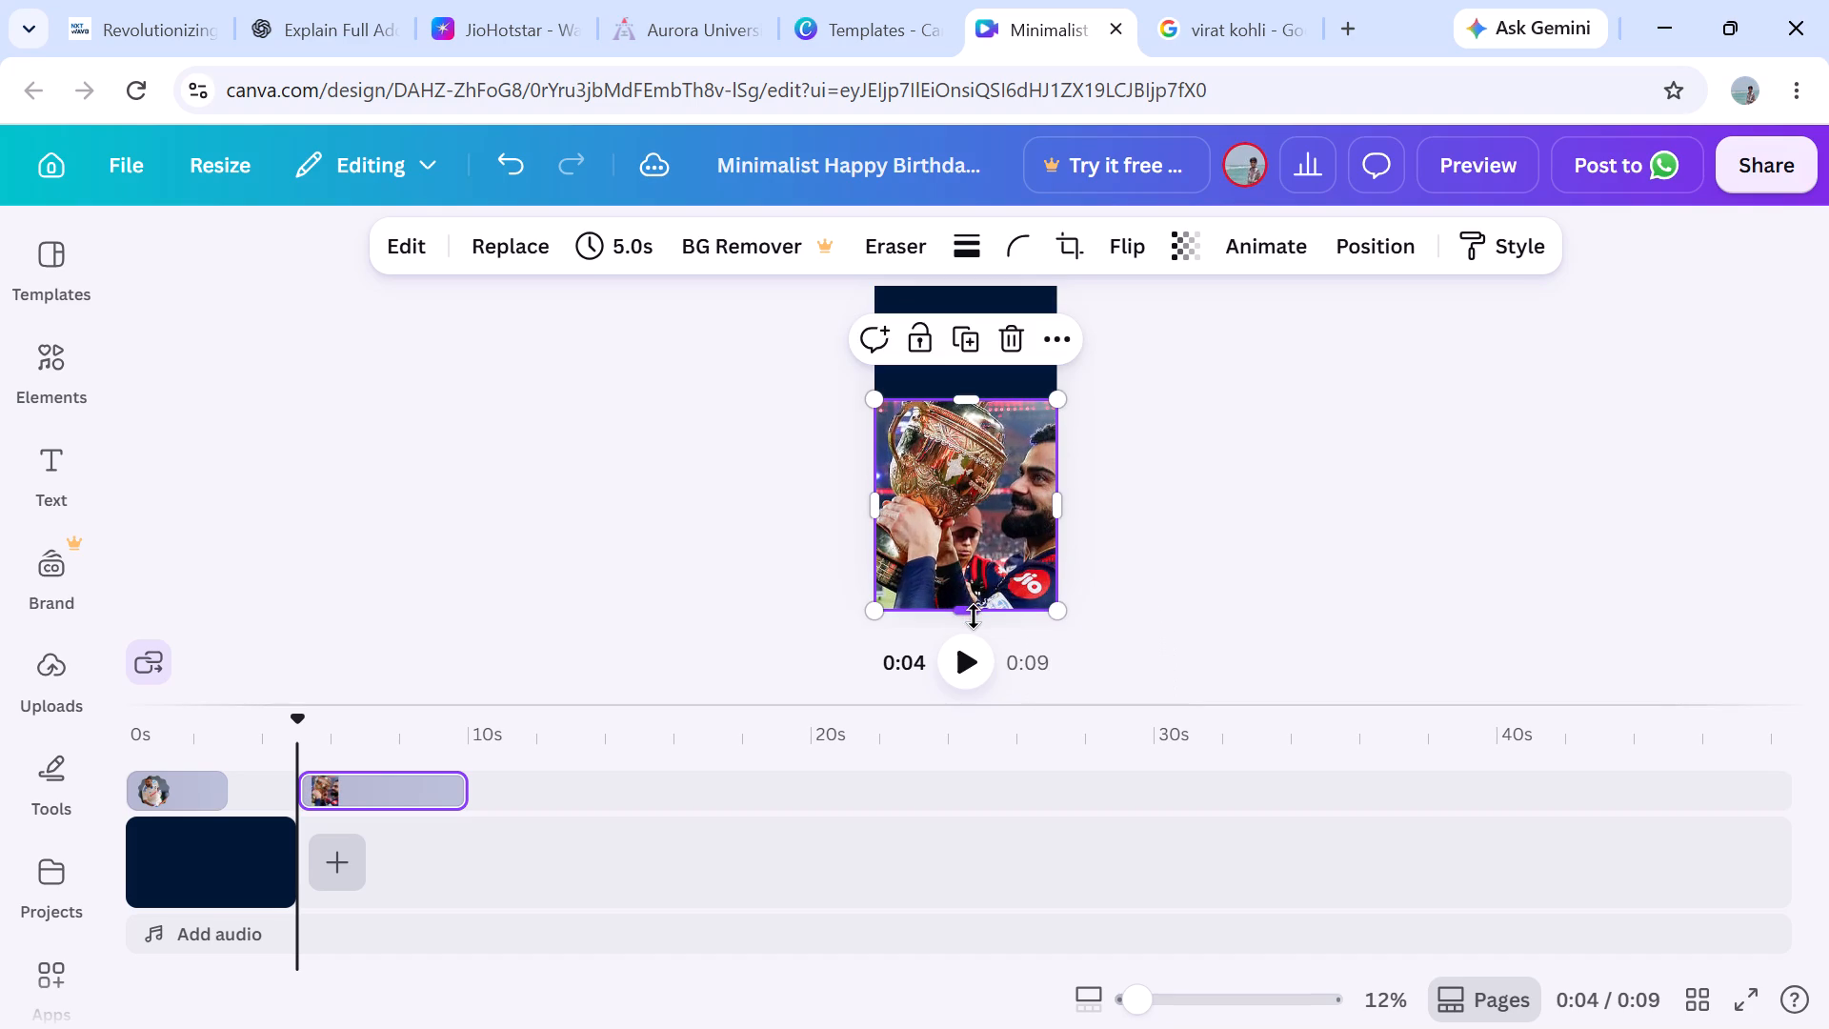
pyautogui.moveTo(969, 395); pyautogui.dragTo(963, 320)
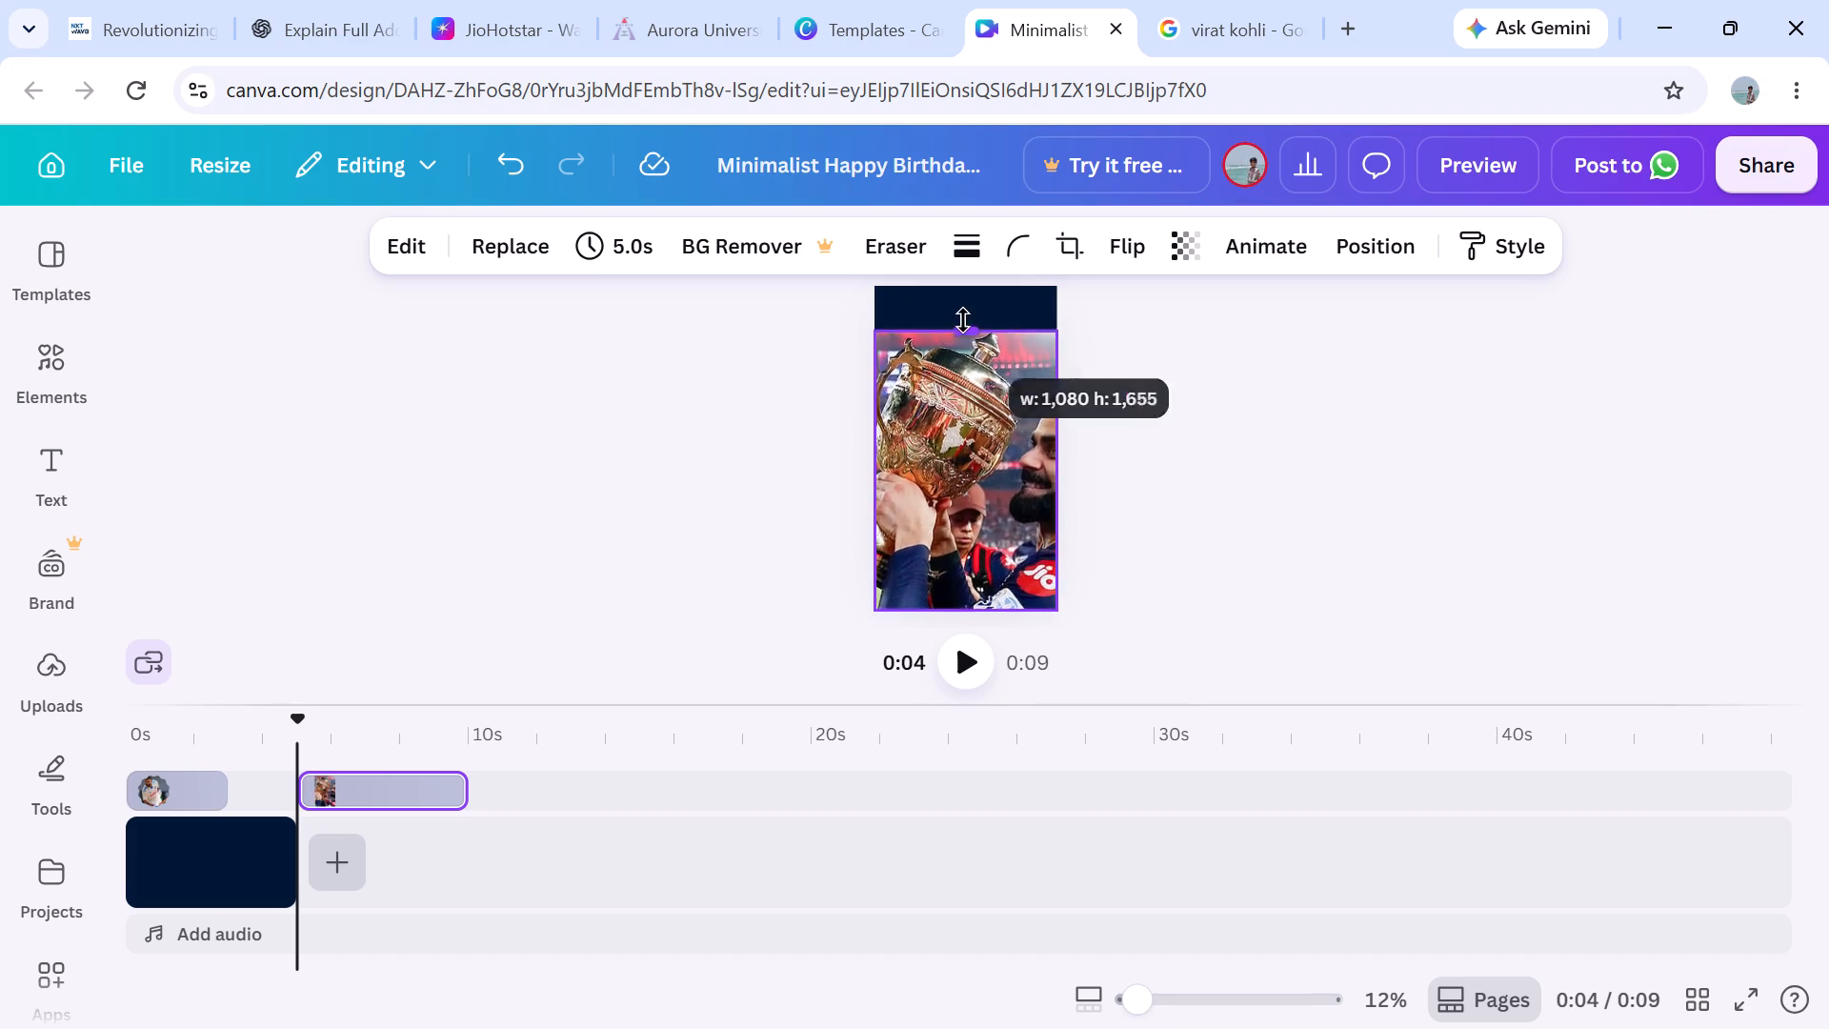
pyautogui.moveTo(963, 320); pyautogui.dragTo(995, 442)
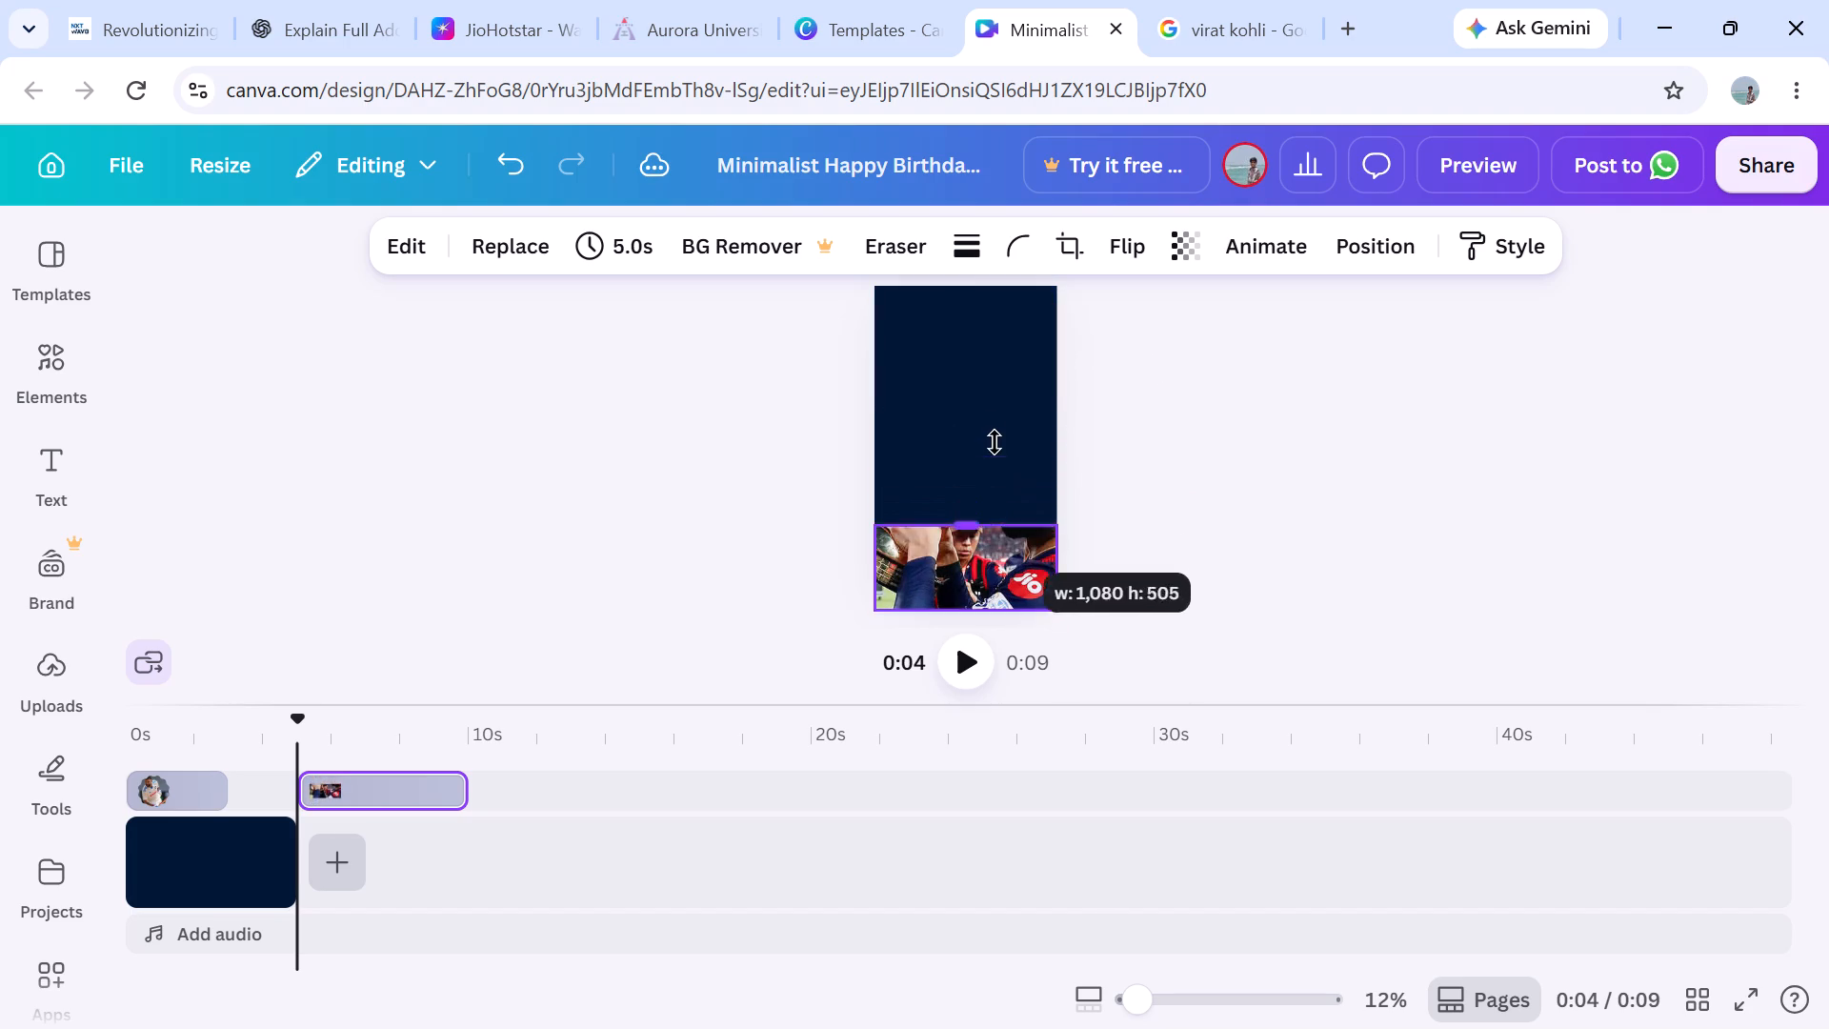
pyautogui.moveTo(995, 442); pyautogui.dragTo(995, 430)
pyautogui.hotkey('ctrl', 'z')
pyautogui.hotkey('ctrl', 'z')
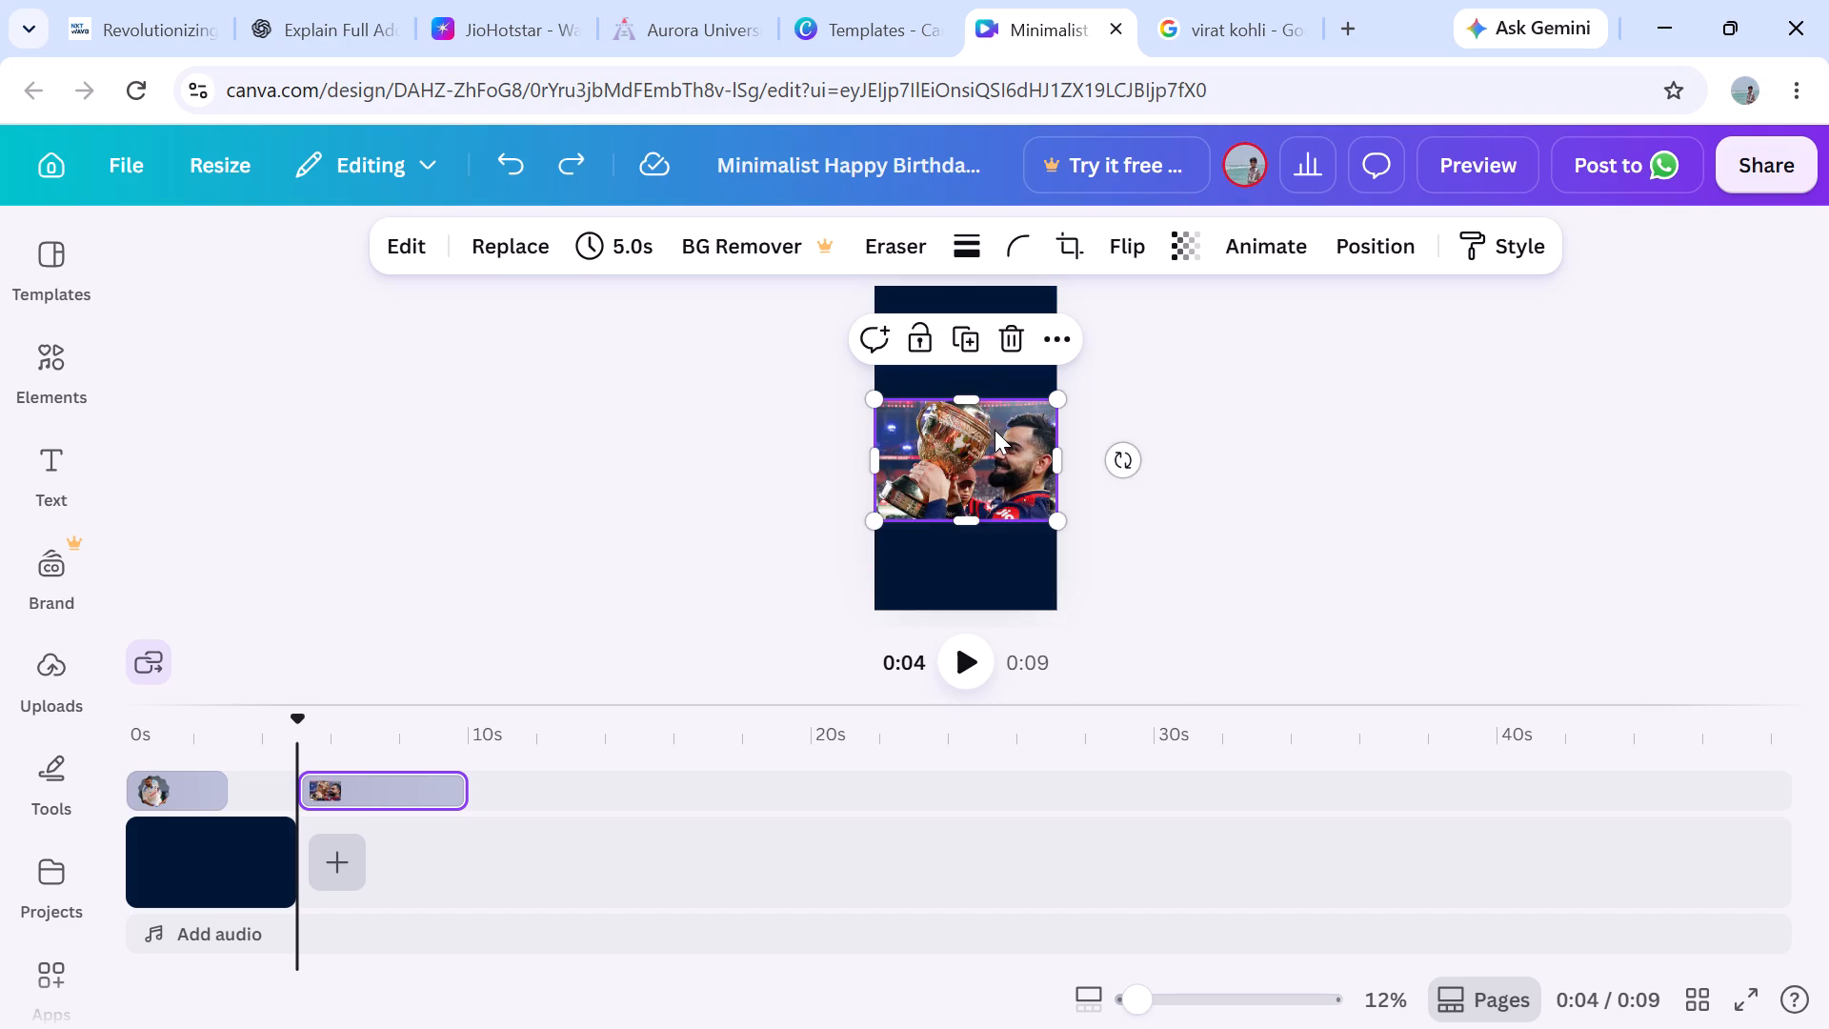
# Undo the trophy picture's enlargement and restore the deleted King Kohli, Happy and Birthday texts on the first clip.
pyautogui.hotkey('ctrl', 'z')
pyautogui.hotkey('ctrl', 'z')
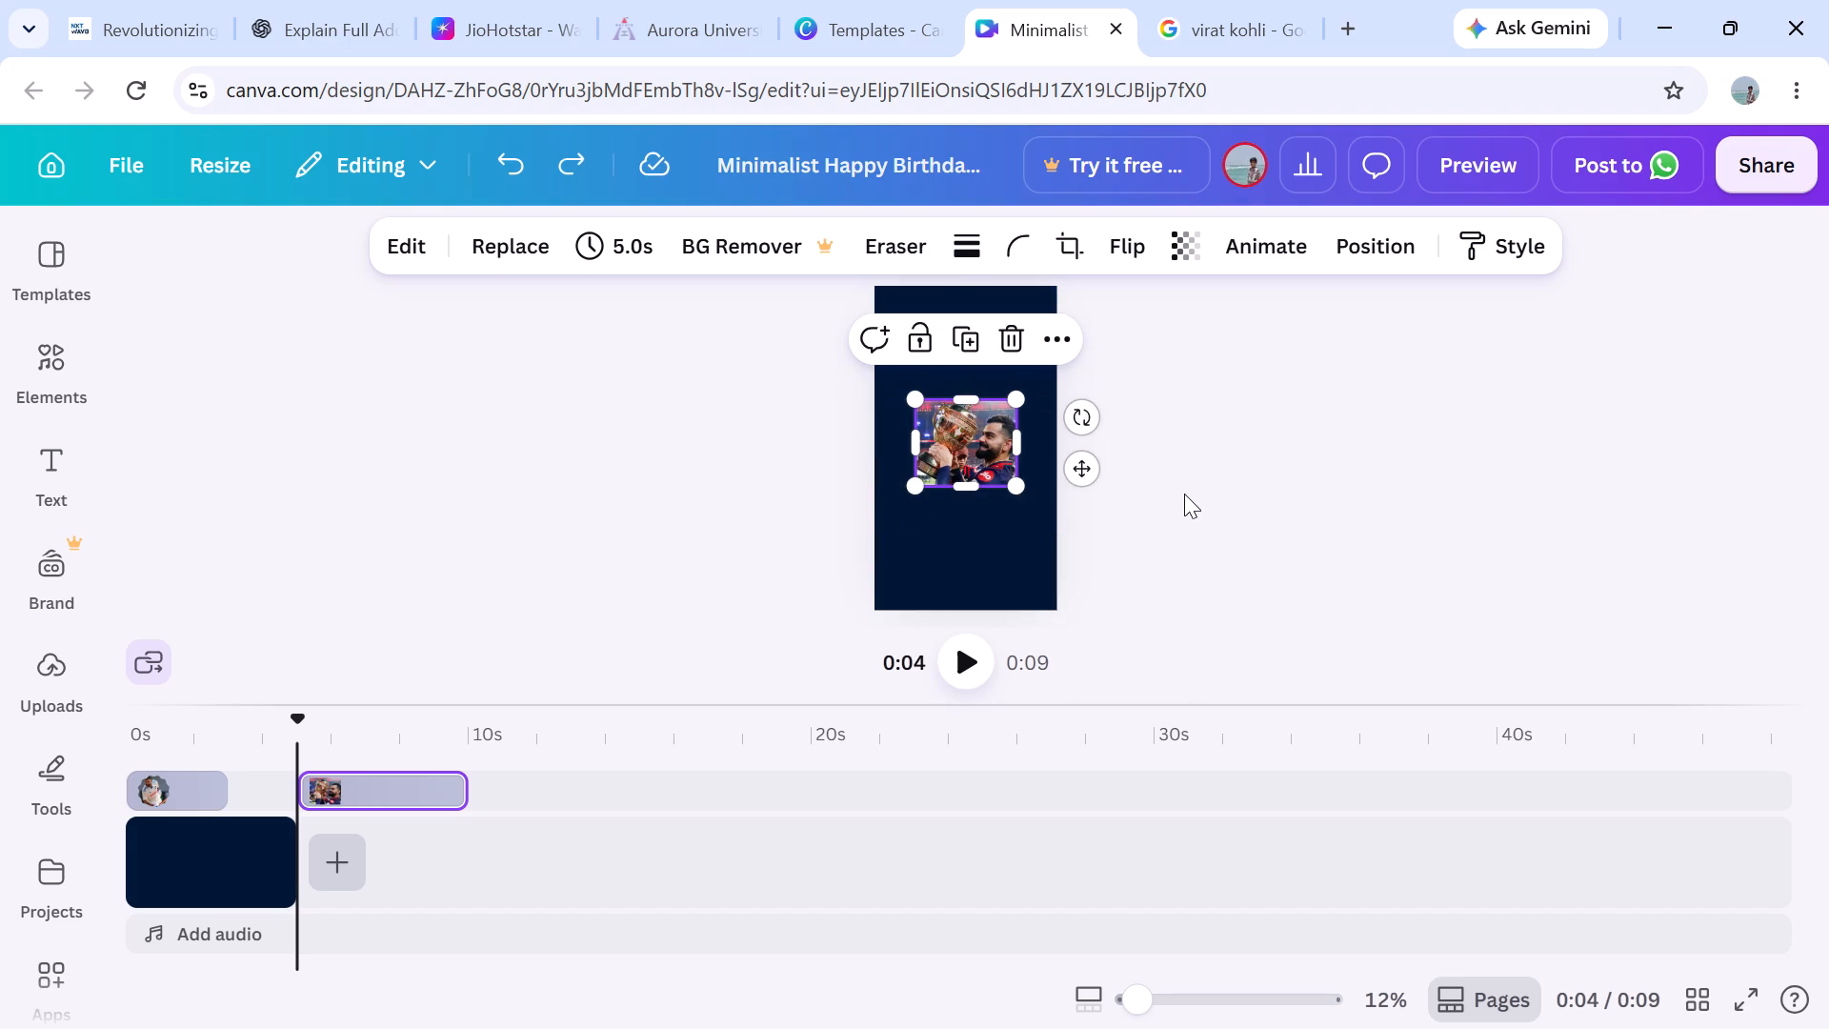
pyautogui.click(1184, 494)
pyautogui.click(166, 786)
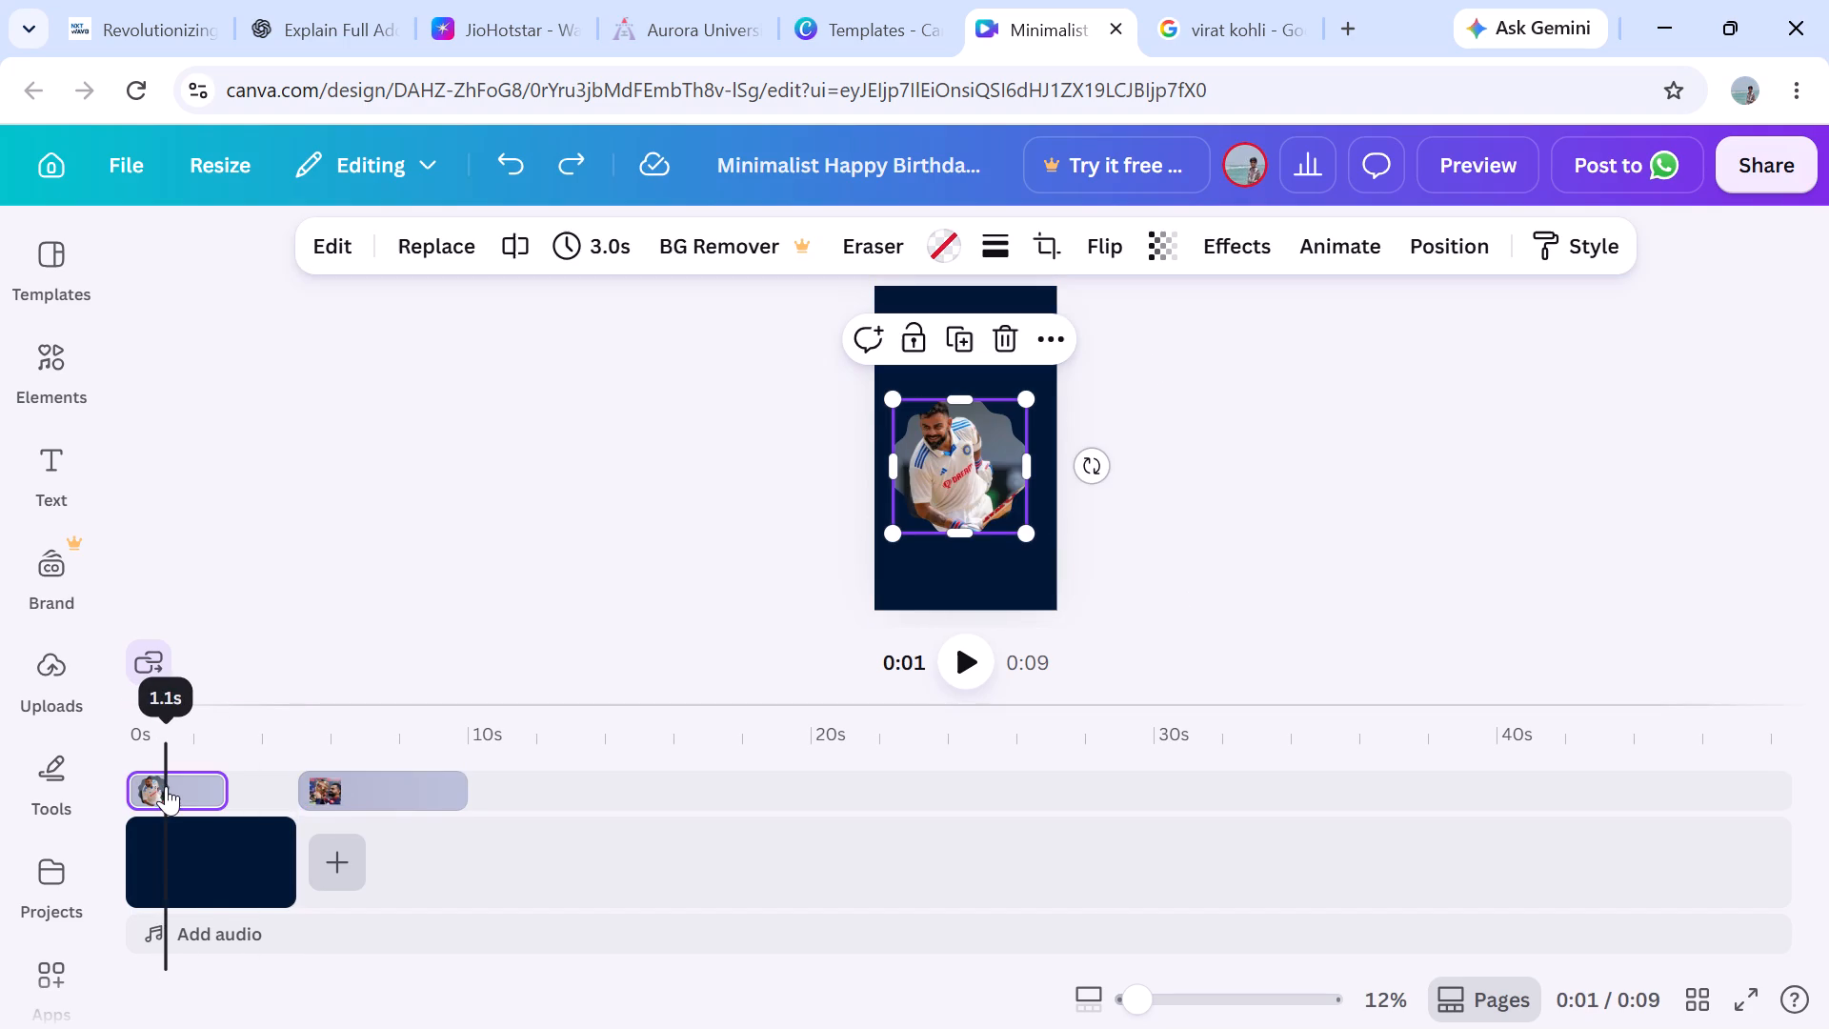
pyautogui.hotkey('ctrl', 'z')
pyautogui.hotkey('ctrl', 'z')
pyautogui.hotkey('ctrl', 'z')
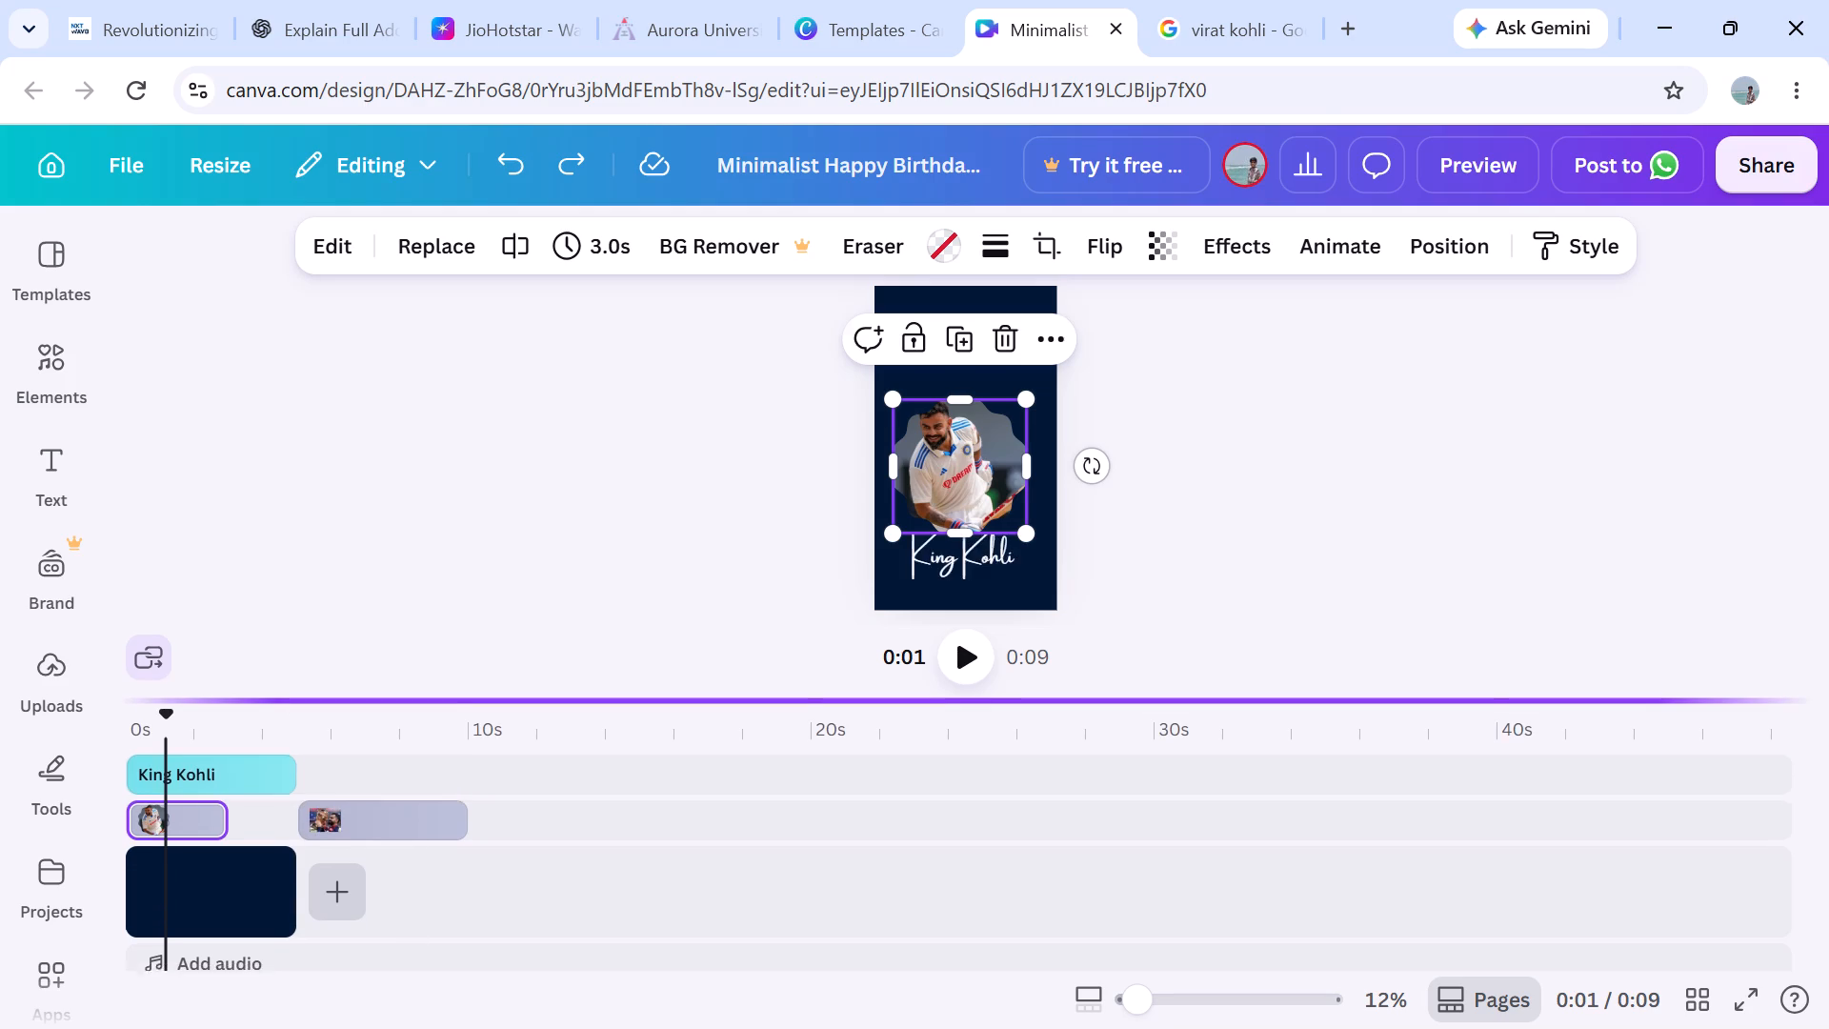
pyautogui.hotkey('ctrl', 'z')
pyautogui.hotkey('ctrl', 'z')
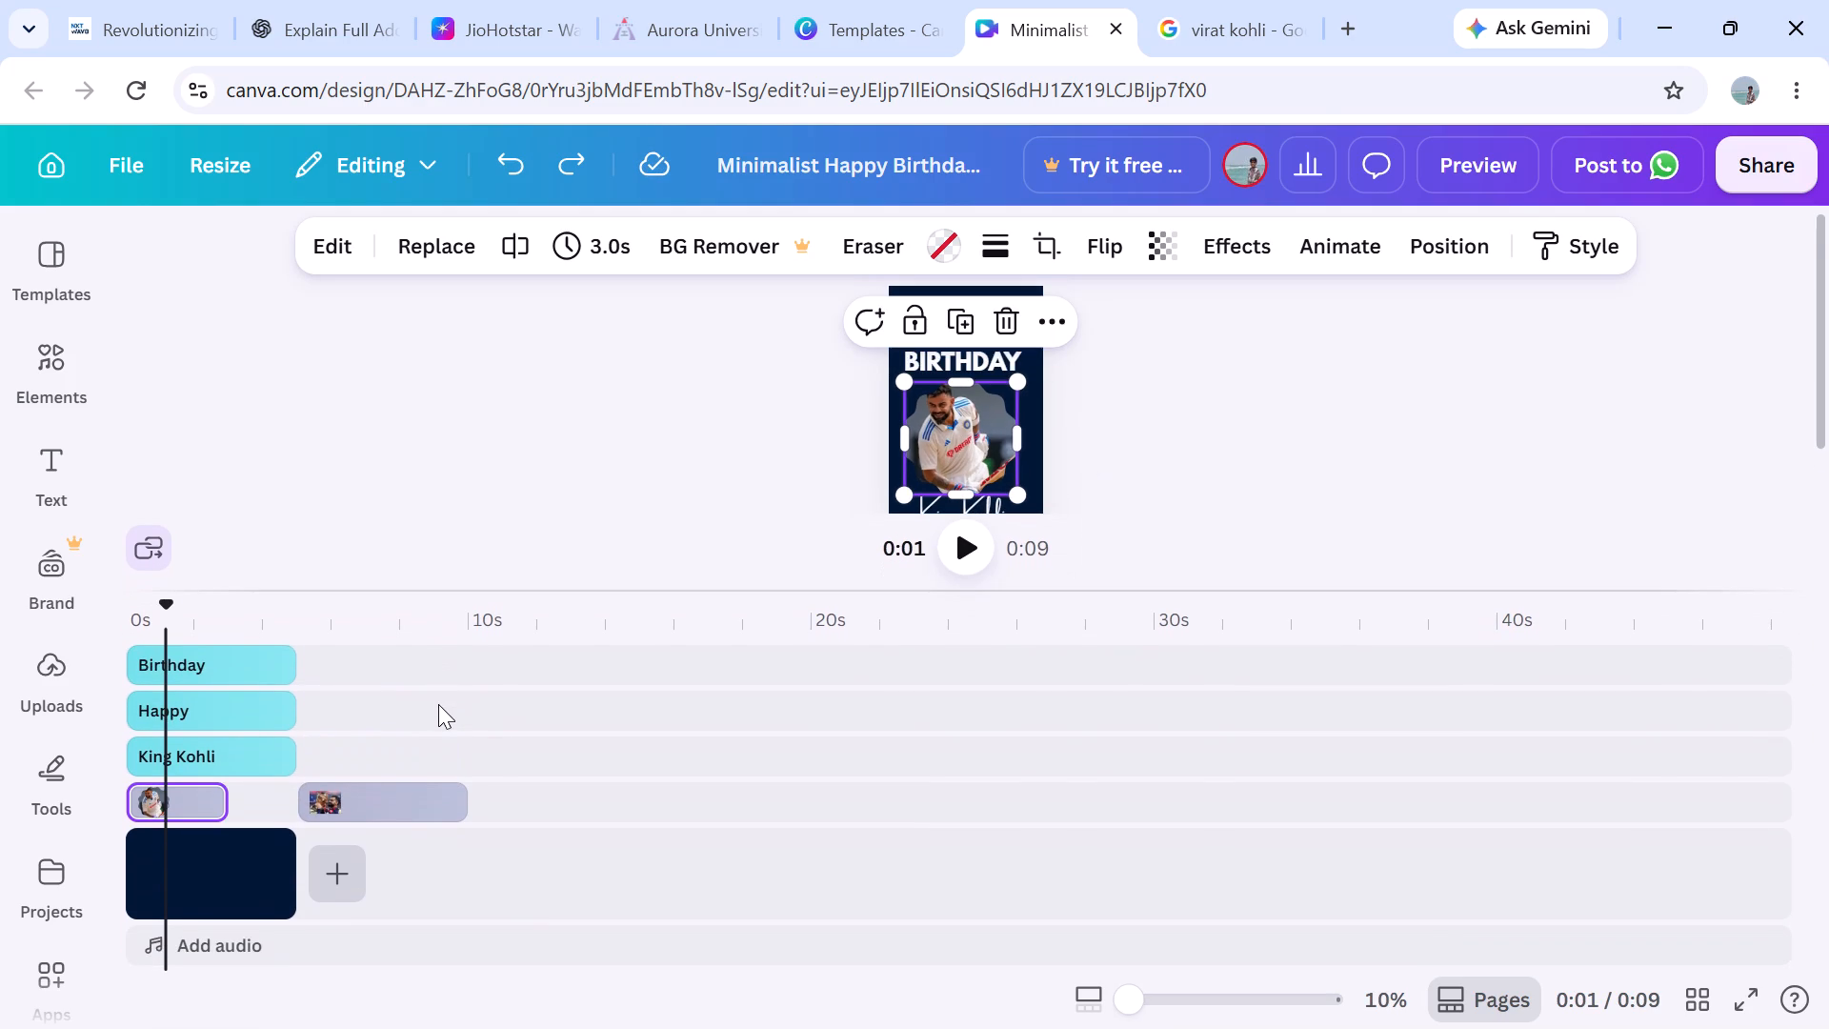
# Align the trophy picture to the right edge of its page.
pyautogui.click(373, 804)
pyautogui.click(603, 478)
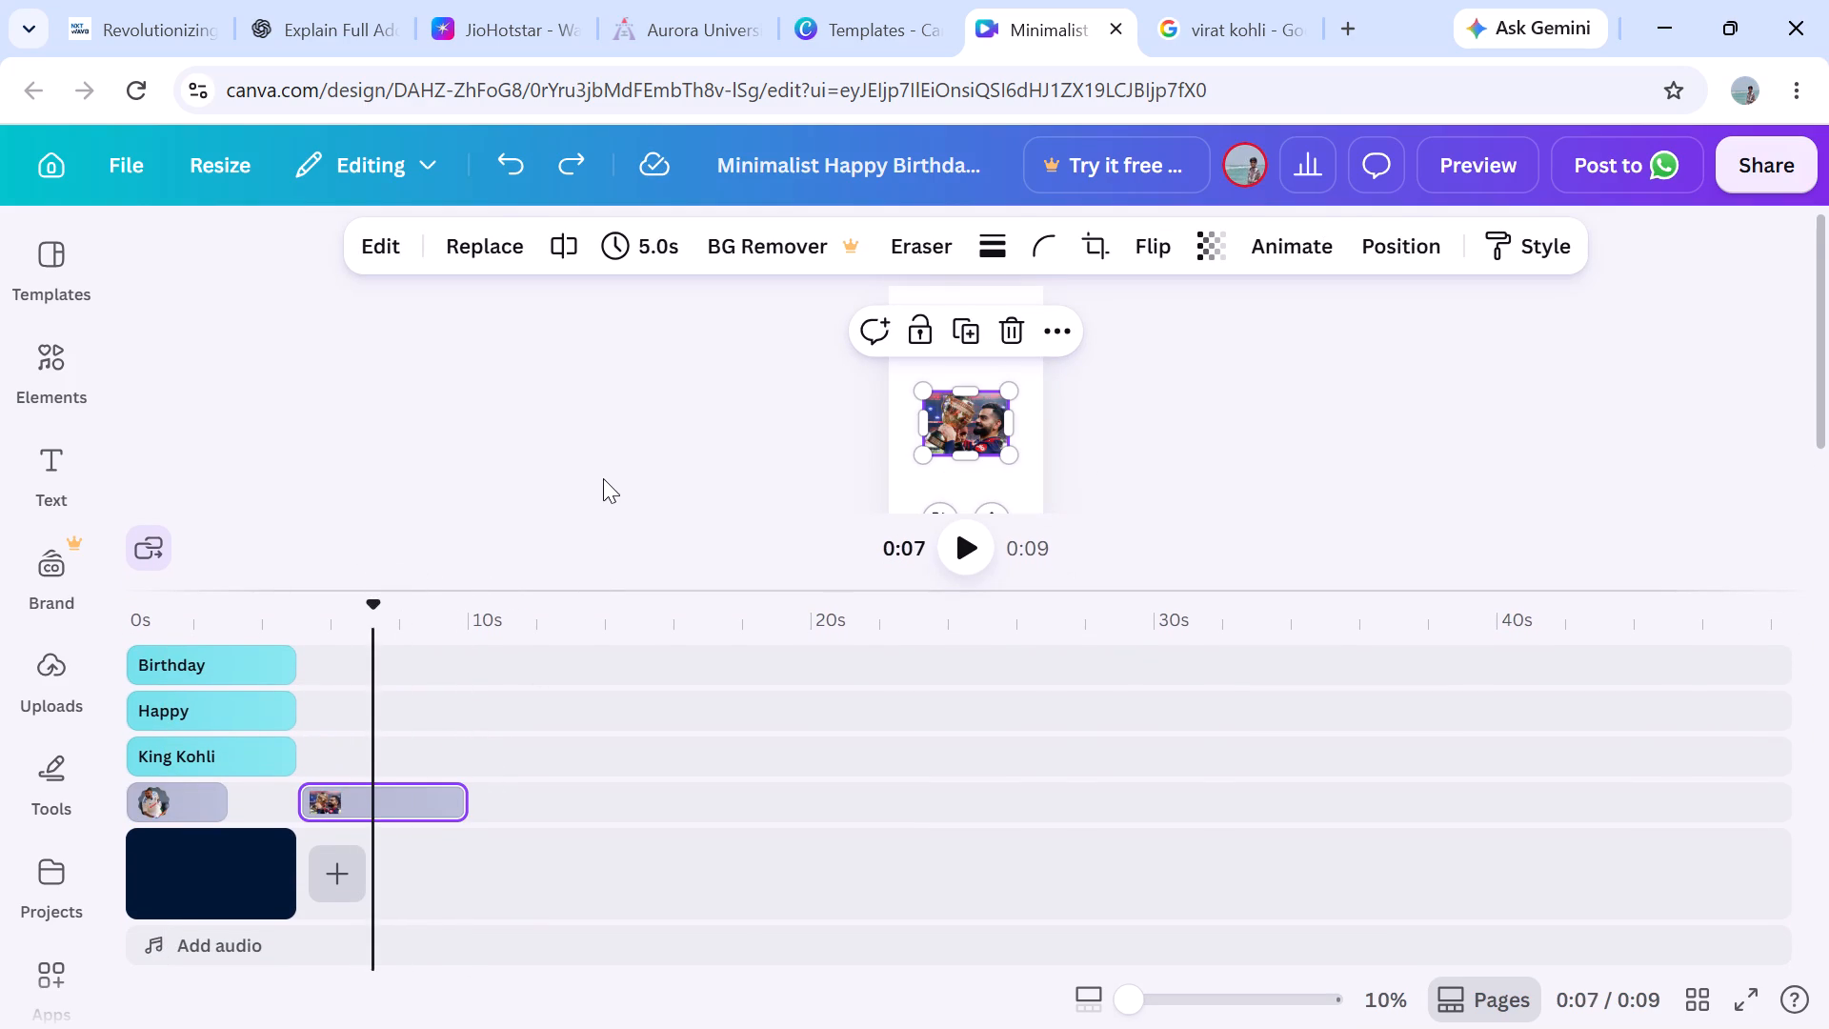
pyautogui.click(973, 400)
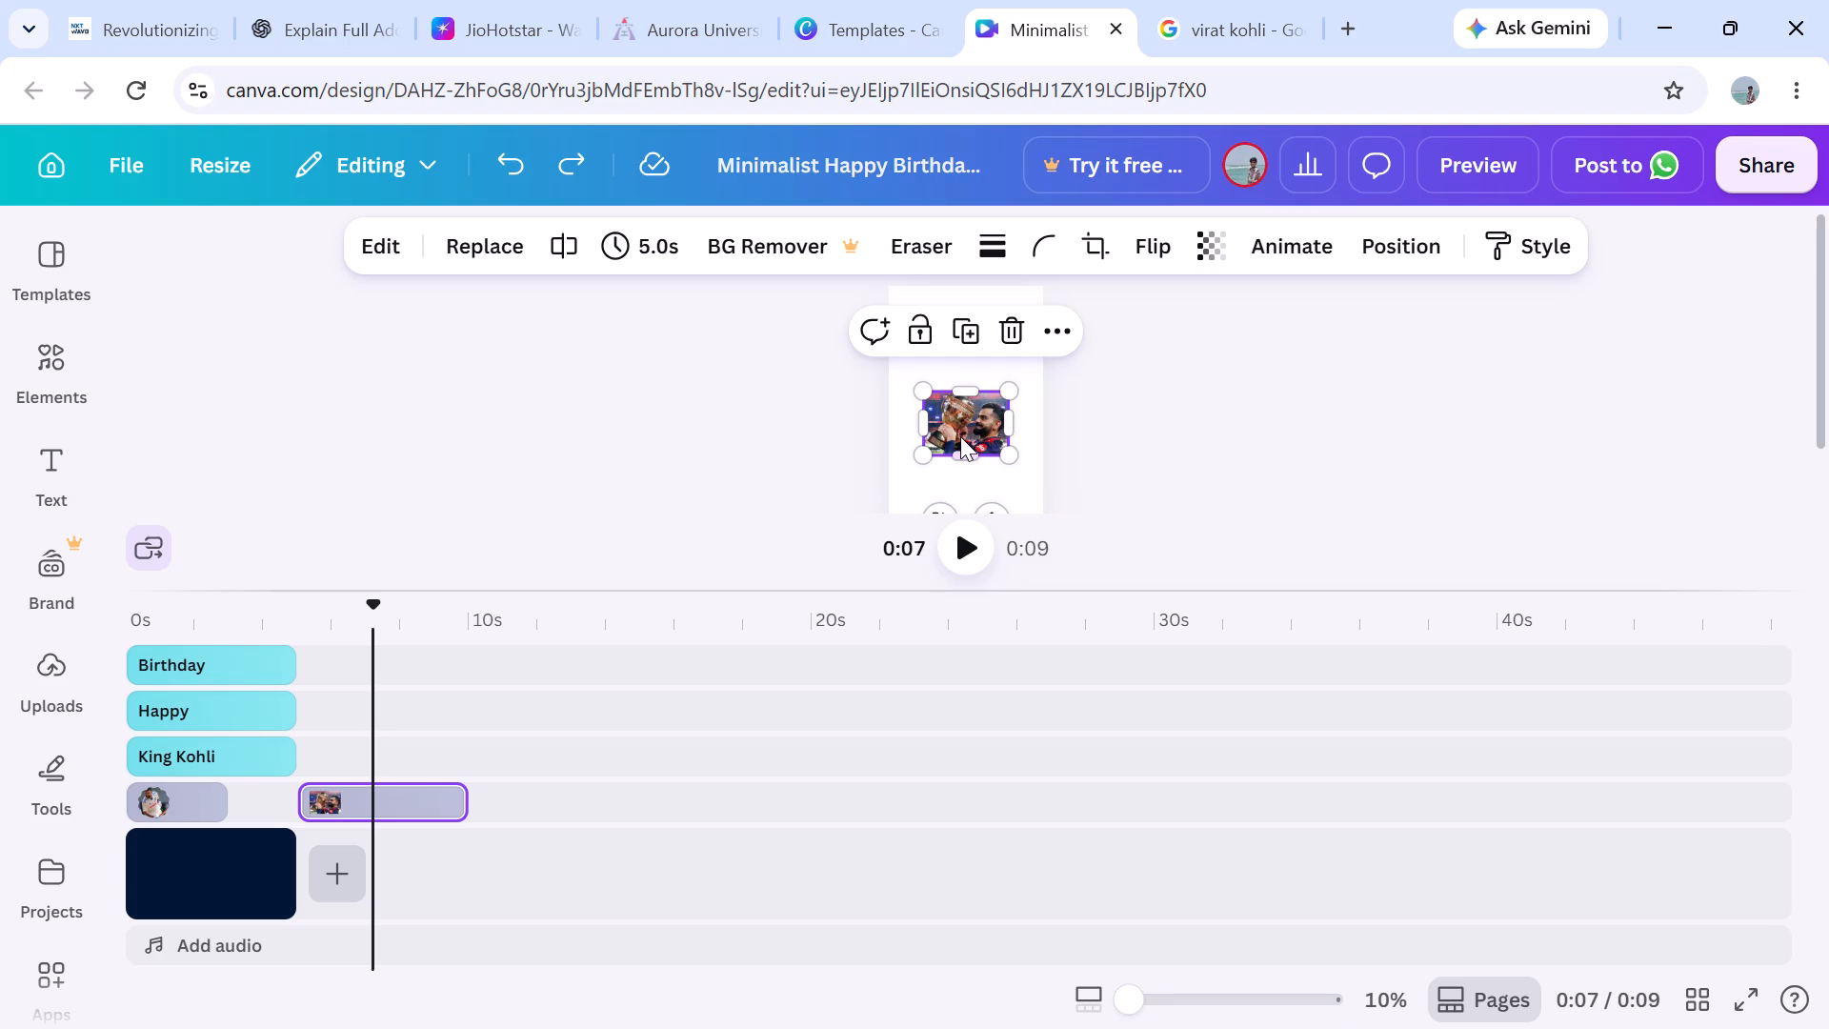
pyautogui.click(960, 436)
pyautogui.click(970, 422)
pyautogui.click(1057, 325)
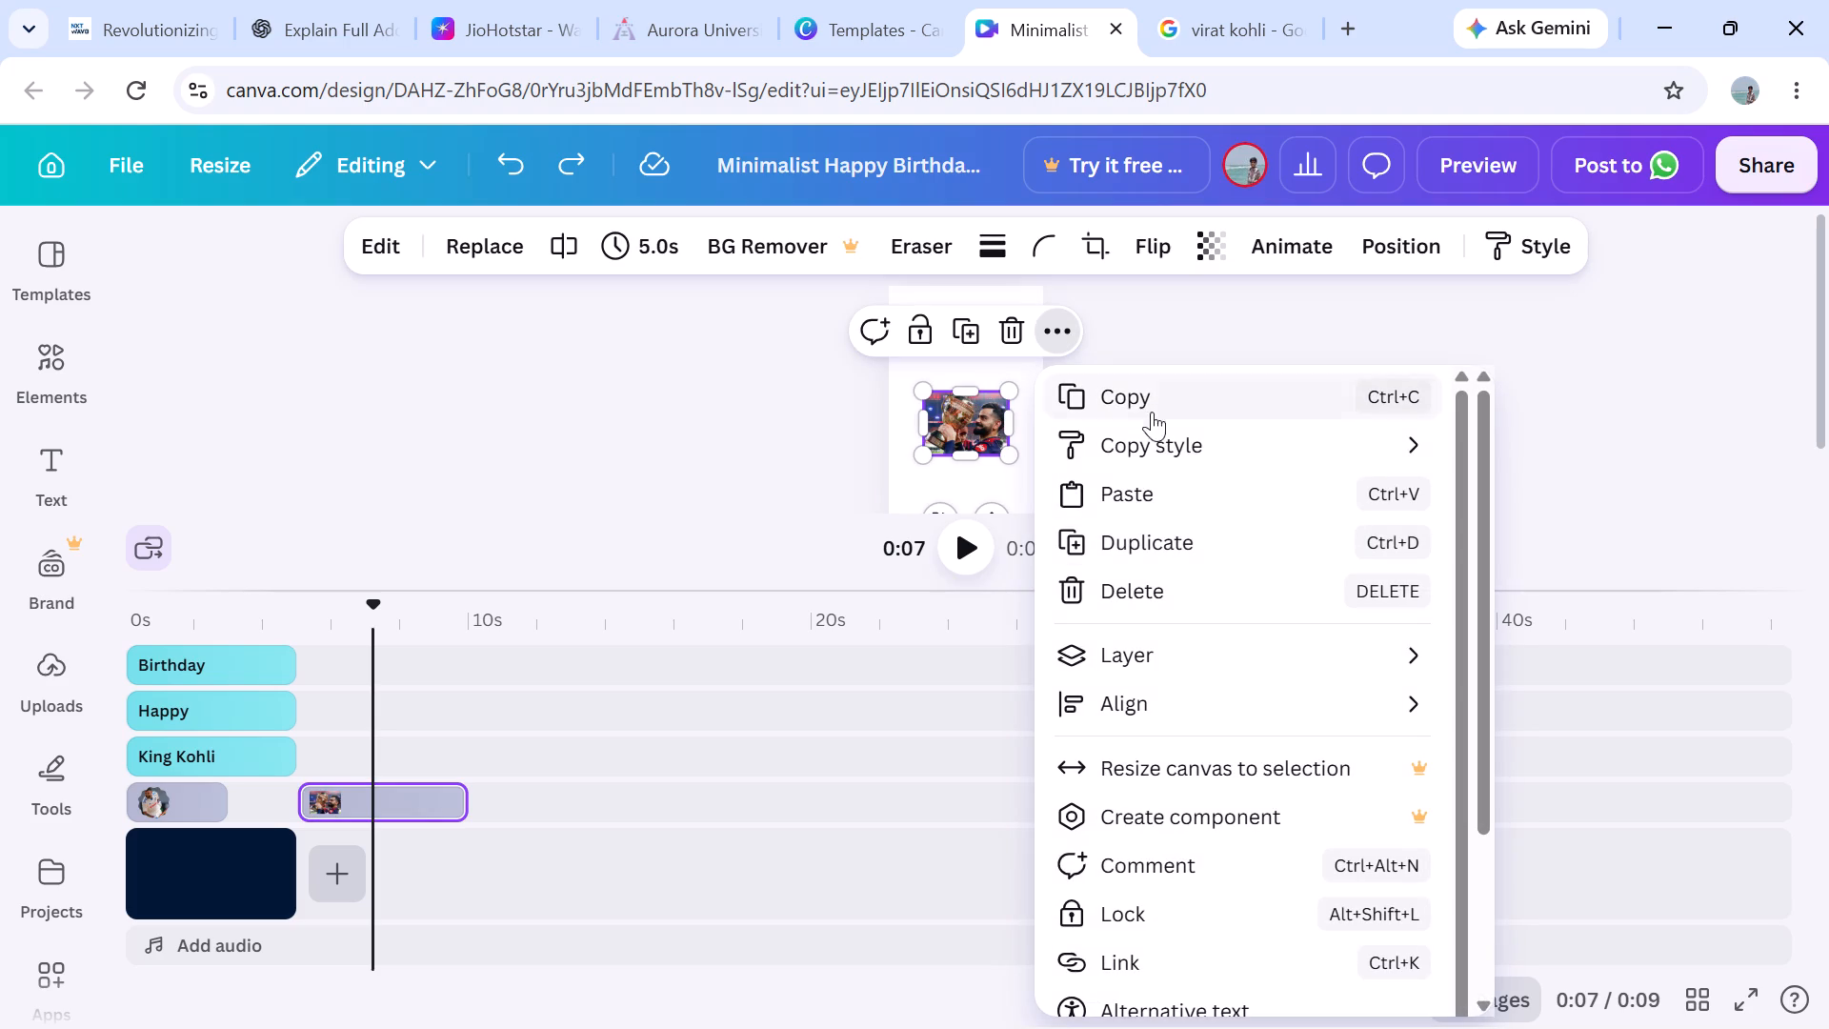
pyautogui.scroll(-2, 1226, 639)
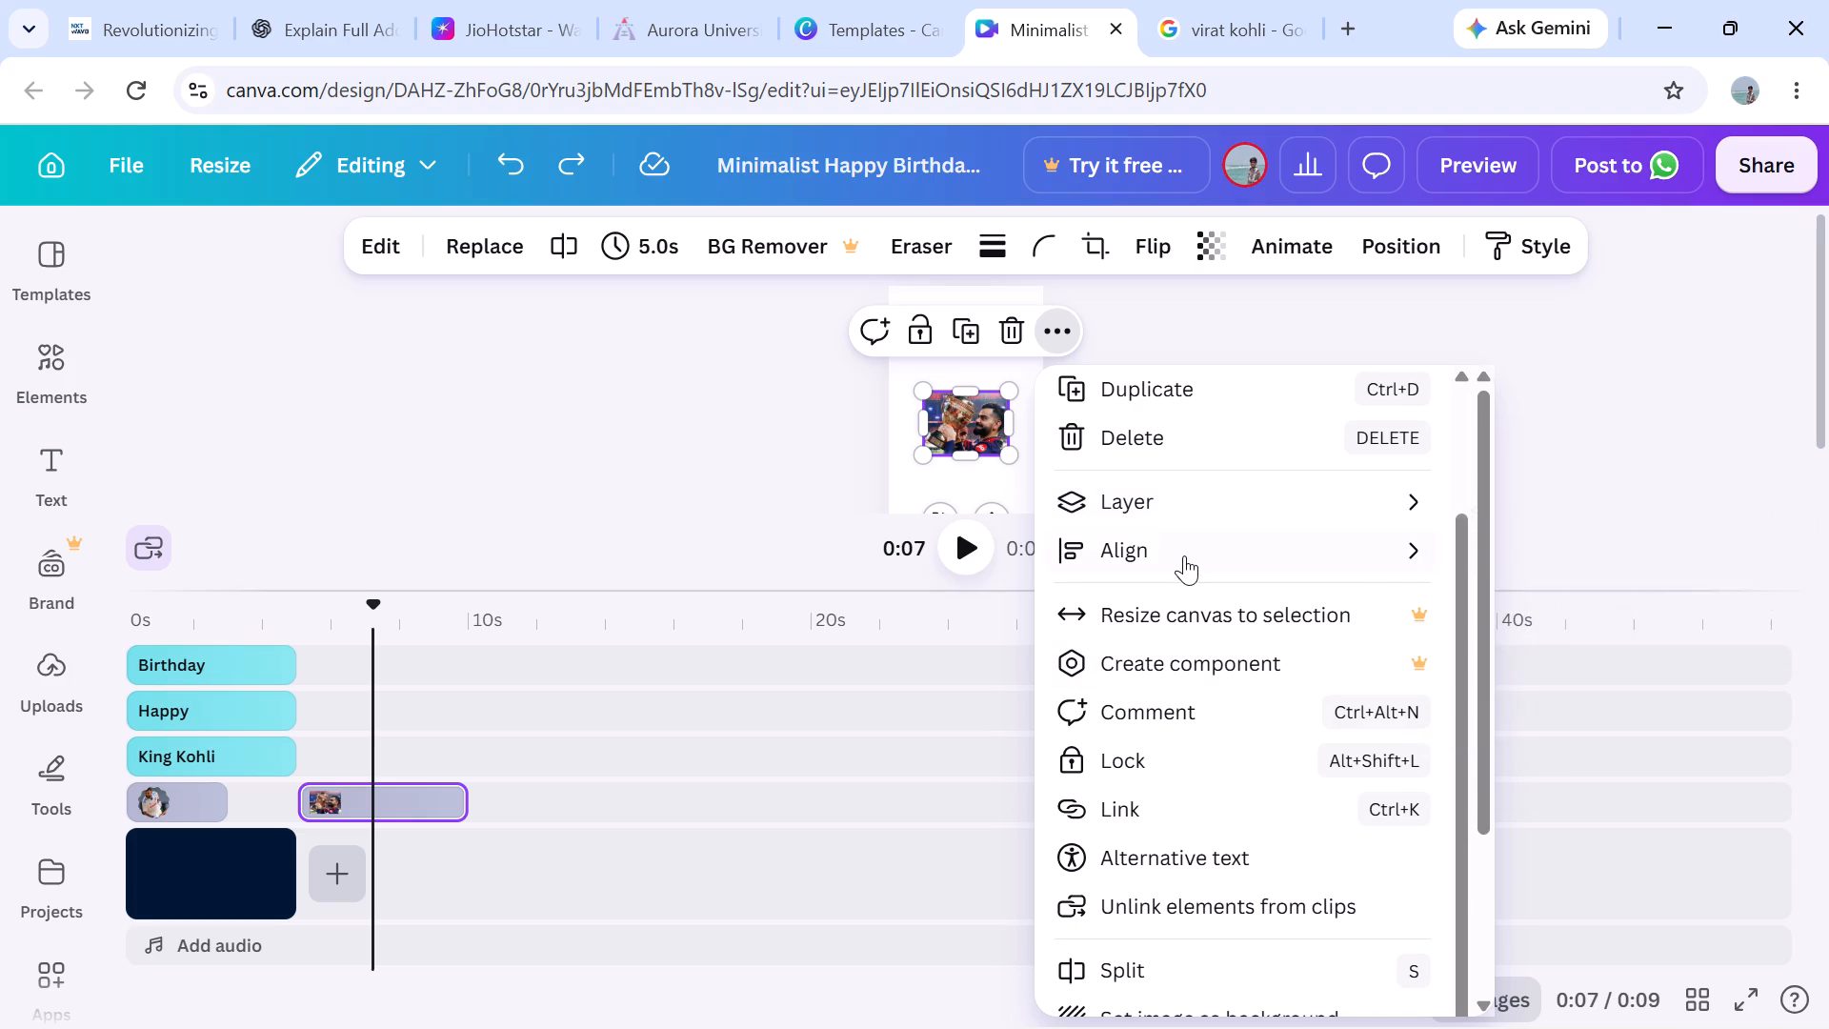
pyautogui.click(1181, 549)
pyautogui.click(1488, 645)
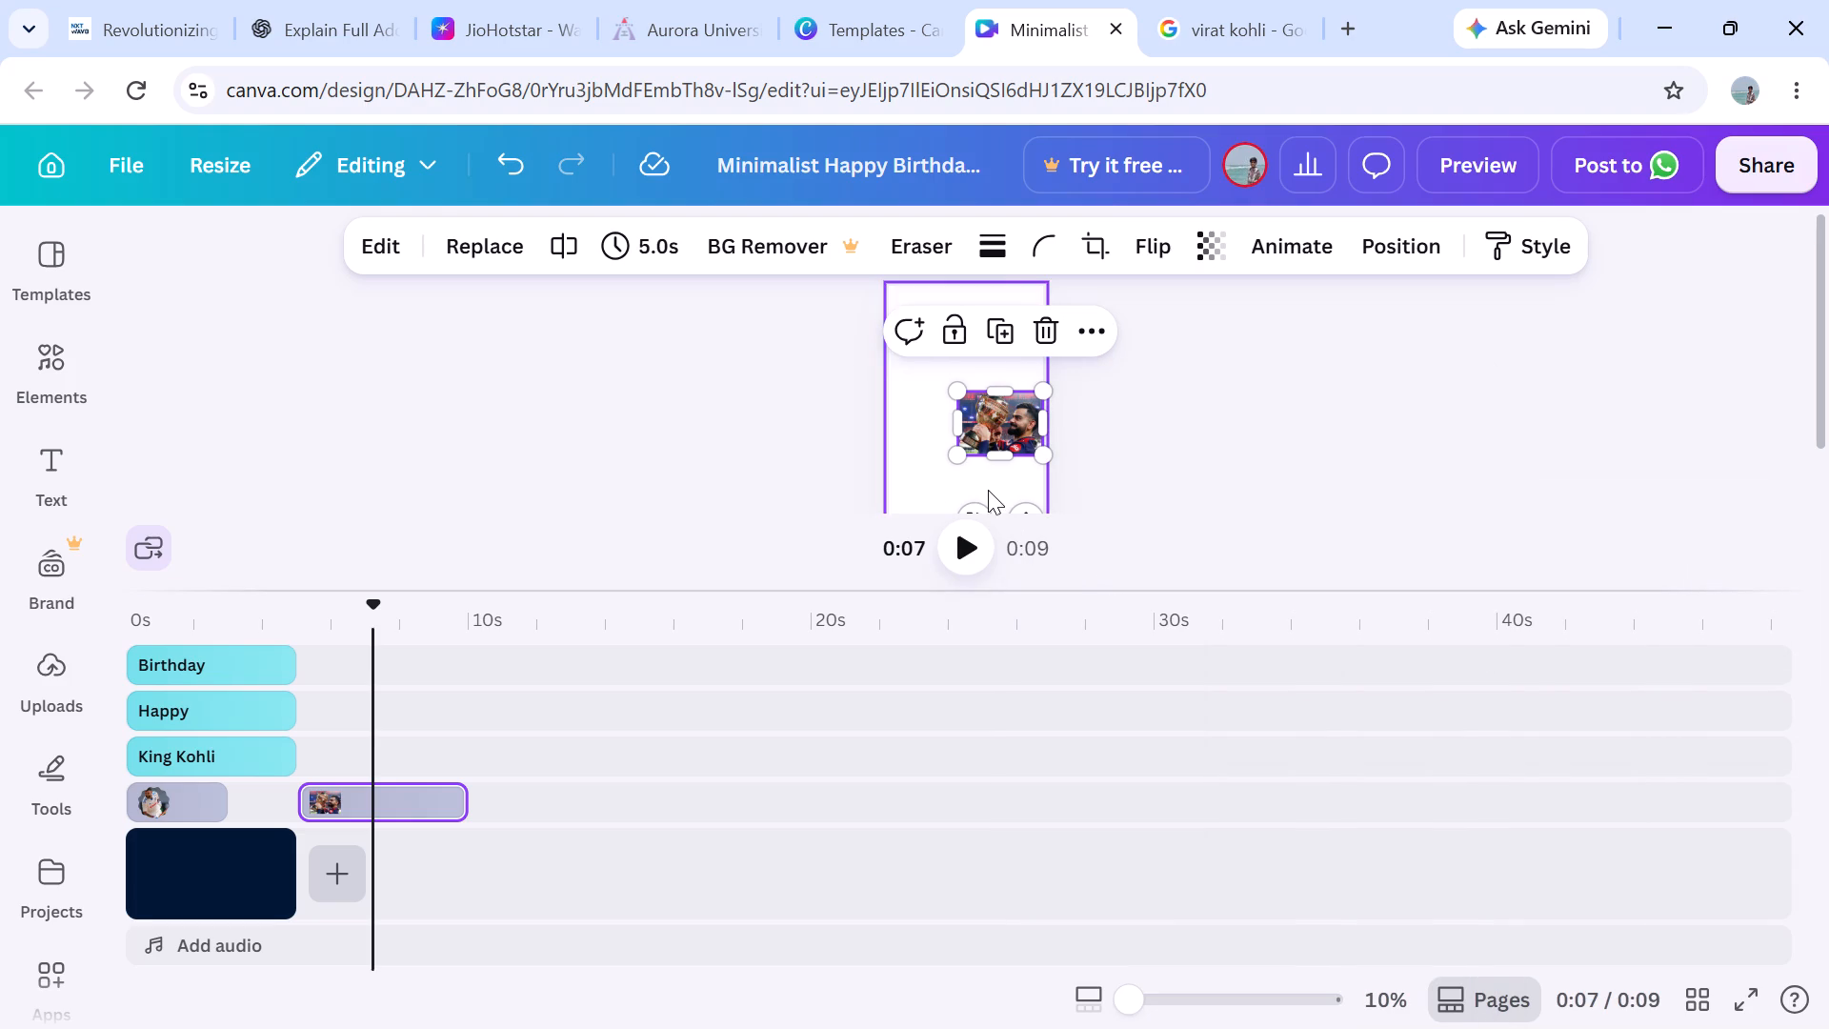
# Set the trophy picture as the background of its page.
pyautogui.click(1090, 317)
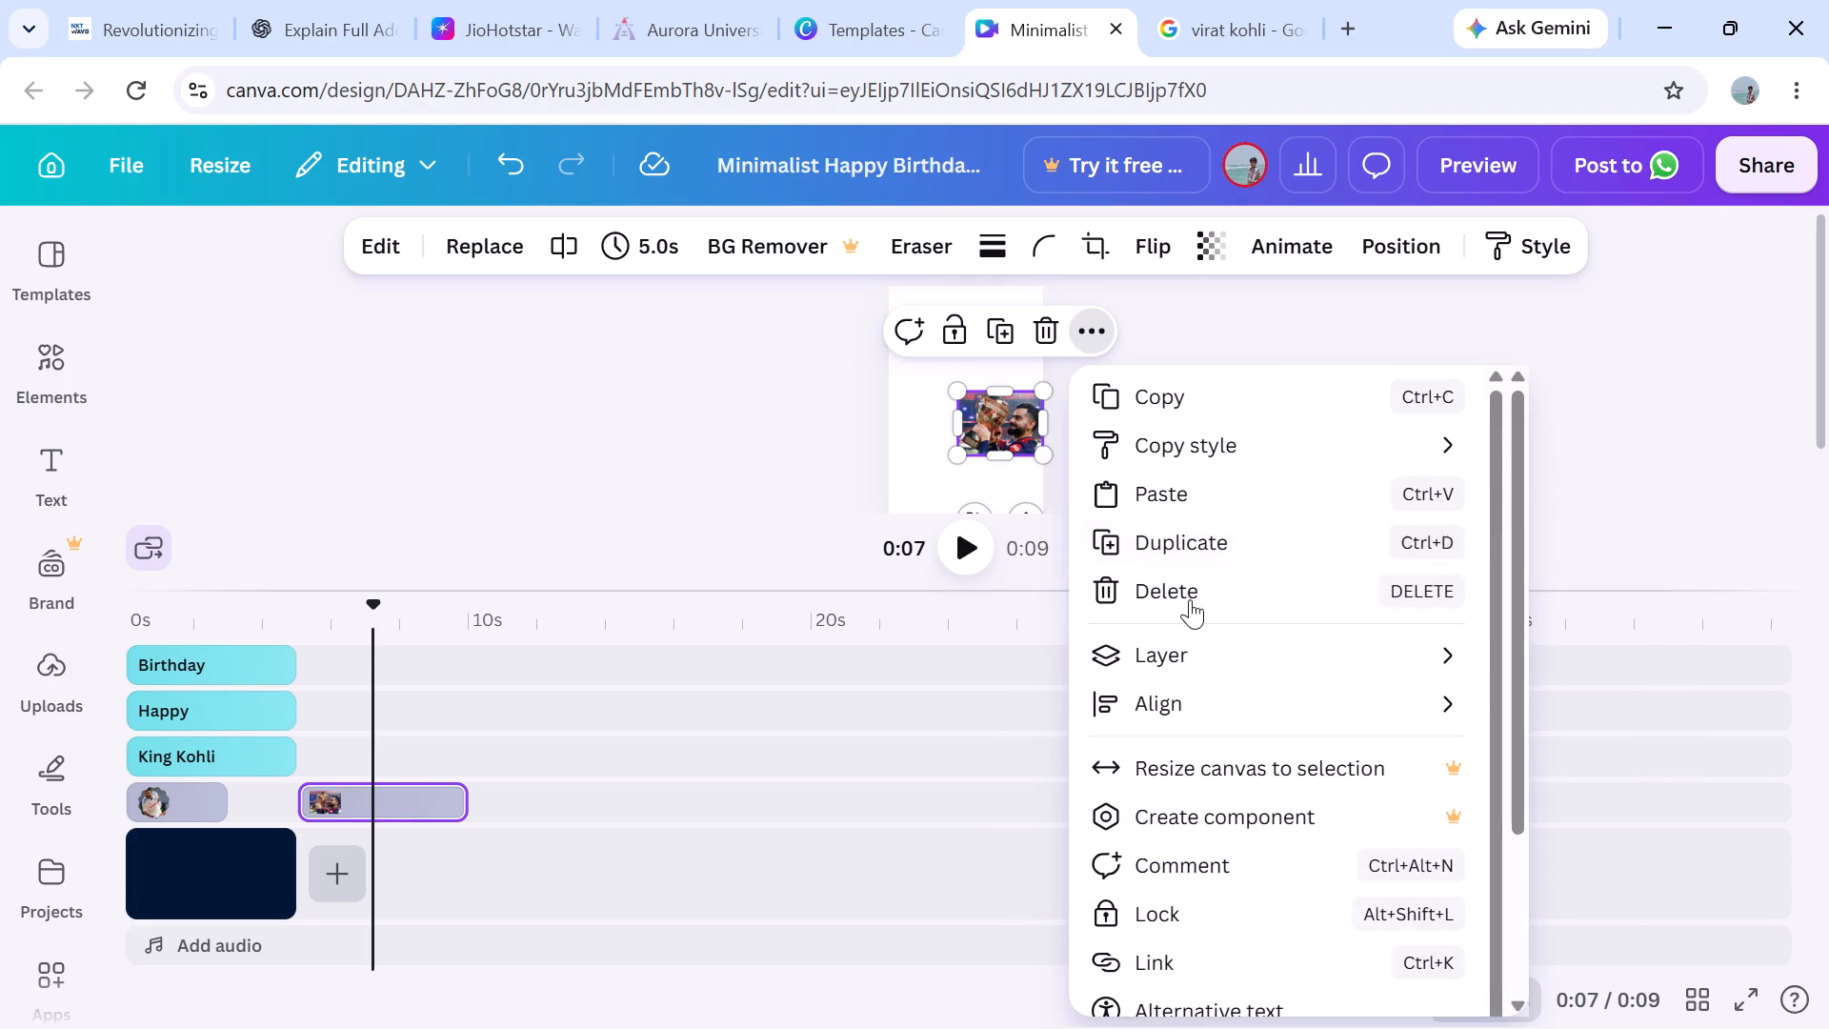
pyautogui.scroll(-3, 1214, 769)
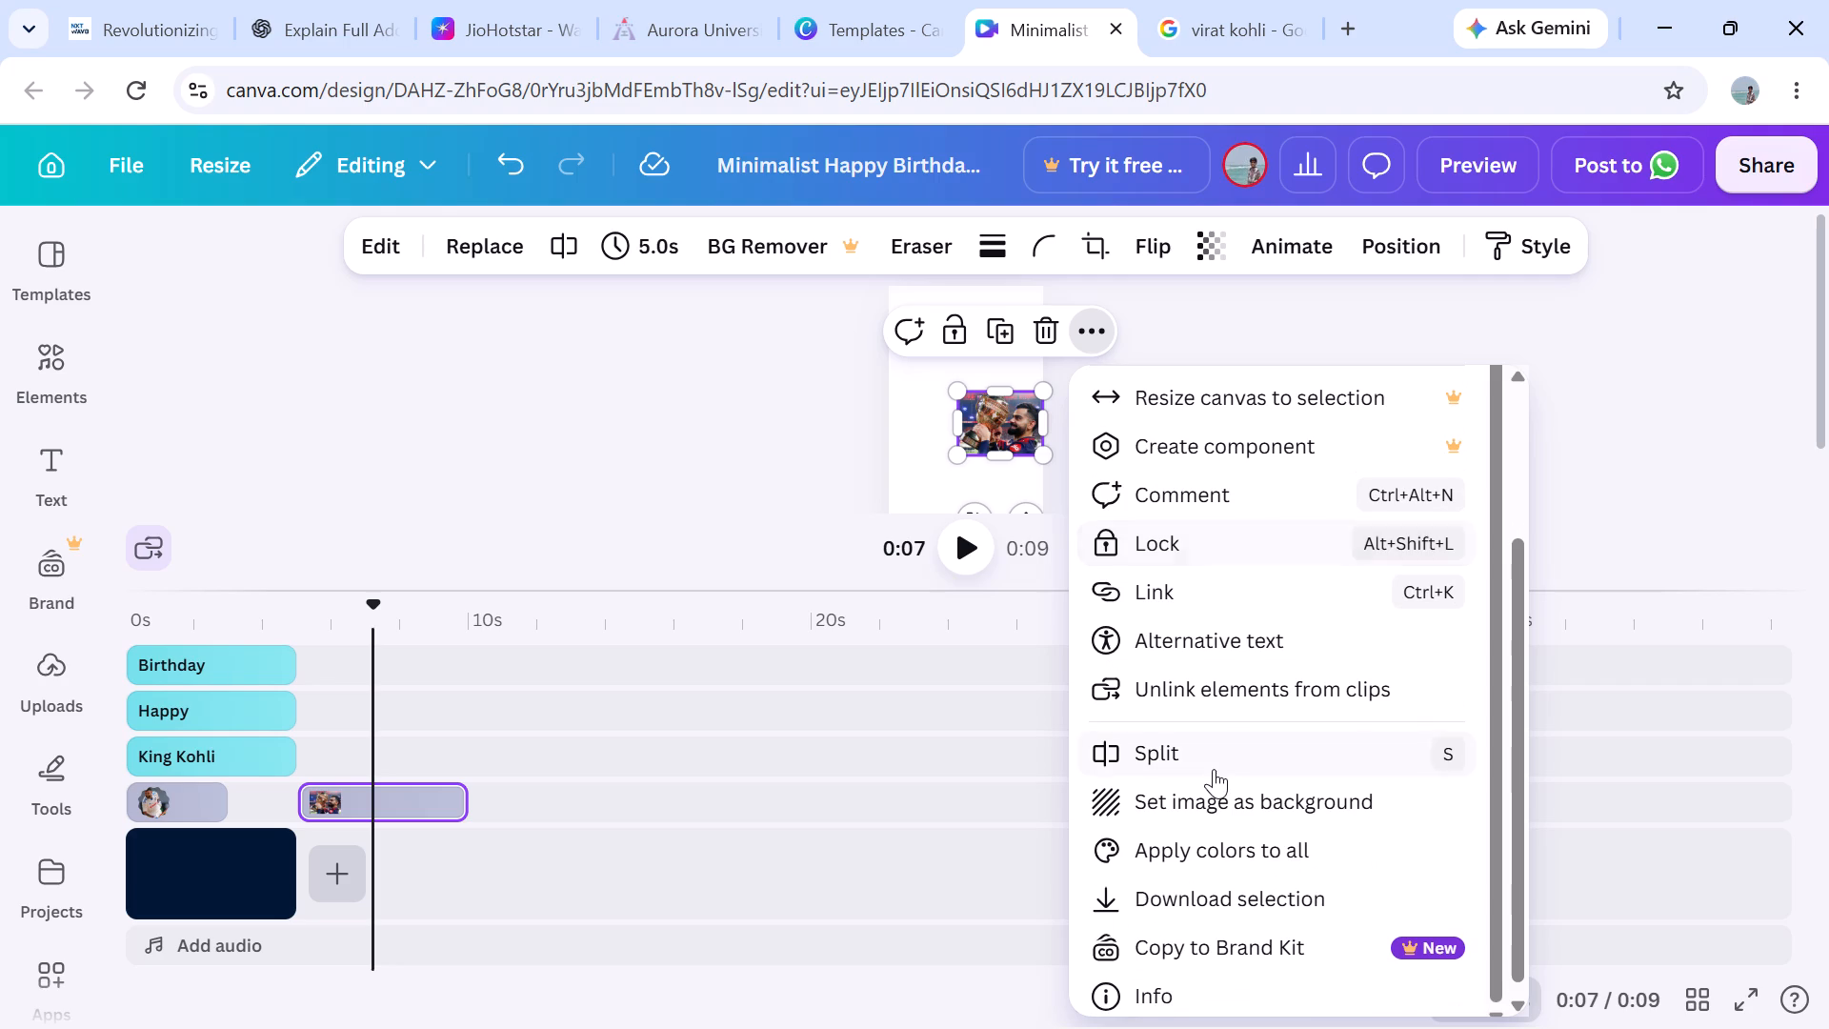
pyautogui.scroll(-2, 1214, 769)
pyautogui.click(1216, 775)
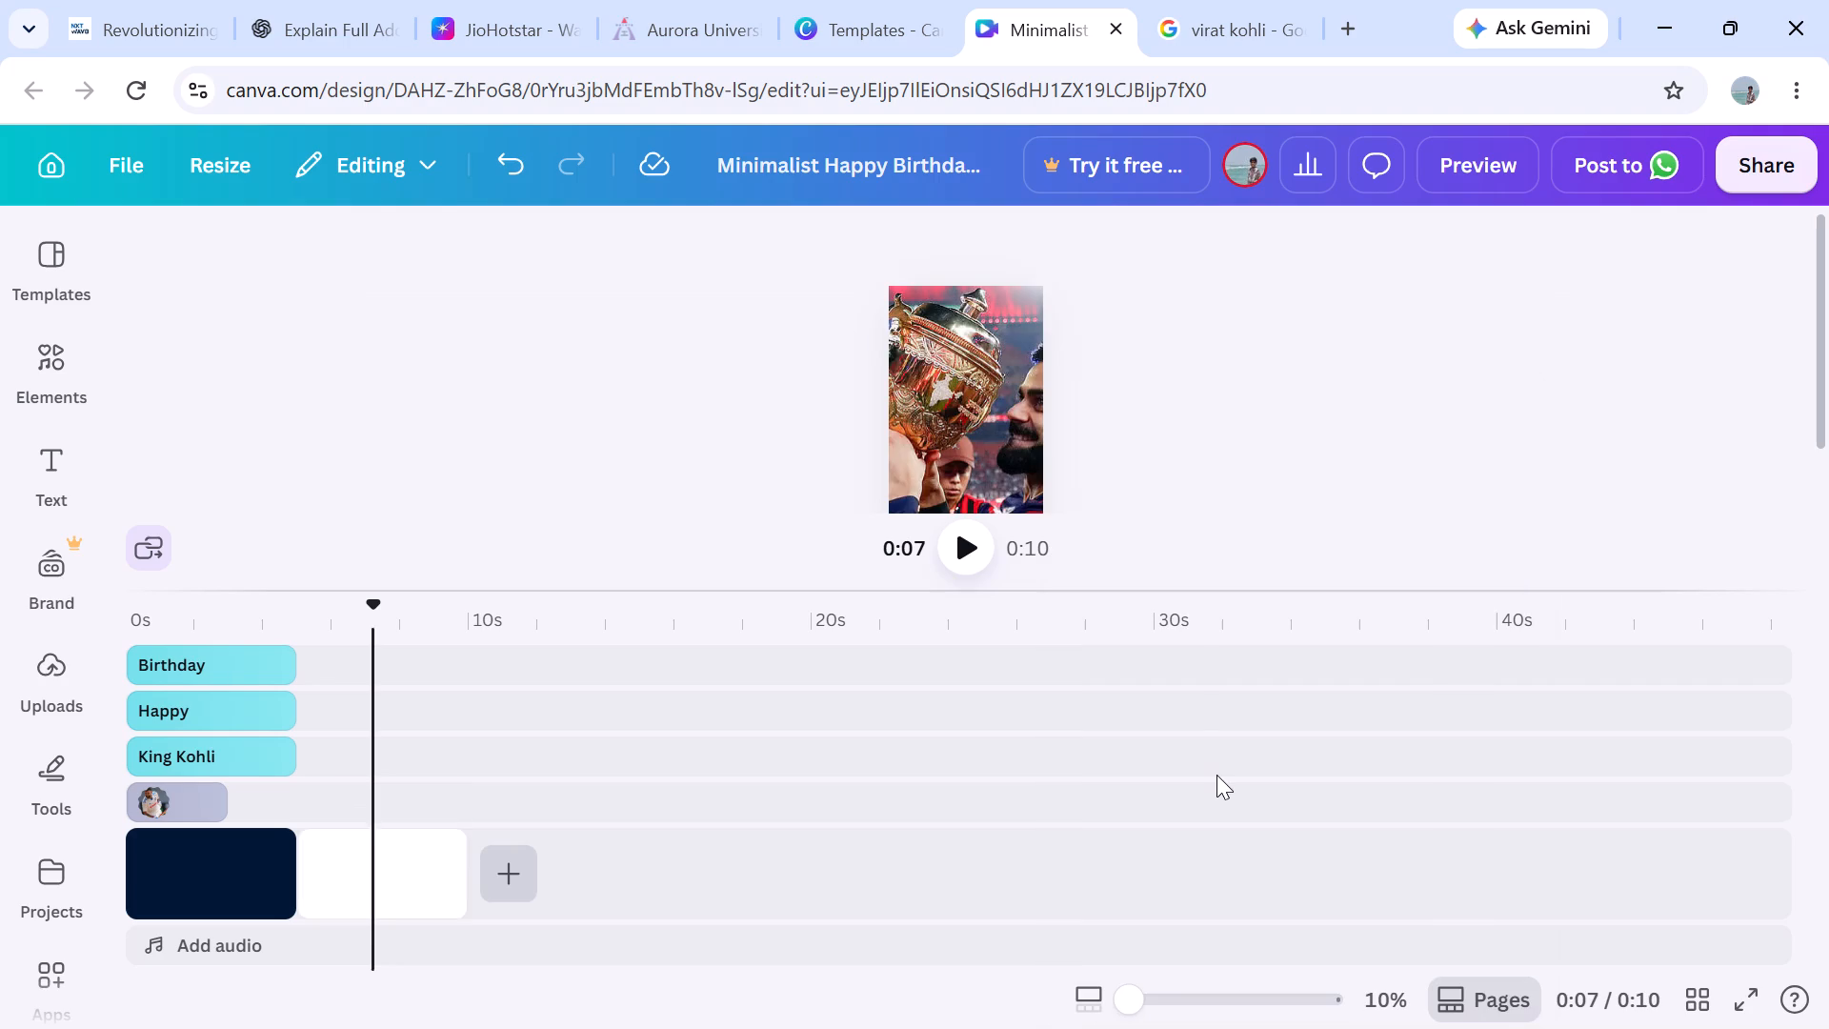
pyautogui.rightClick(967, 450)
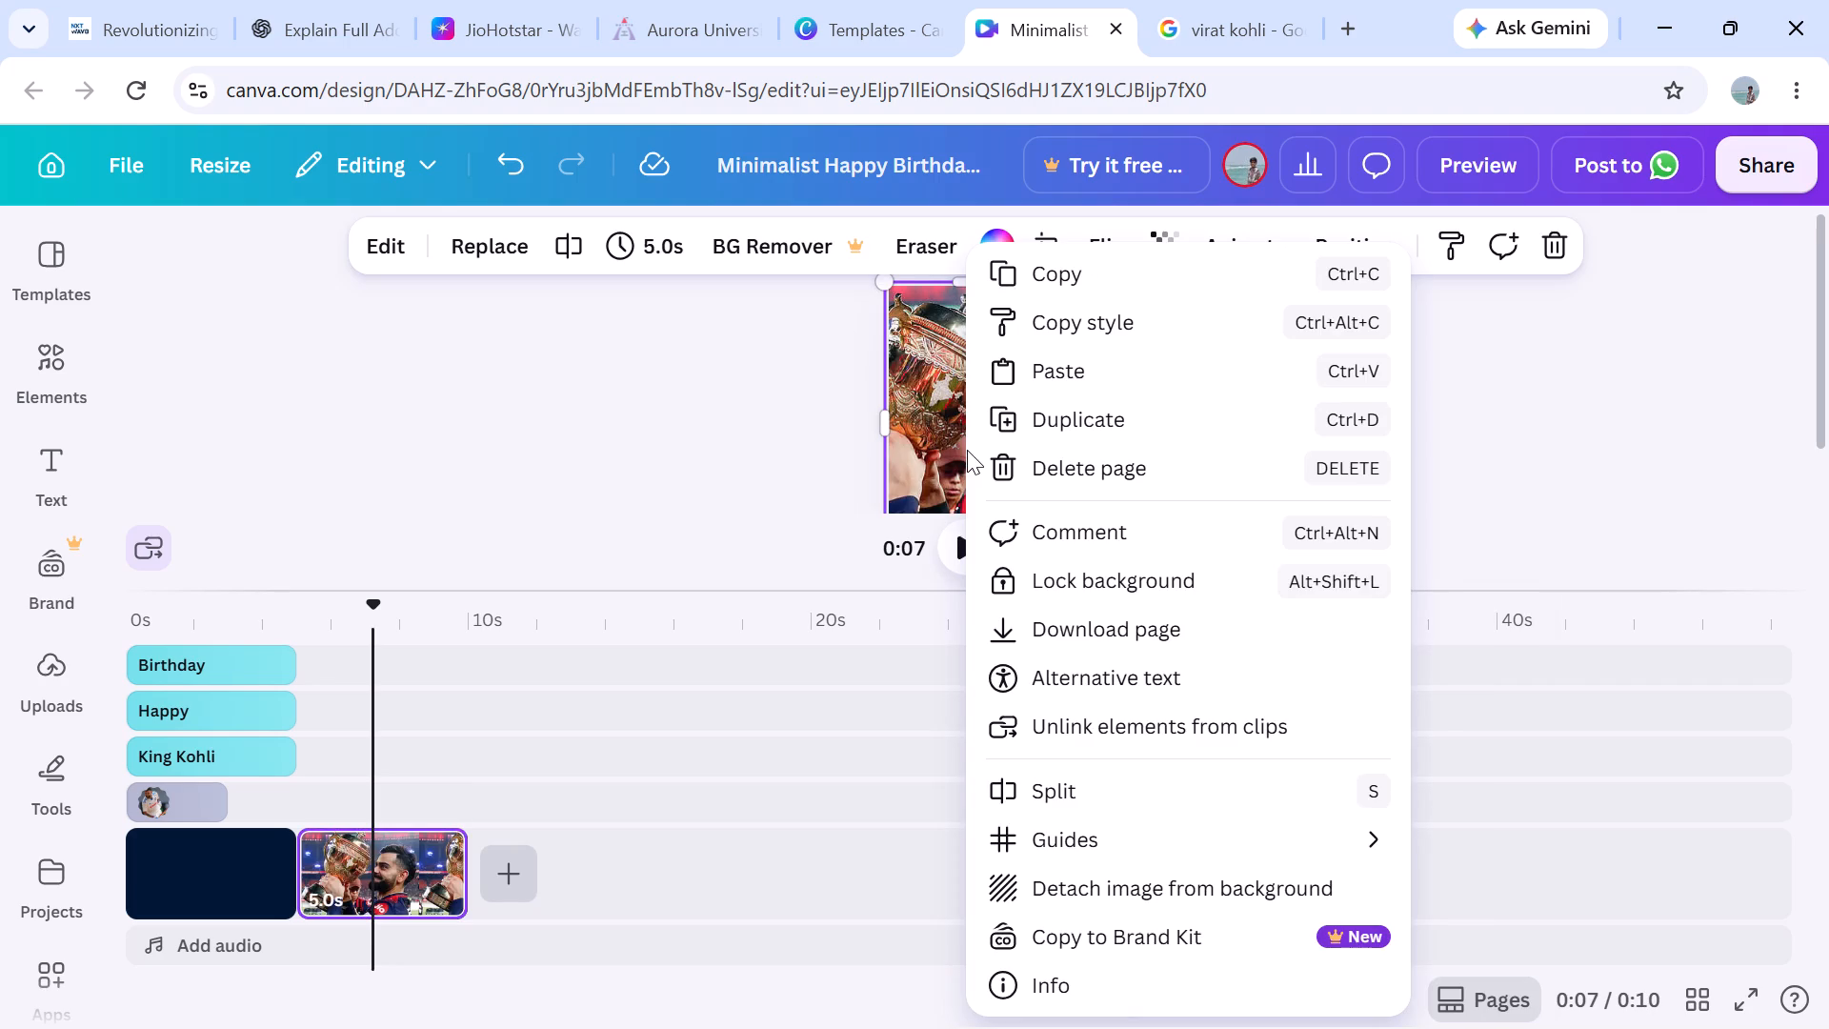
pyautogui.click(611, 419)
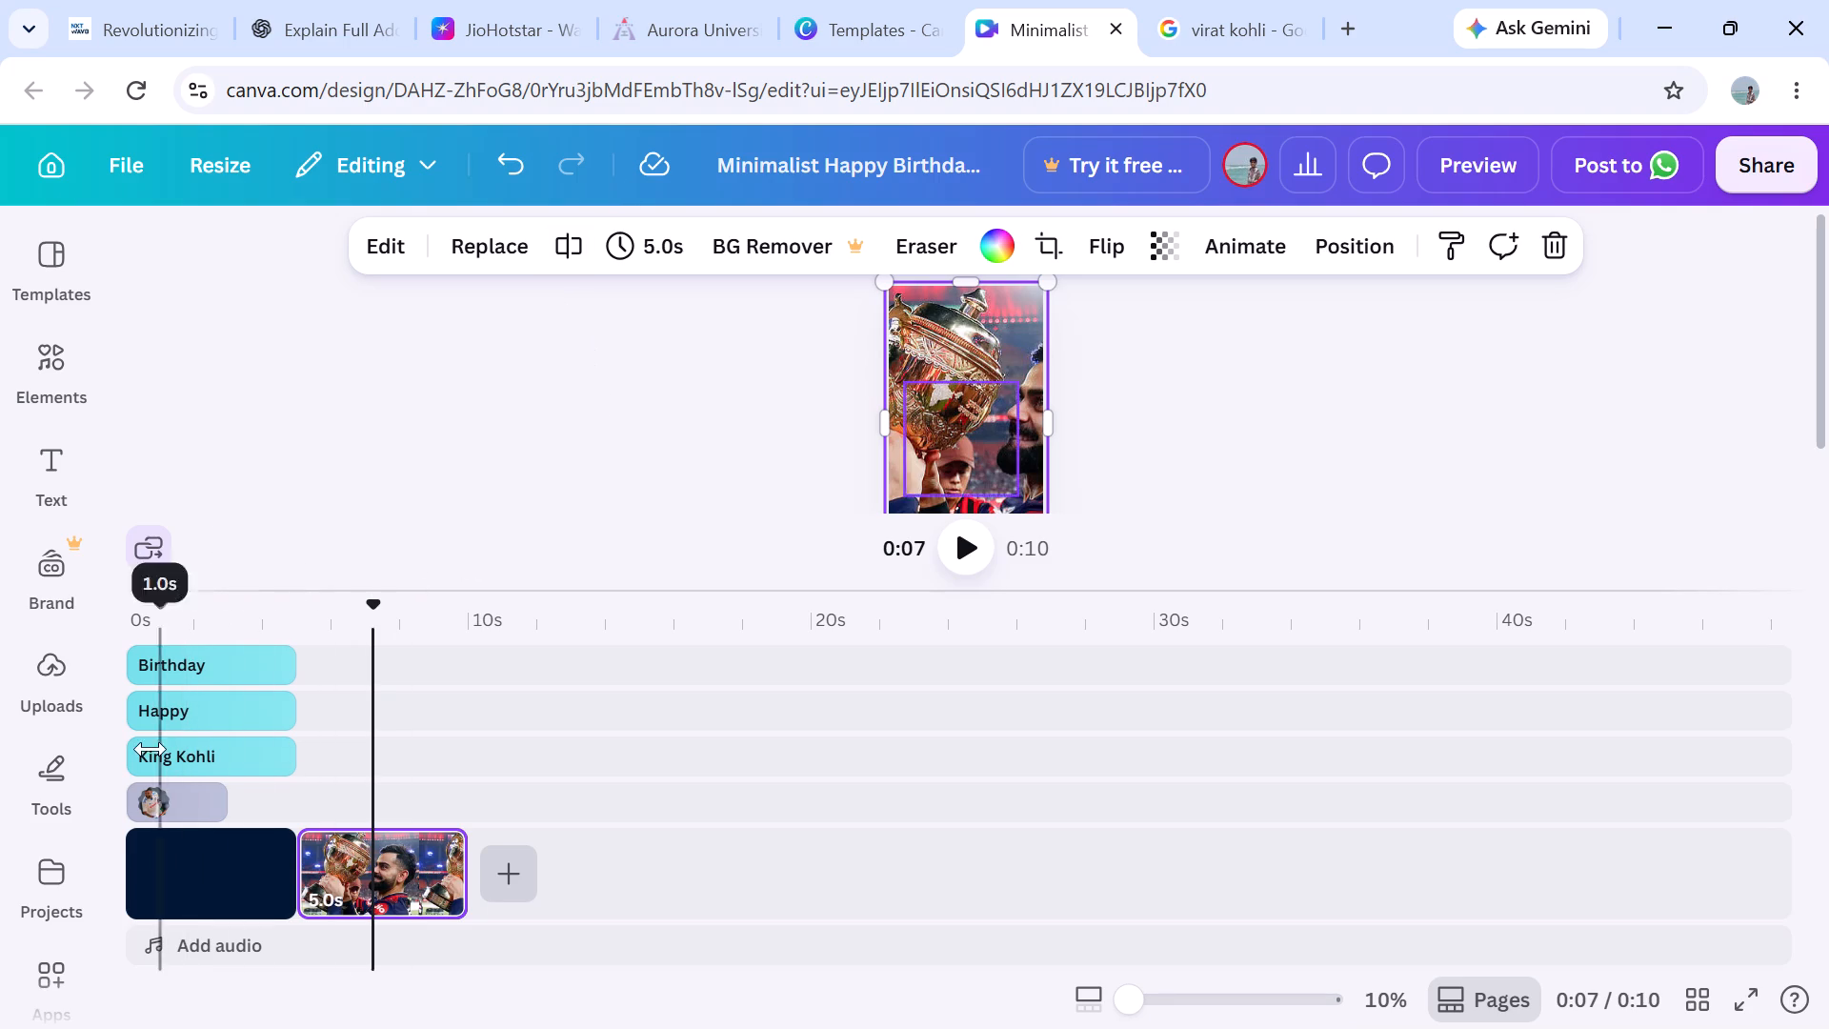
# Play the video from the start to check both clips.
pyautogui.click(132, 634)
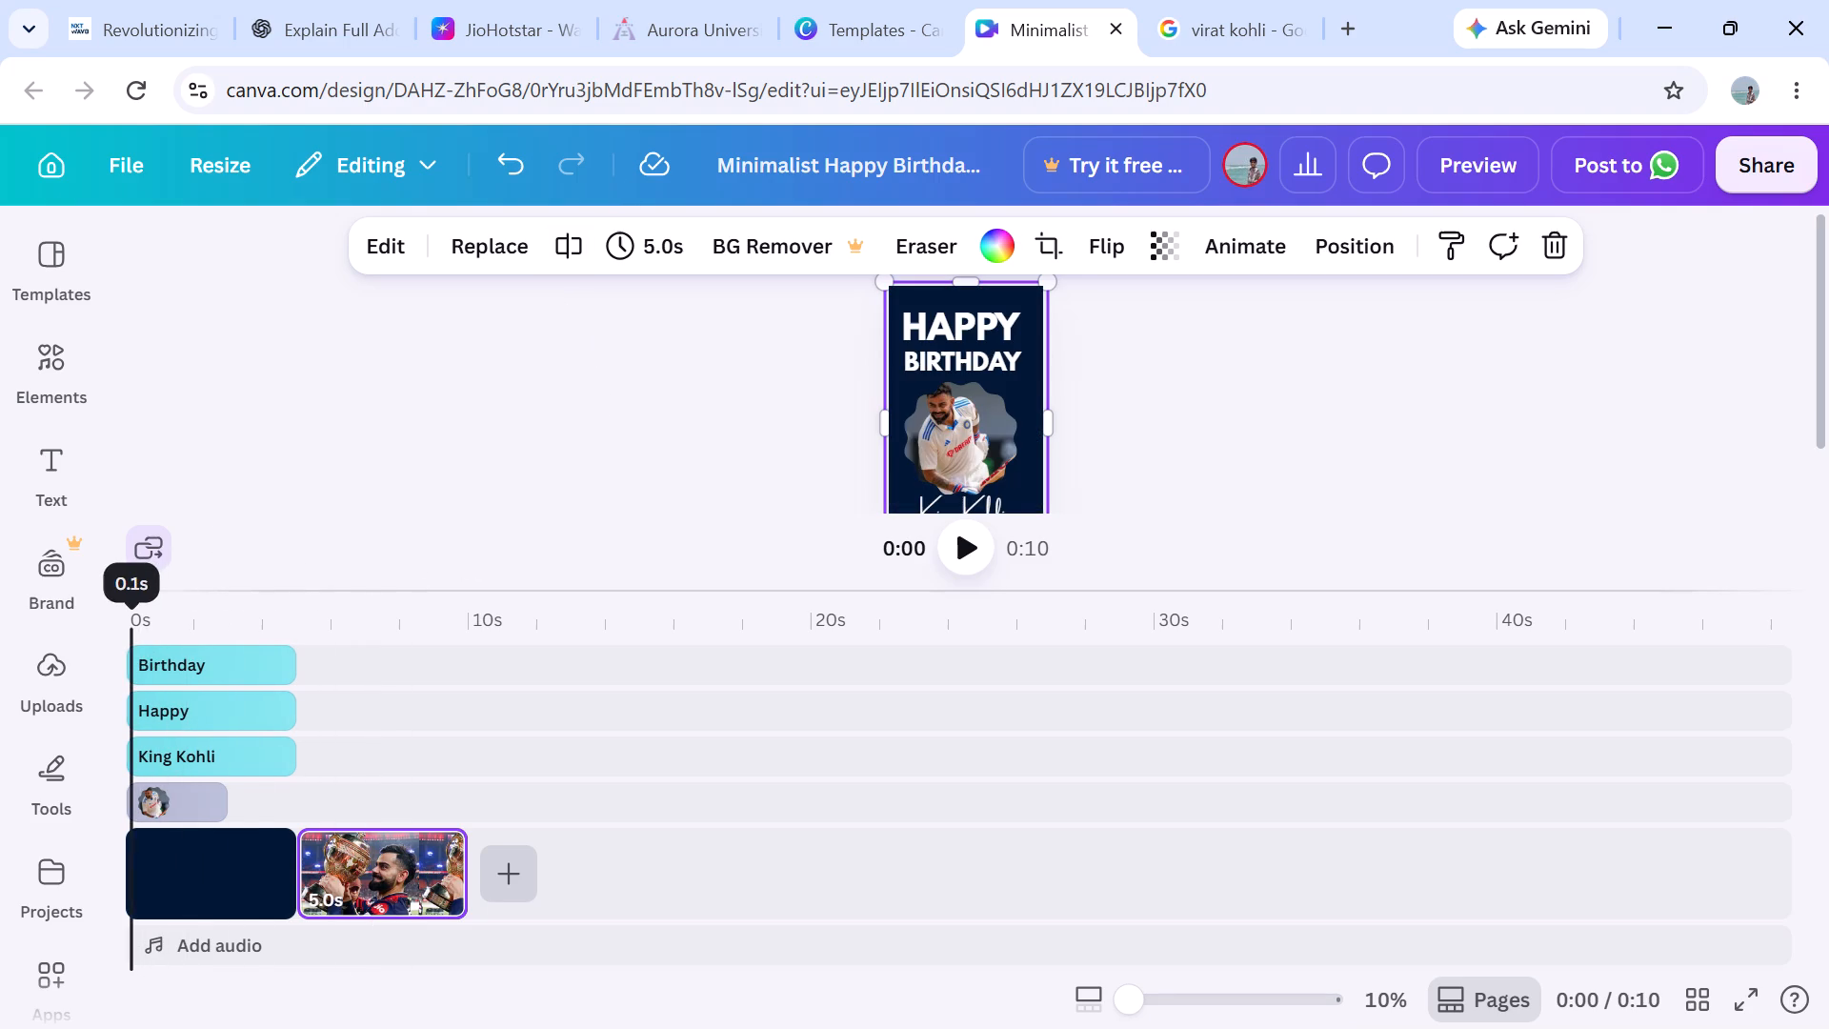
pyautogui.click(967, 524)
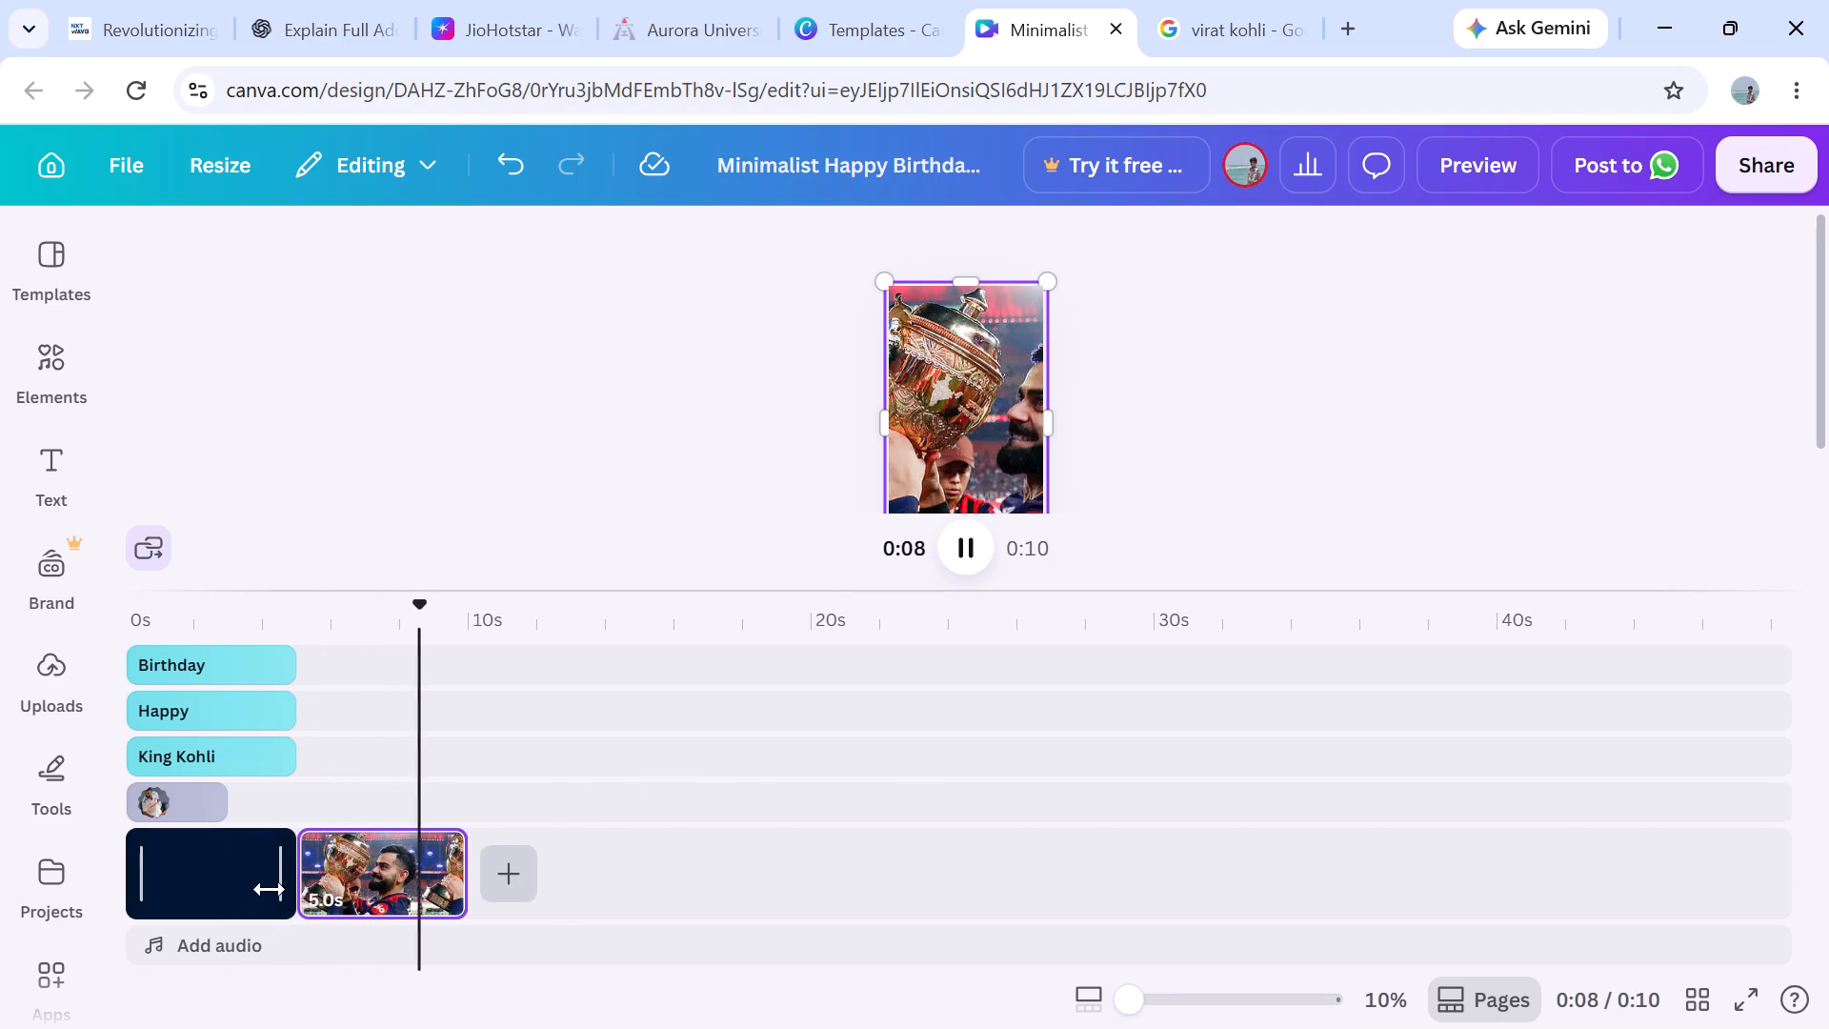
# Shorten the first Happy Birthday page to 3.0 seconds, matching the end of its framed picture.
pyautogui.moveTo(270, 888); pyautogui.dragTo(207, 891)
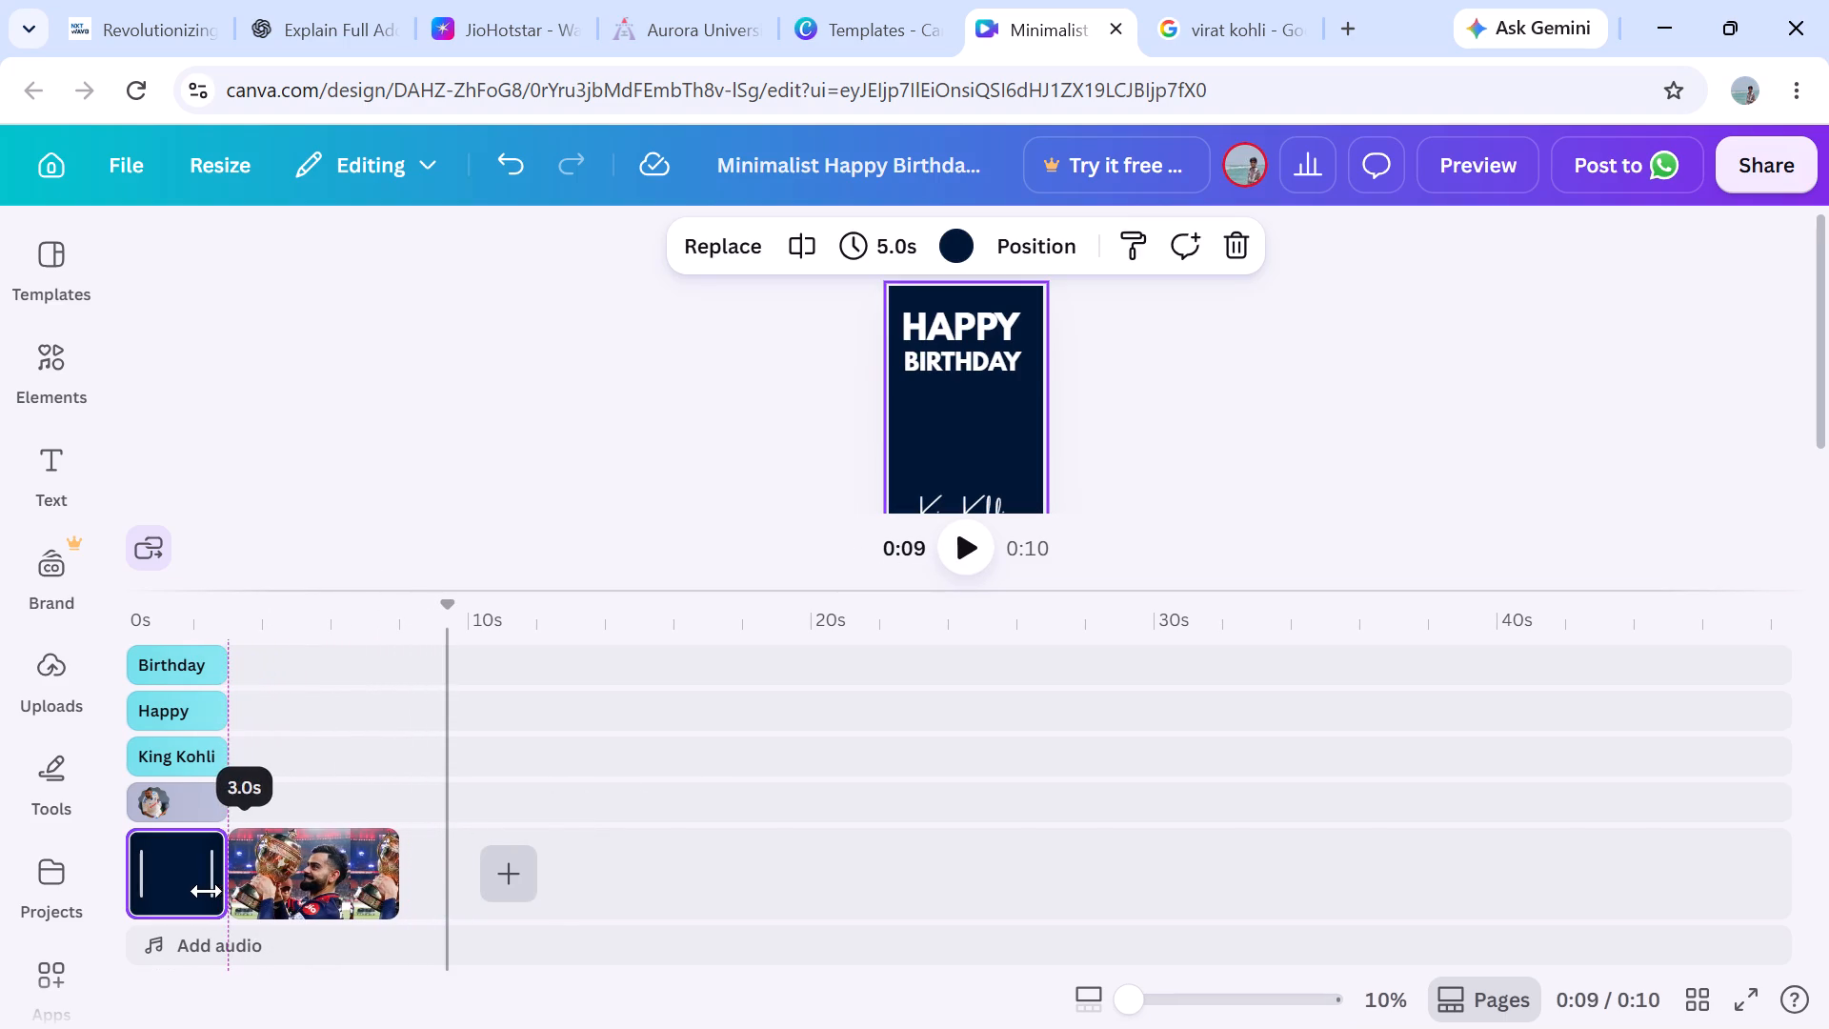
pyautogui.moveTo(207, 891); pyautogui.dragTo(209, 891)
pyautogui.moveTo(231, 885); pyautogui.dragTo(198, 887)
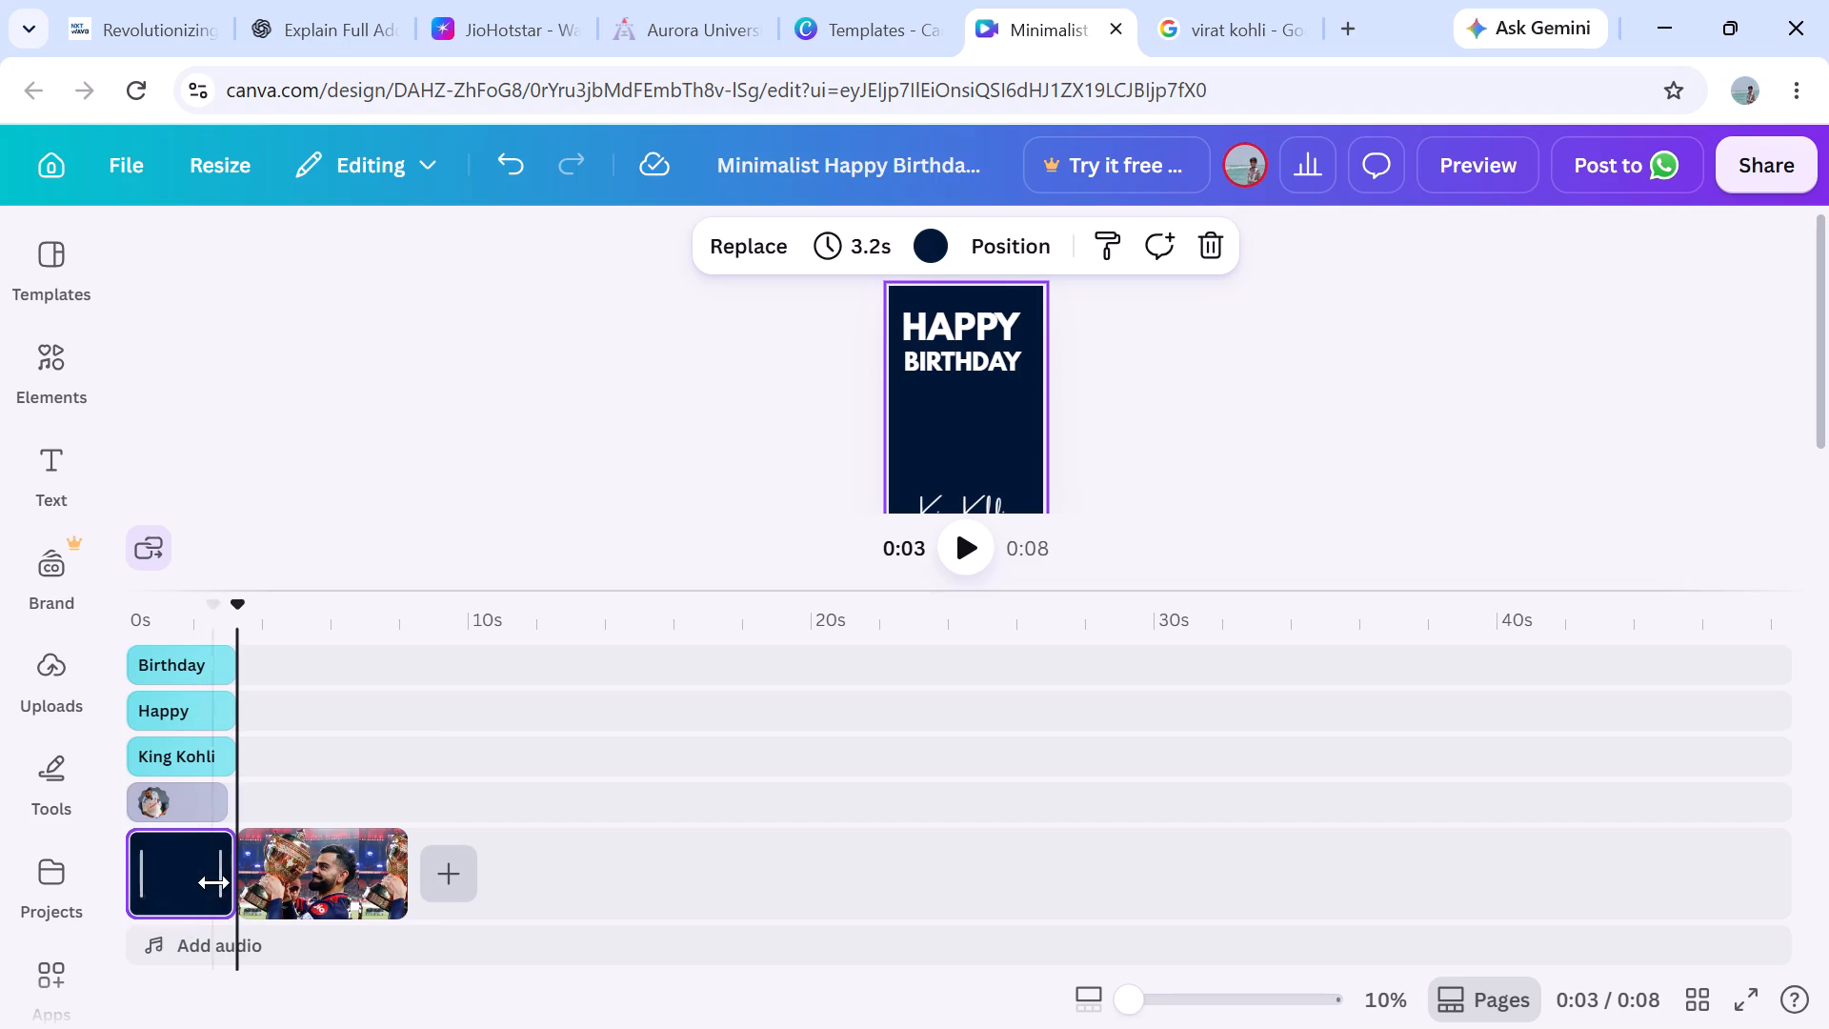
pyautogui.click(221, 881)
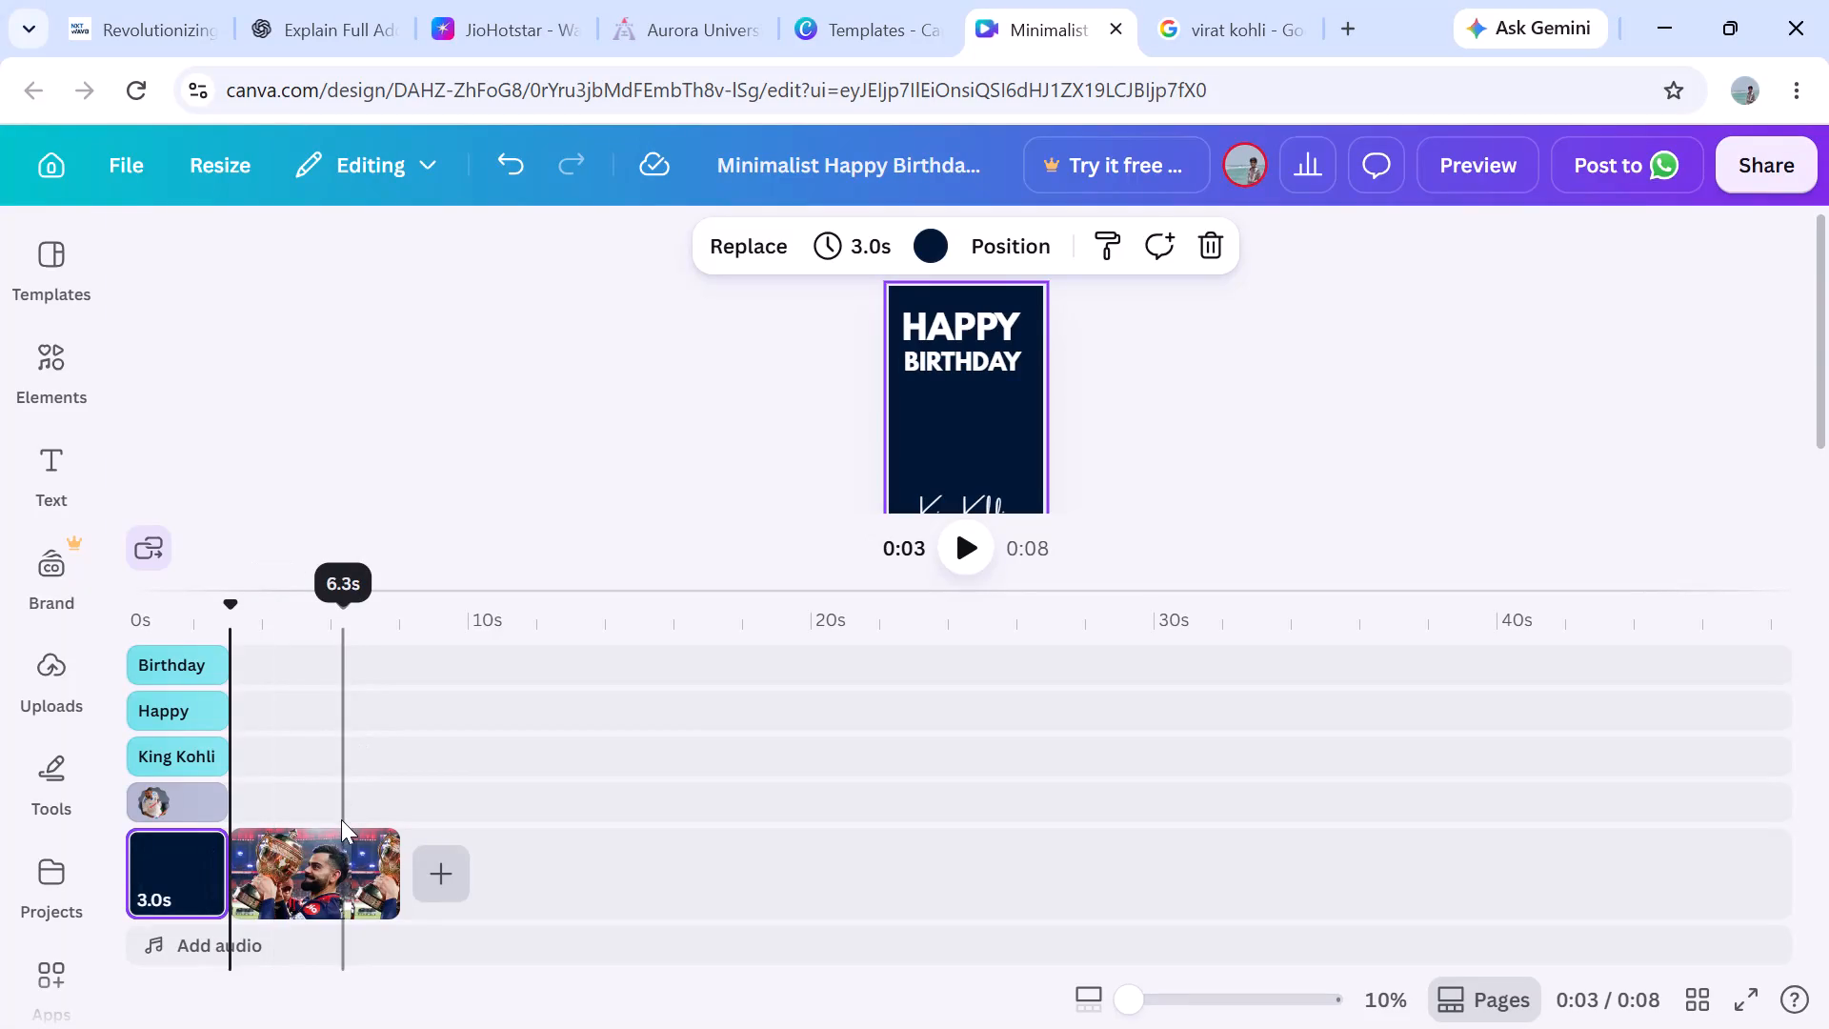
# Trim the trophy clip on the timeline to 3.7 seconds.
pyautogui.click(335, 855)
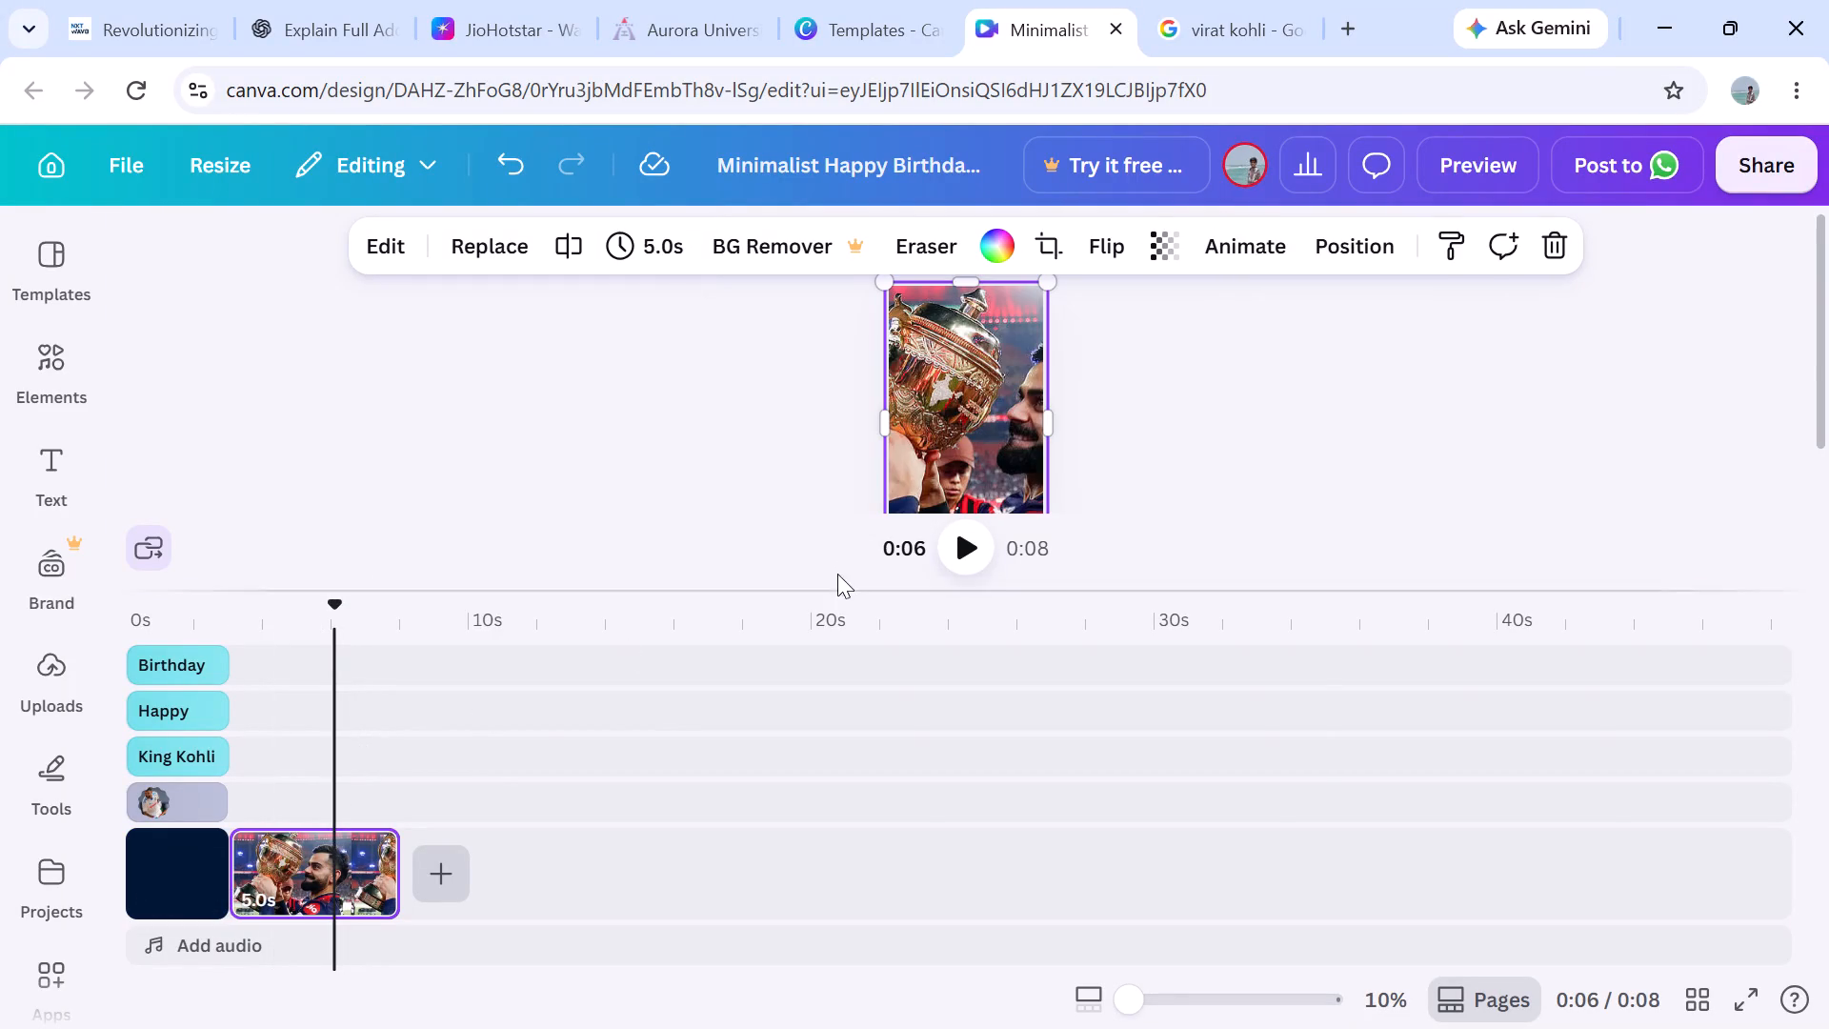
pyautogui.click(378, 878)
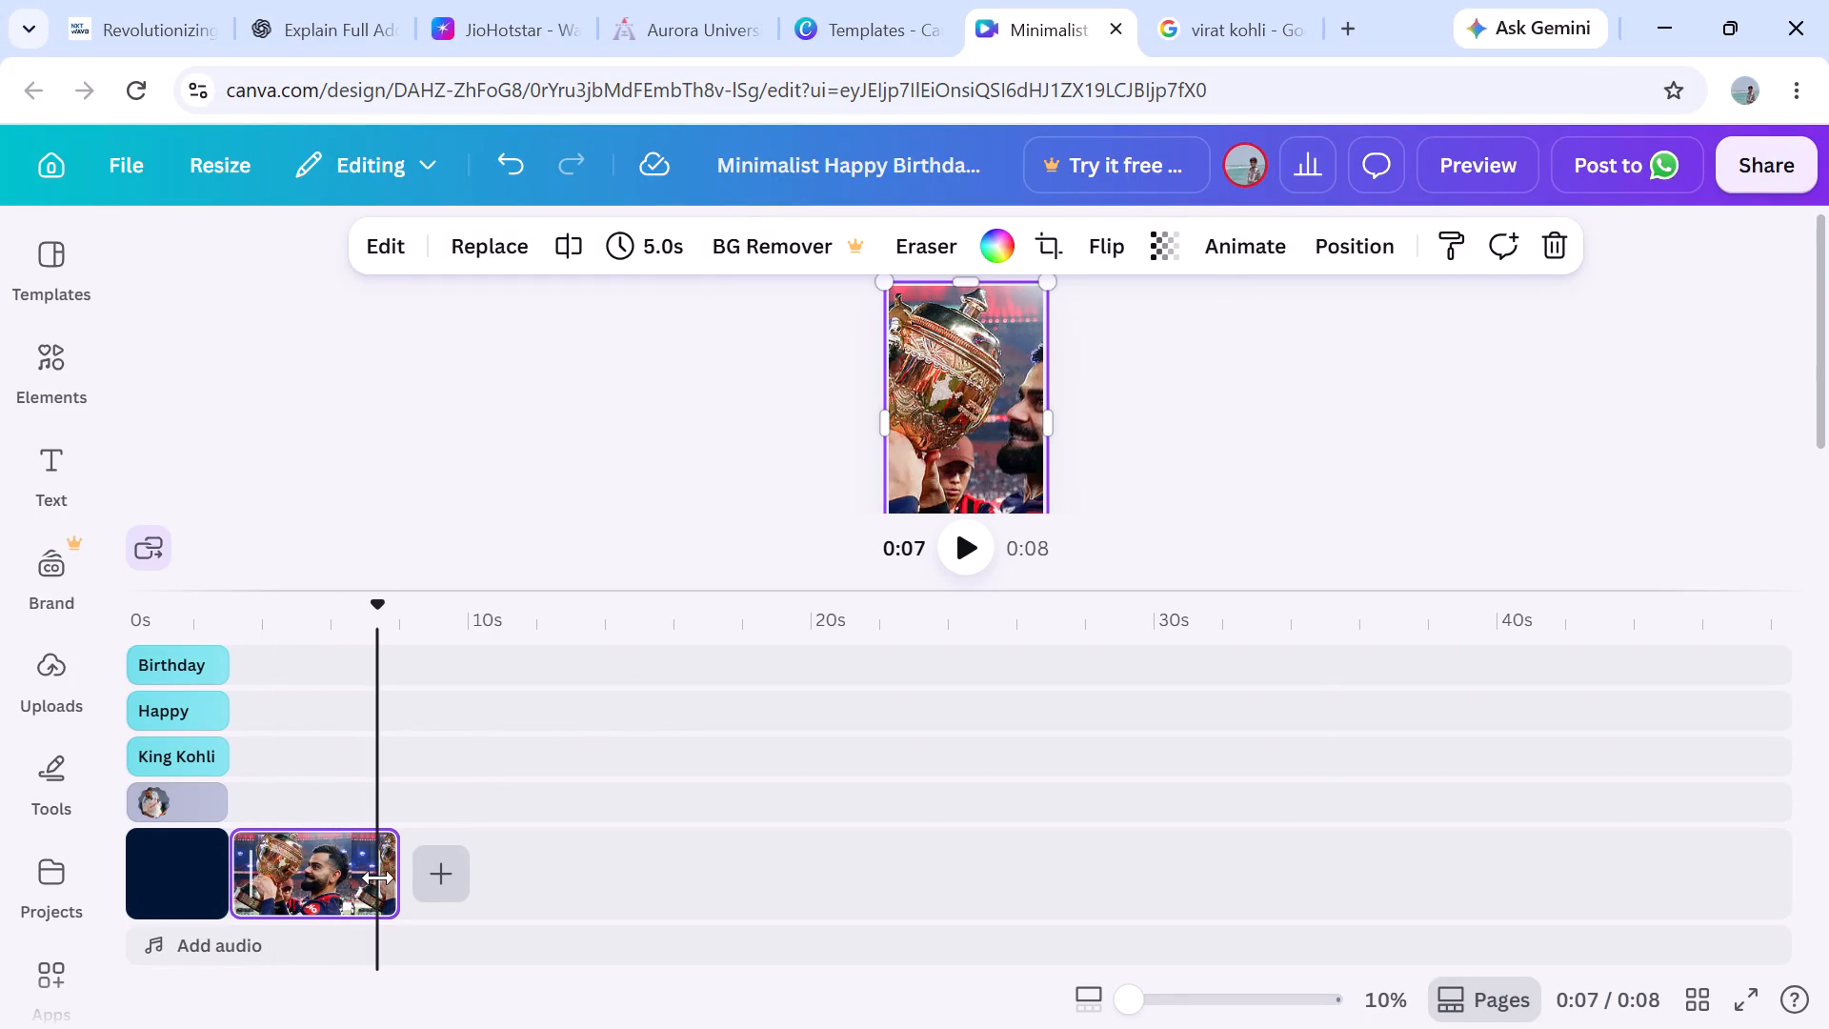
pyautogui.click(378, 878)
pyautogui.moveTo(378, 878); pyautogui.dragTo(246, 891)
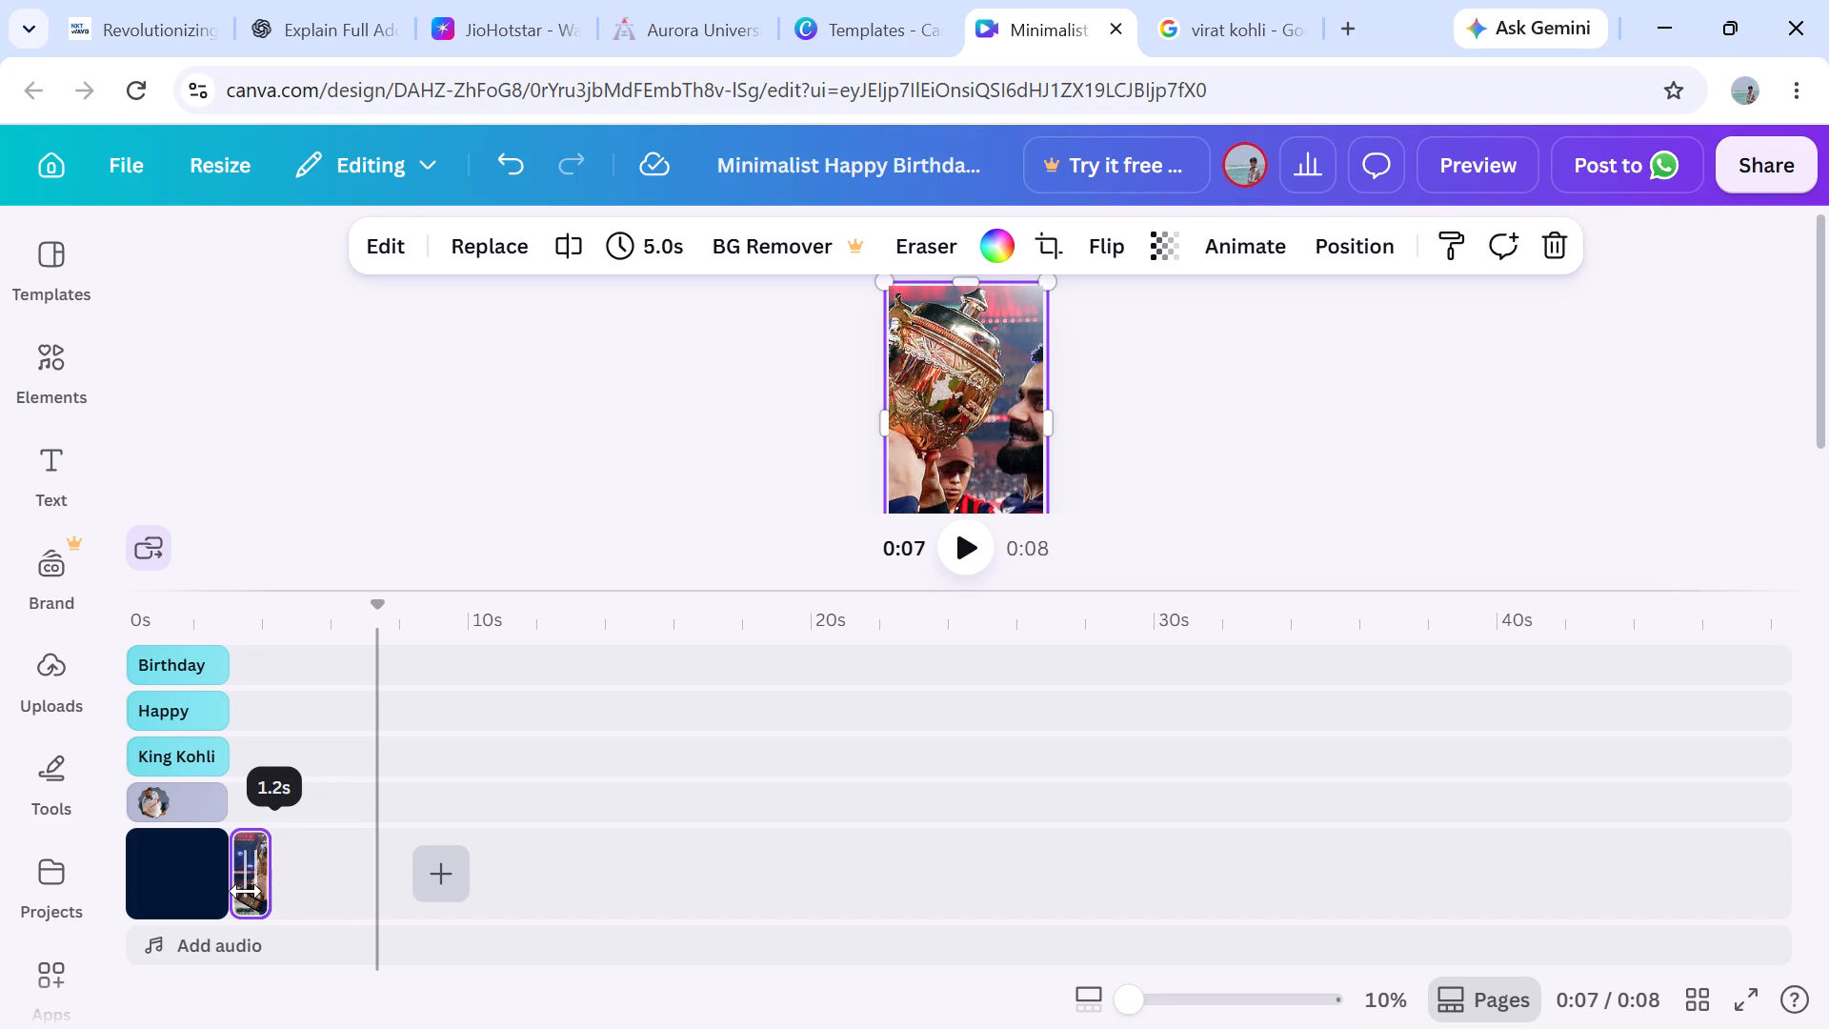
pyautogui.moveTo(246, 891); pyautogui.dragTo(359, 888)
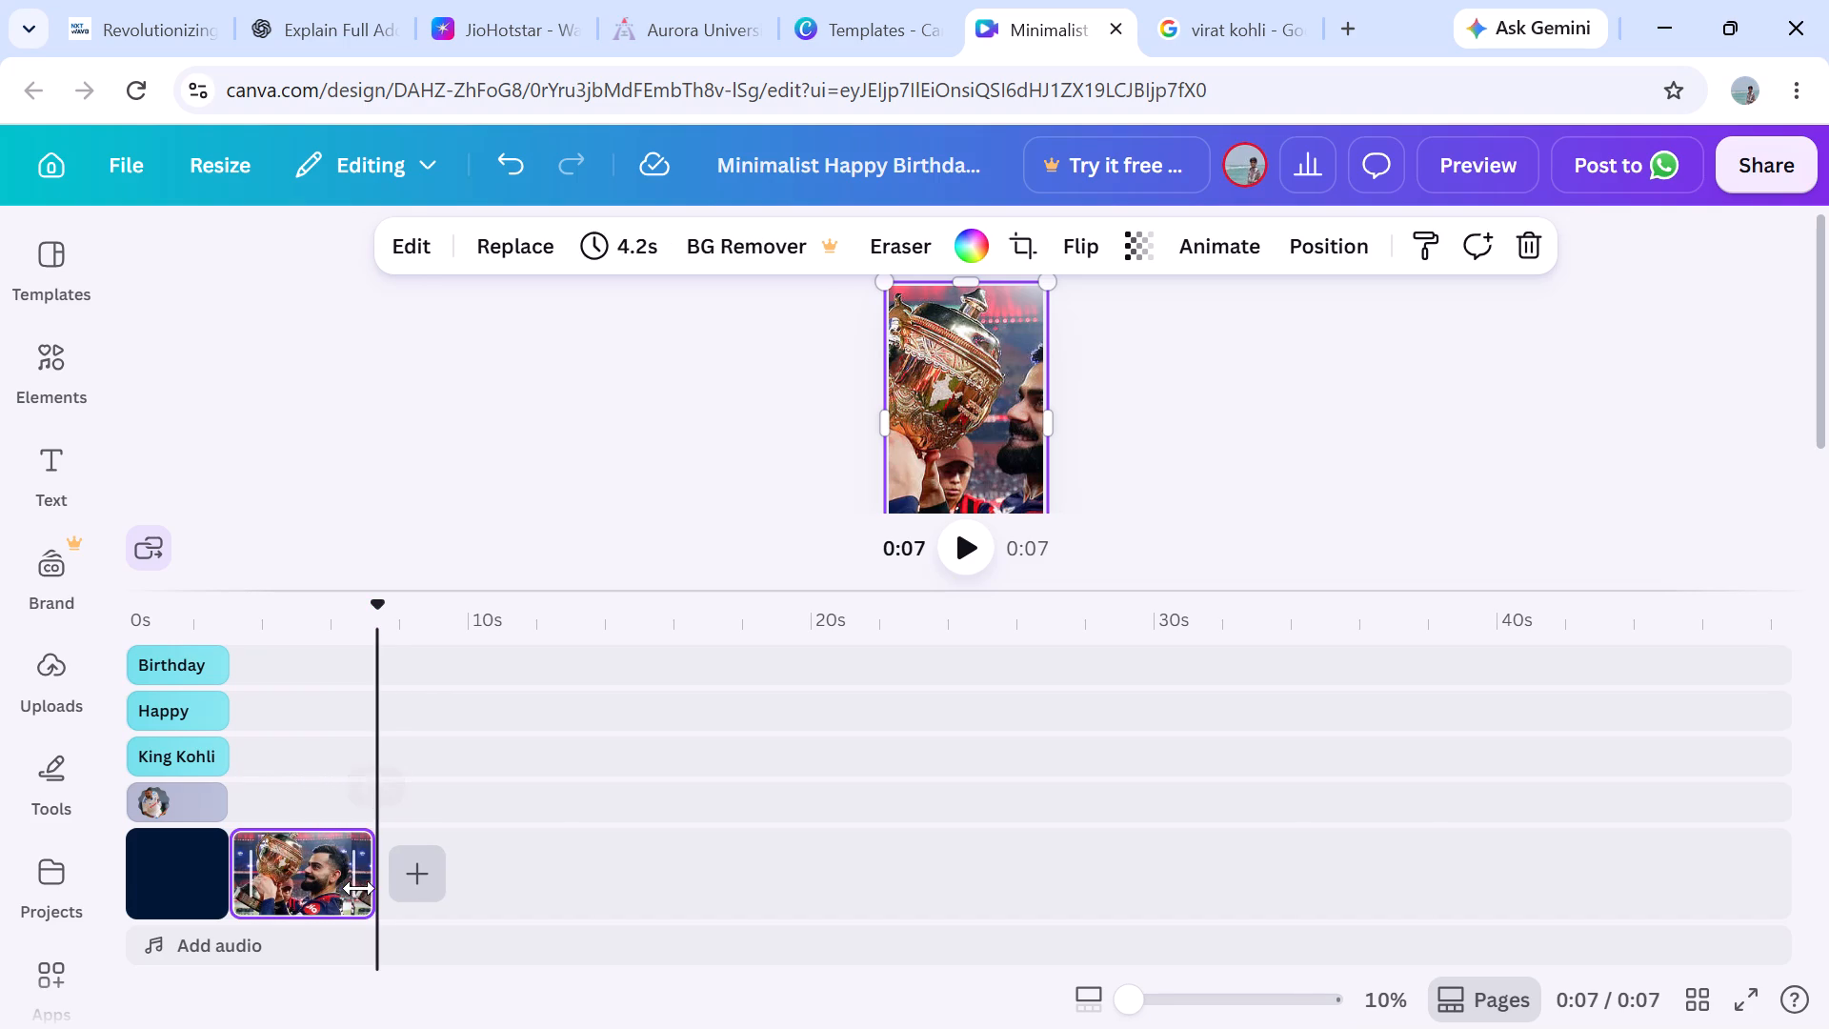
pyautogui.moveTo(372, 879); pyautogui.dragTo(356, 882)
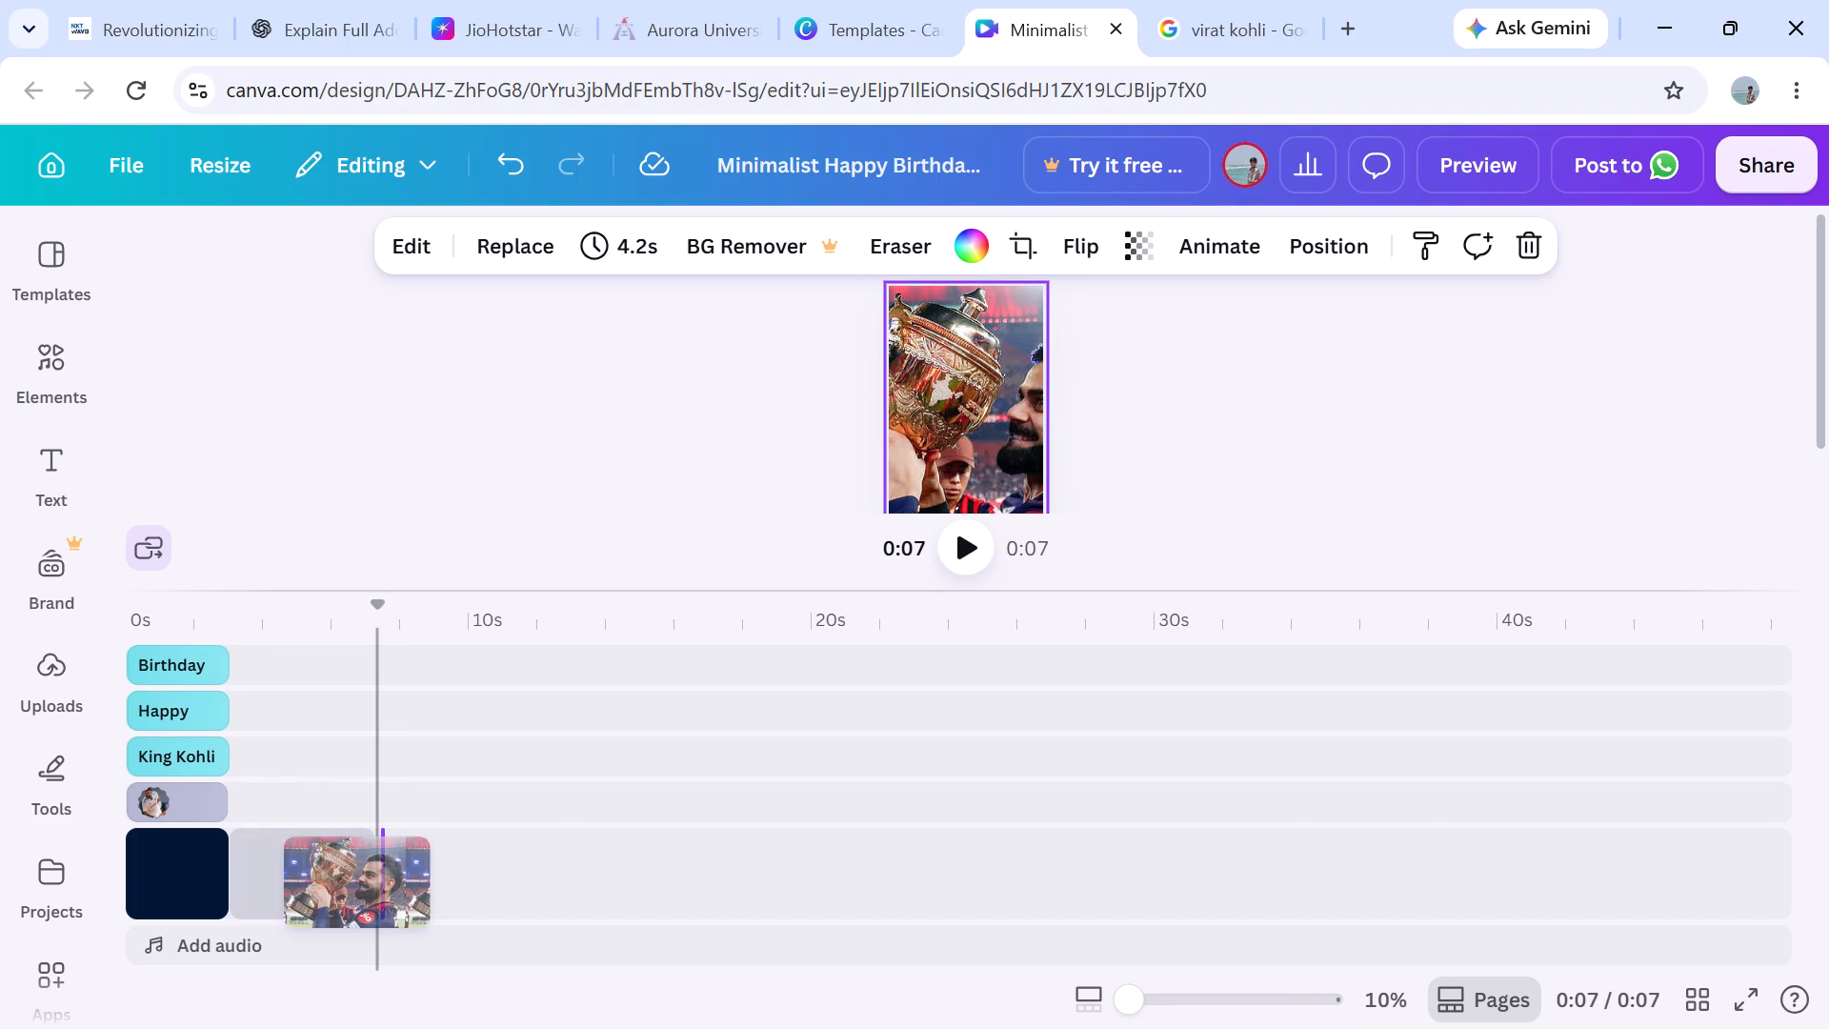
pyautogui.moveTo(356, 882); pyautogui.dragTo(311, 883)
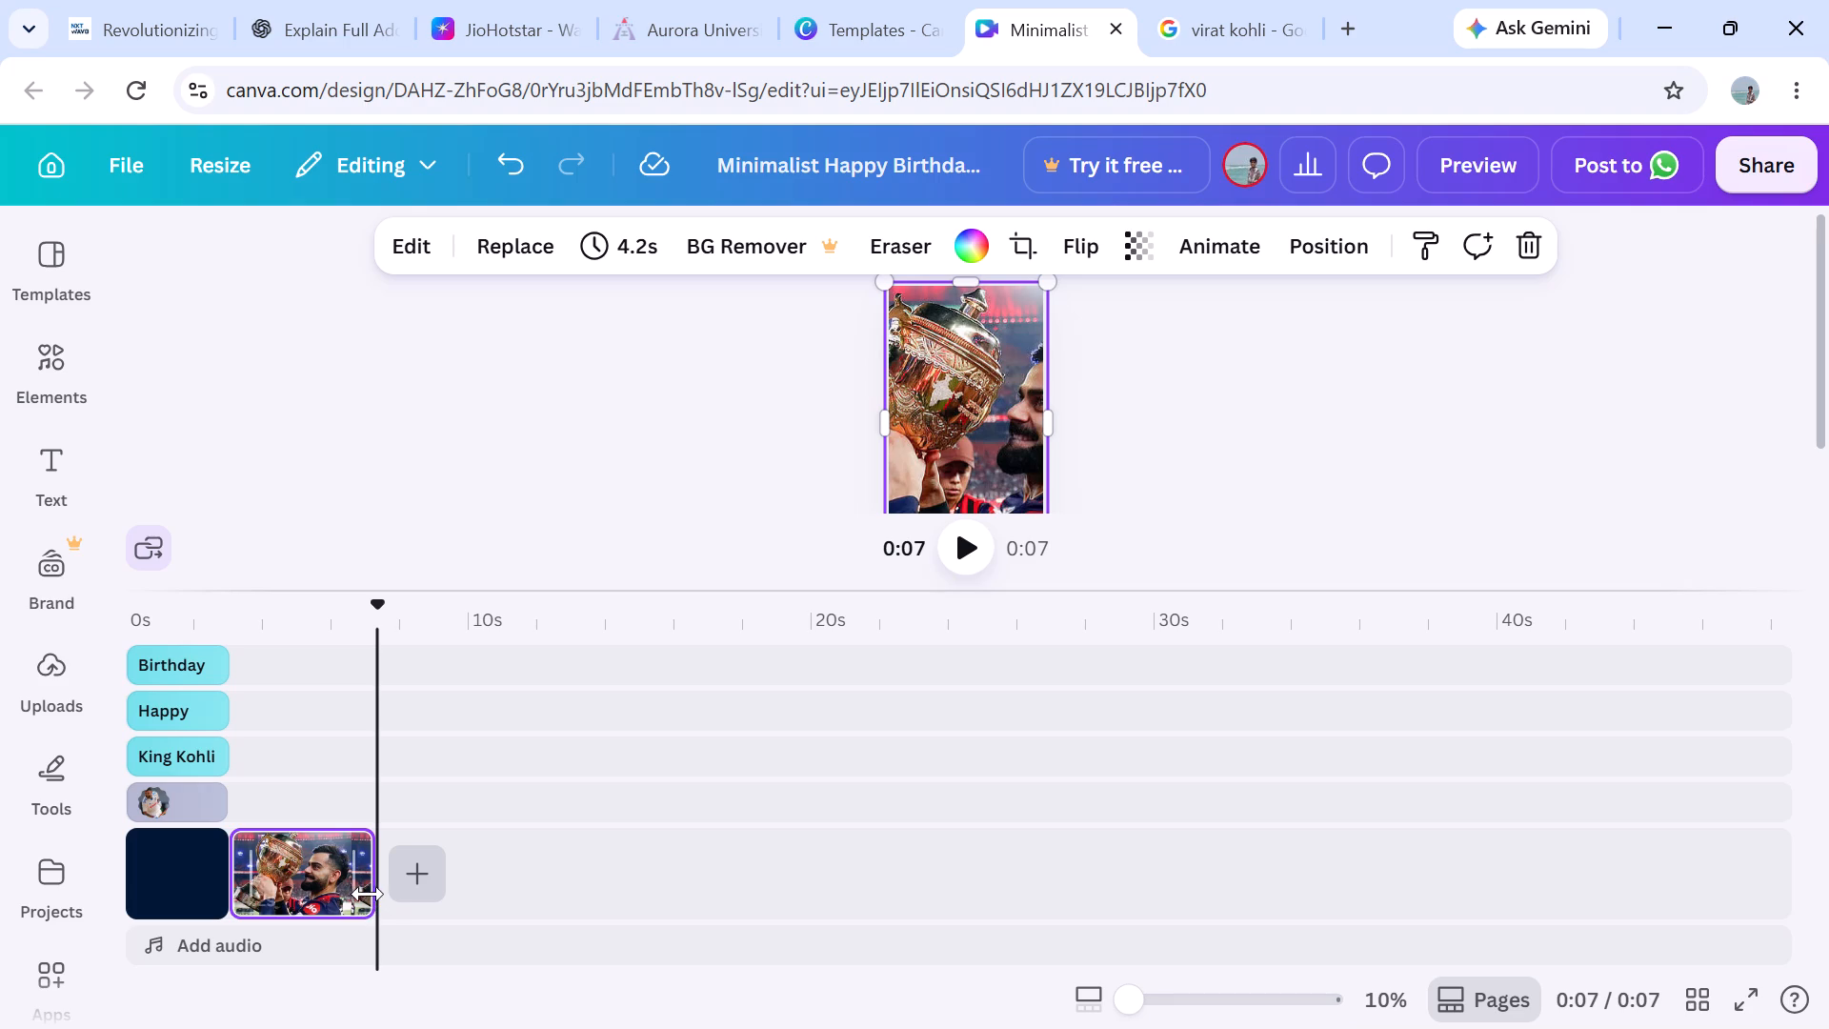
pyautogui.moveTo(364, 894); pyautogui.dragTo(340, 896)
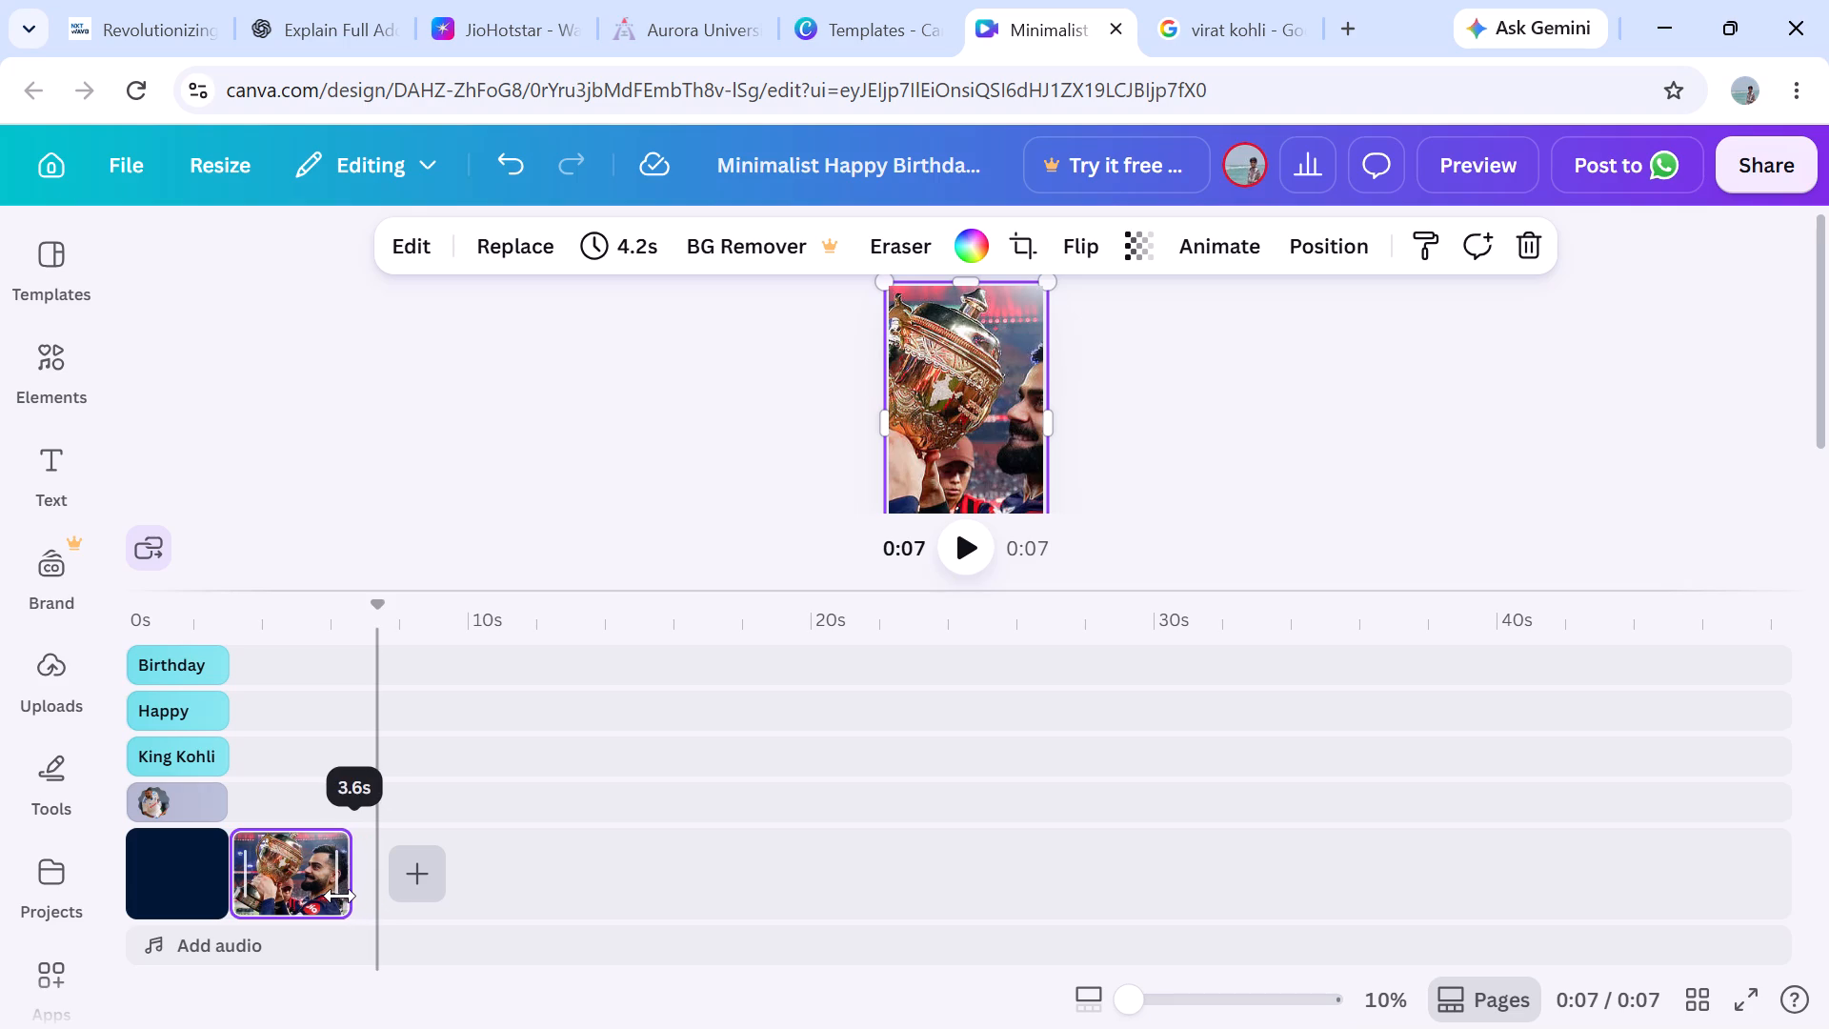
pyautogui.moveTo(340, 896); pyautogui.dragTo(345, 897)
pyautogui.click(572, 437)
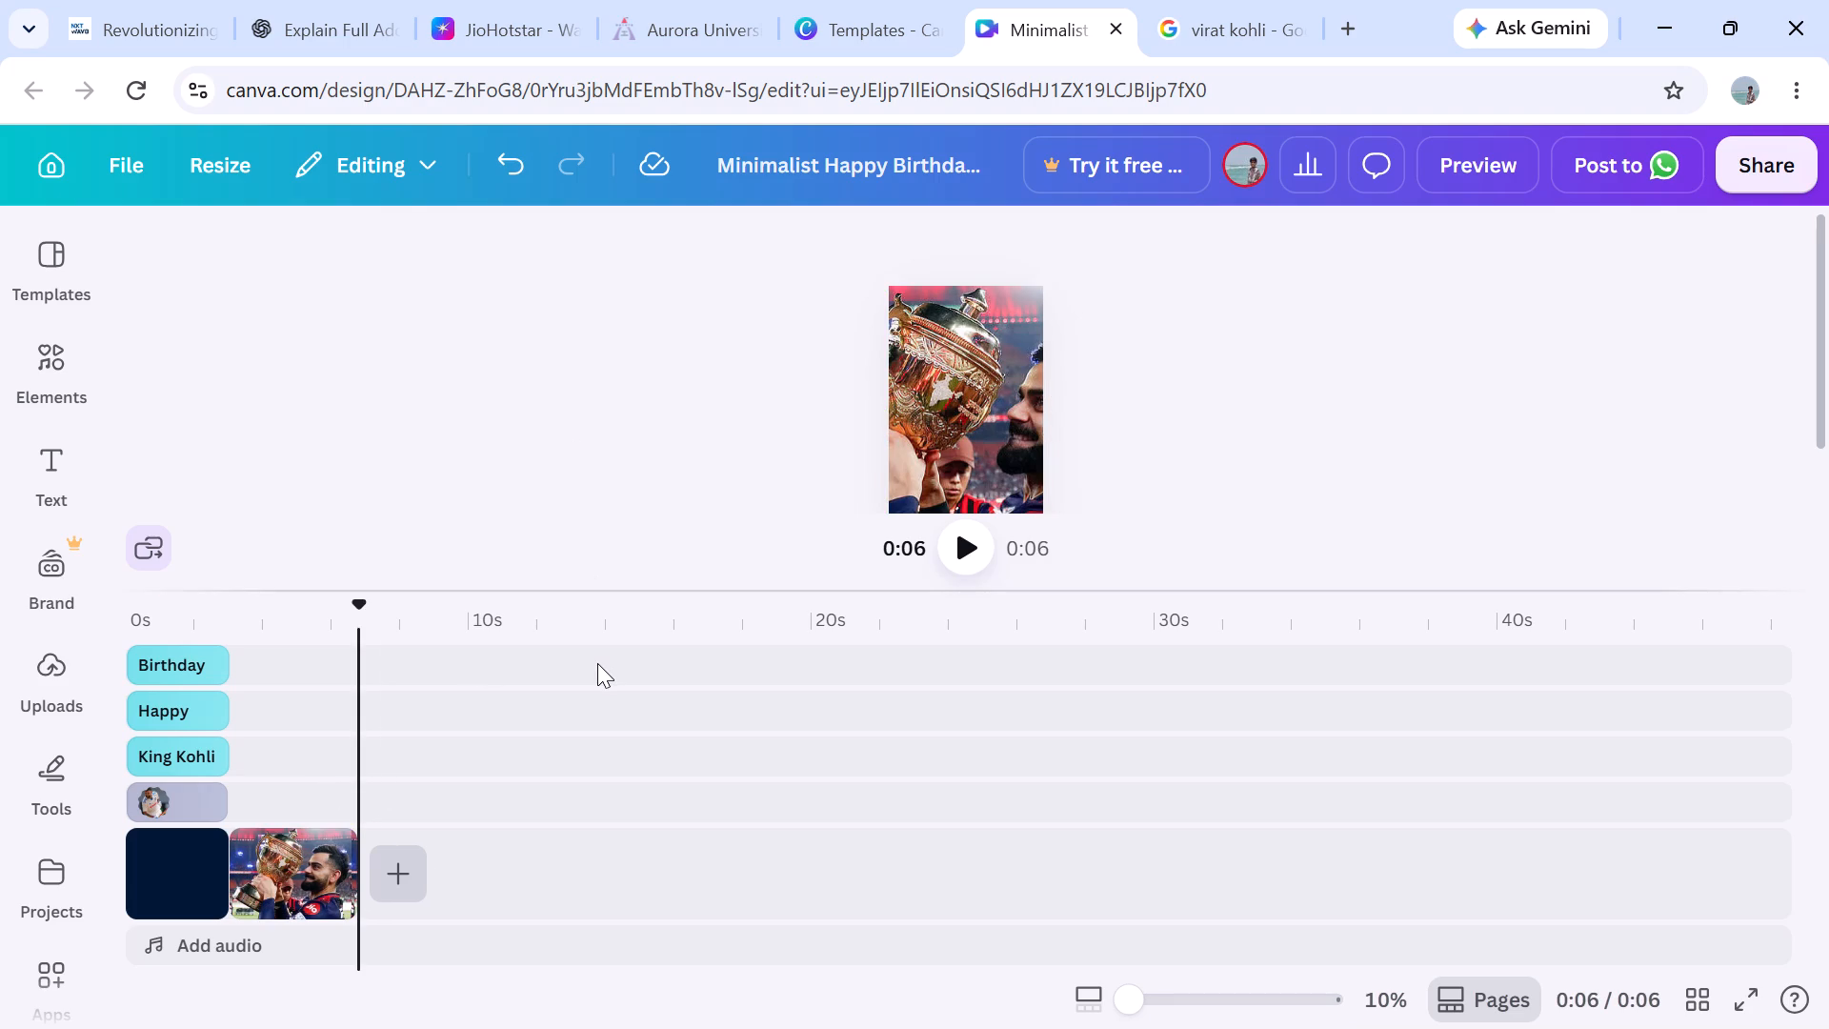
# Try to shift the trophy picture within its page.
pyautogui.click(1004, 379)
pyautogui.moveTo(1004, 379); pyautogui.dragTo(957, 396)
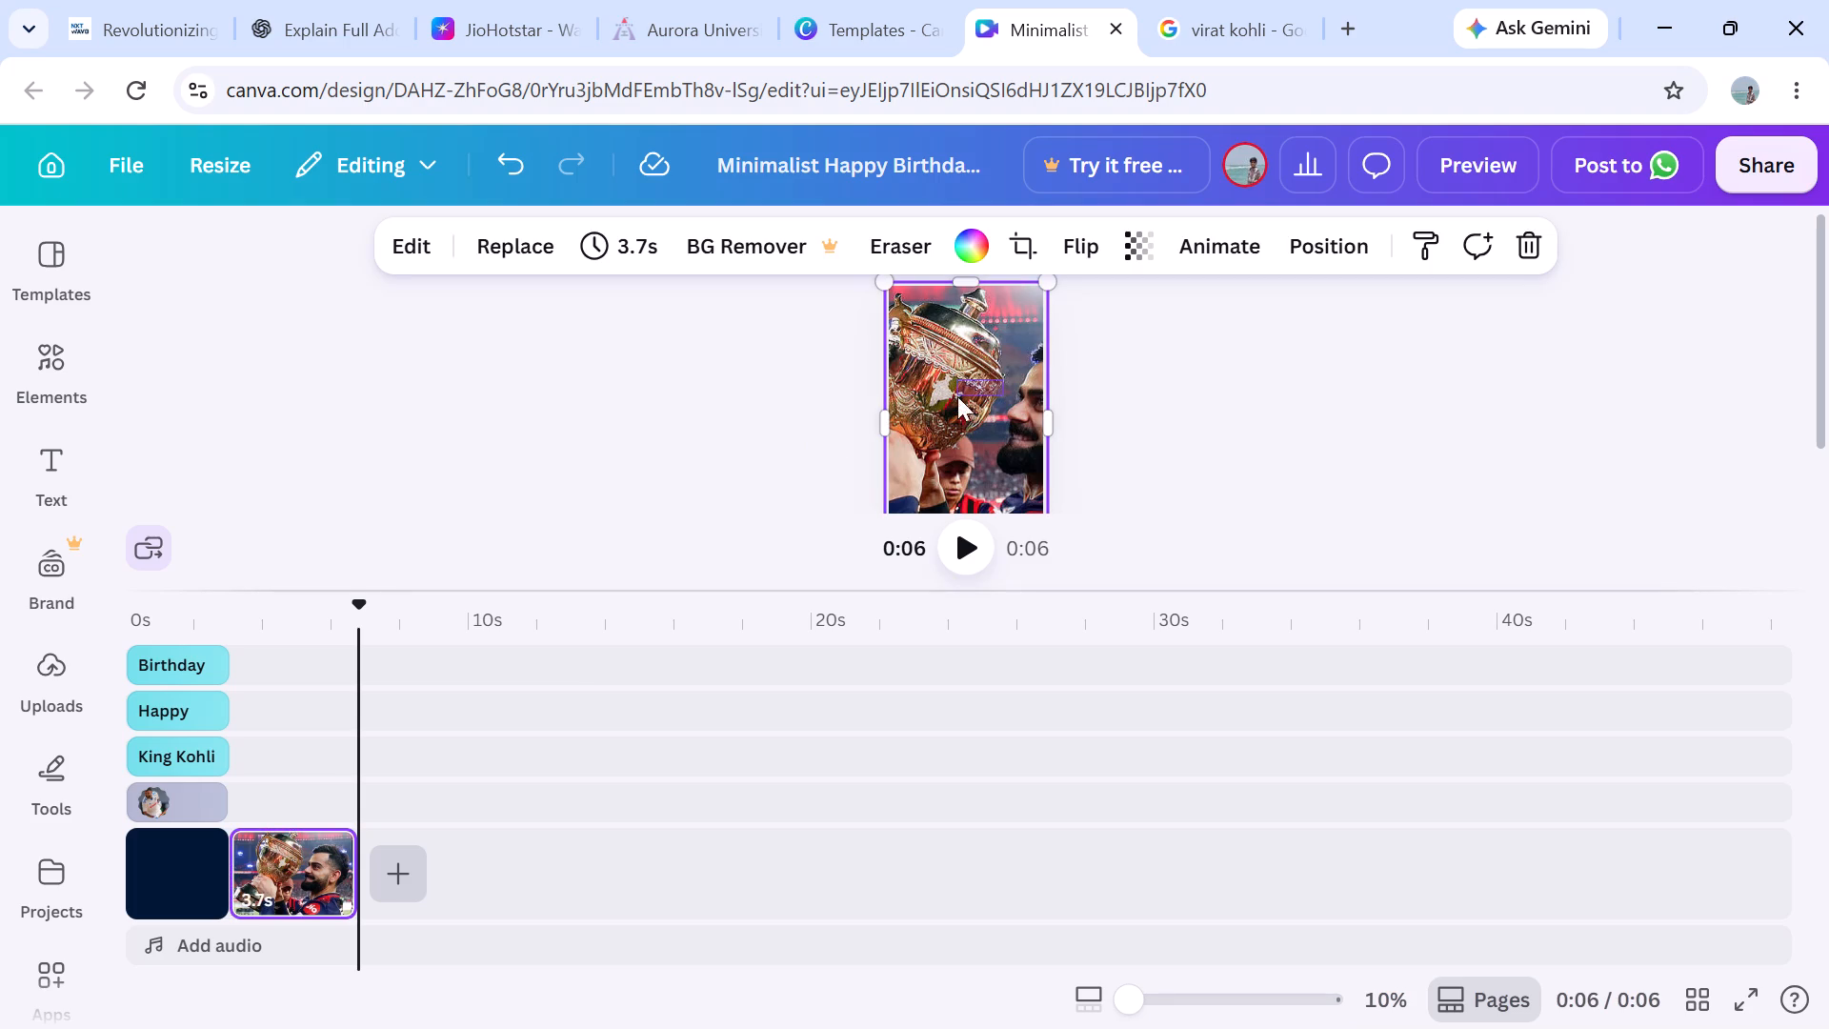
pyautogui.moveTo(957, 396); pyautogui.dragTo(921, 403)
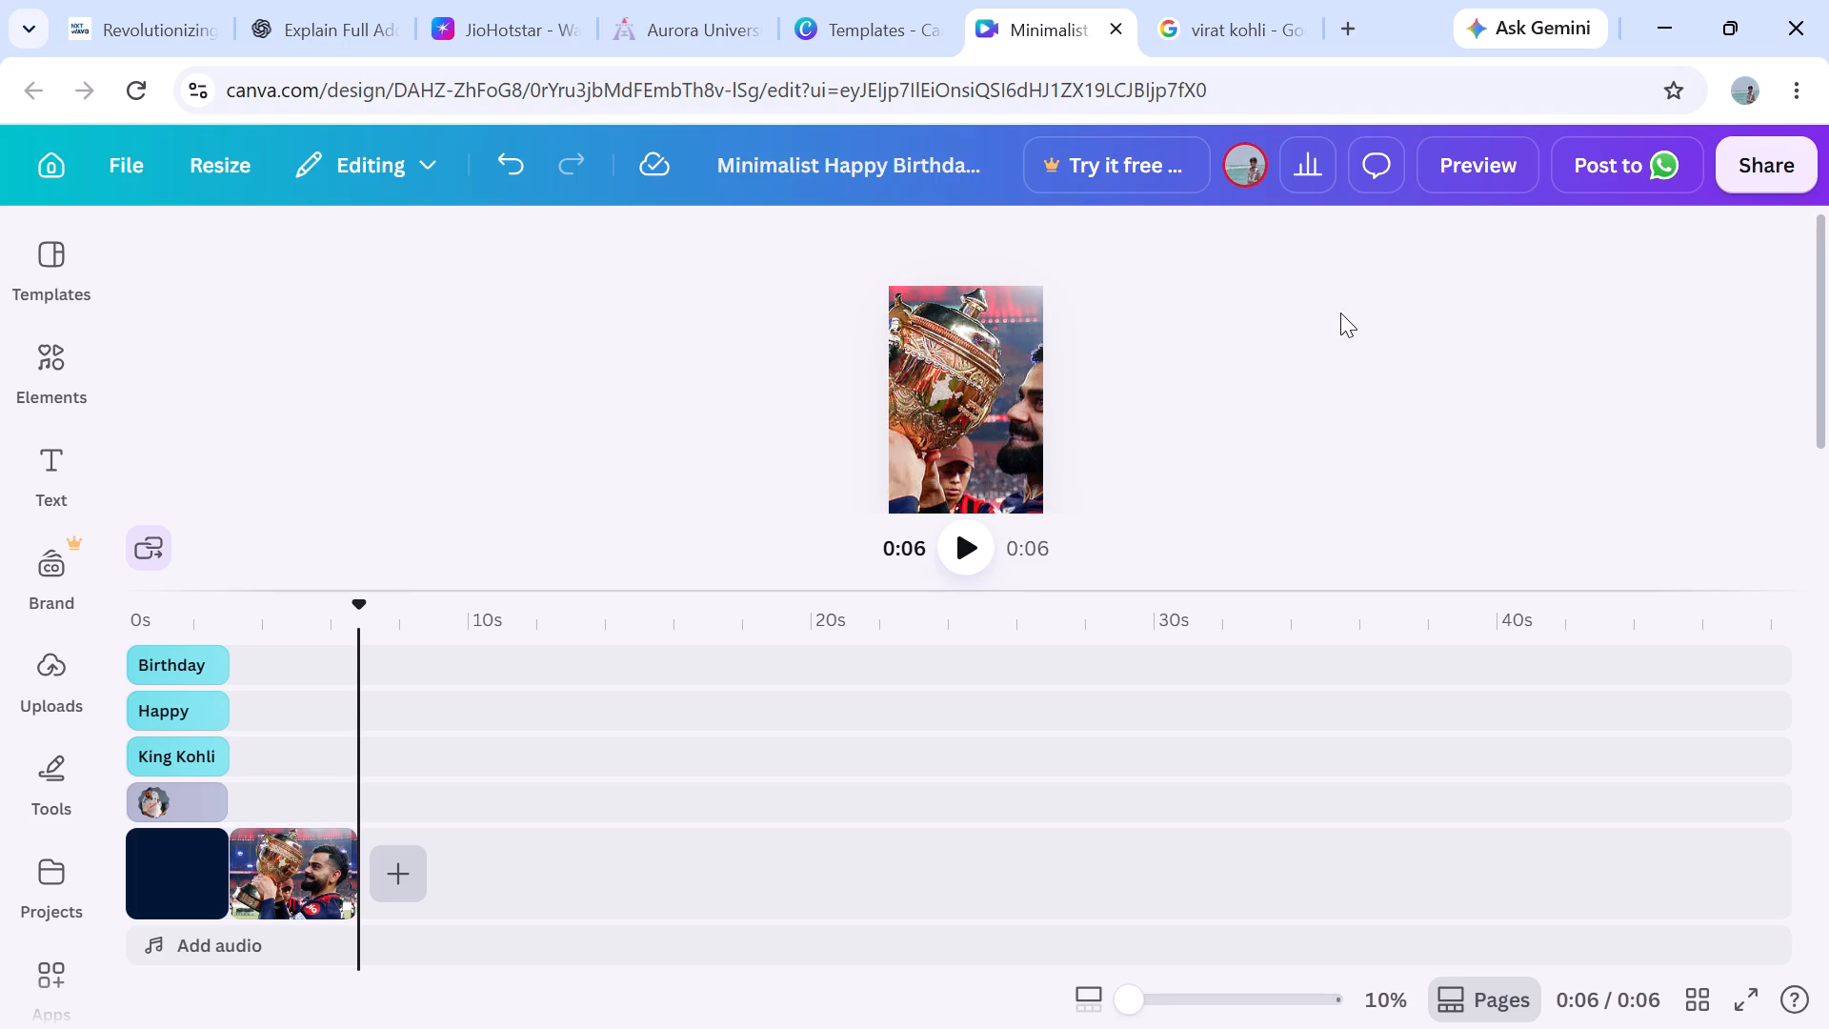
# Preview the whole video to review the greeting and the trophy clip, and return to the editor.
pyautogui.click(1505, 155)
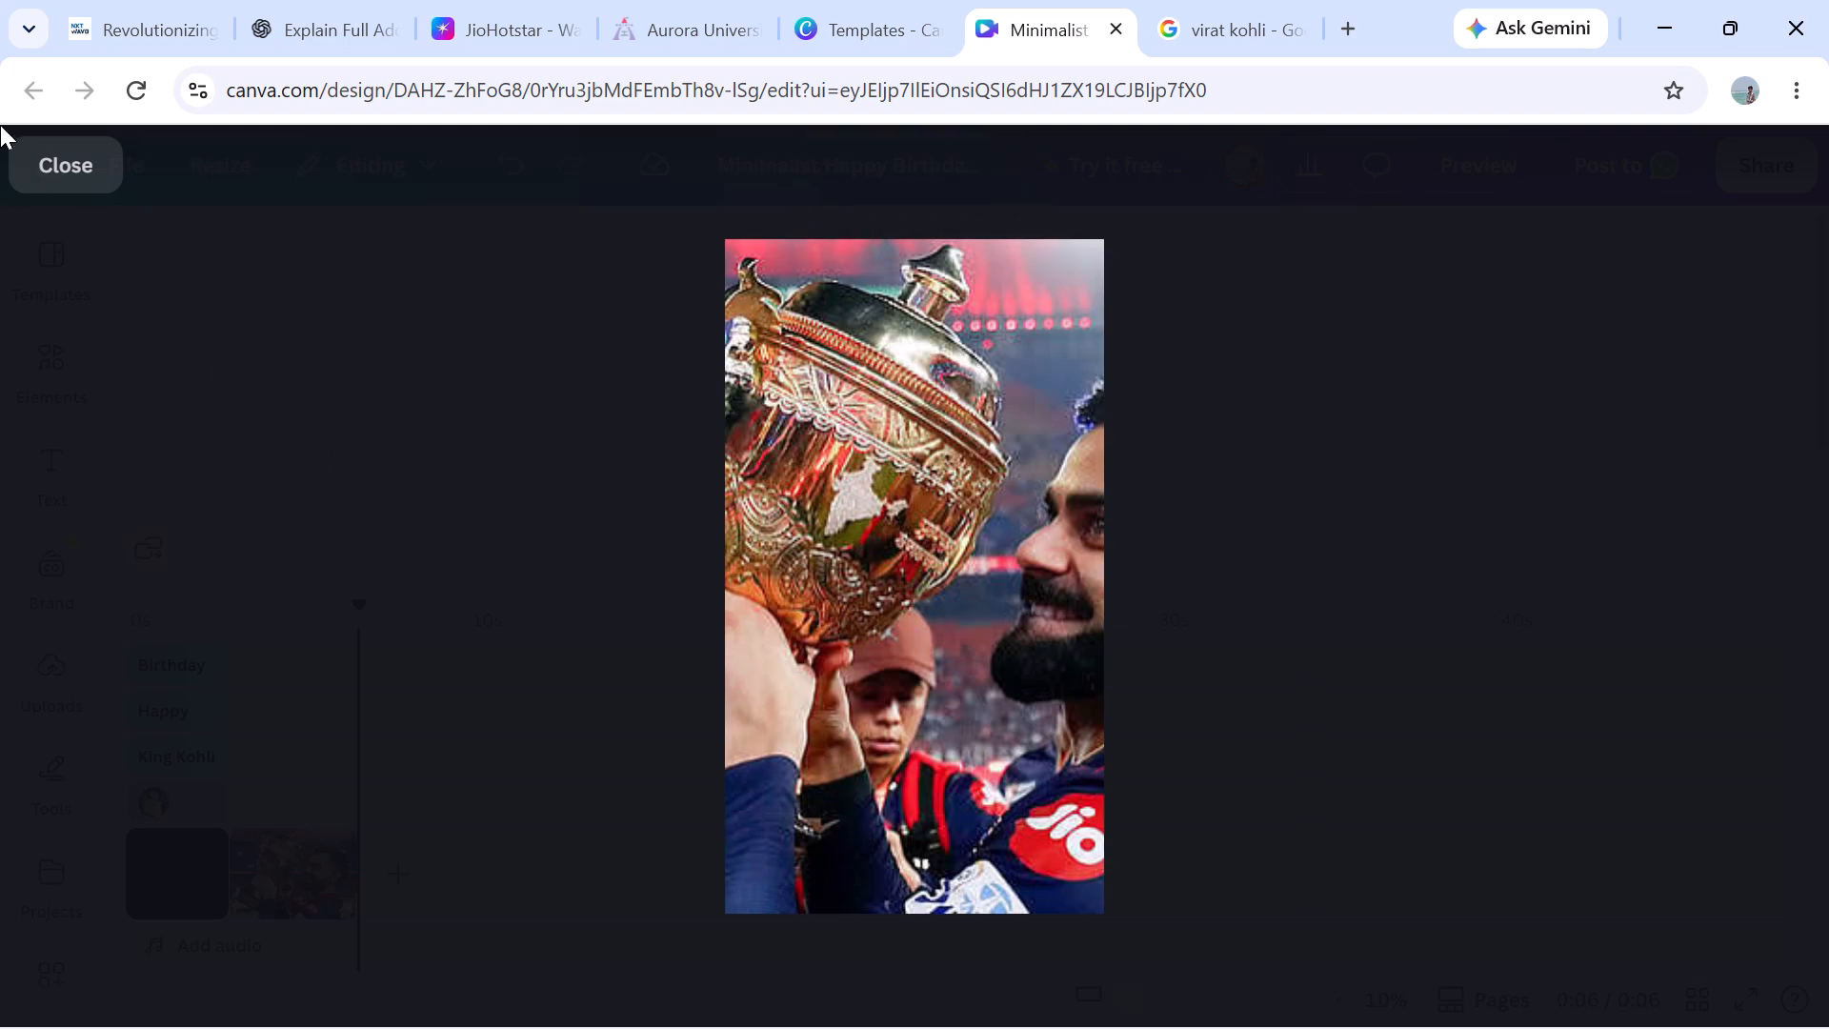
pyautogui.click(45, 165)
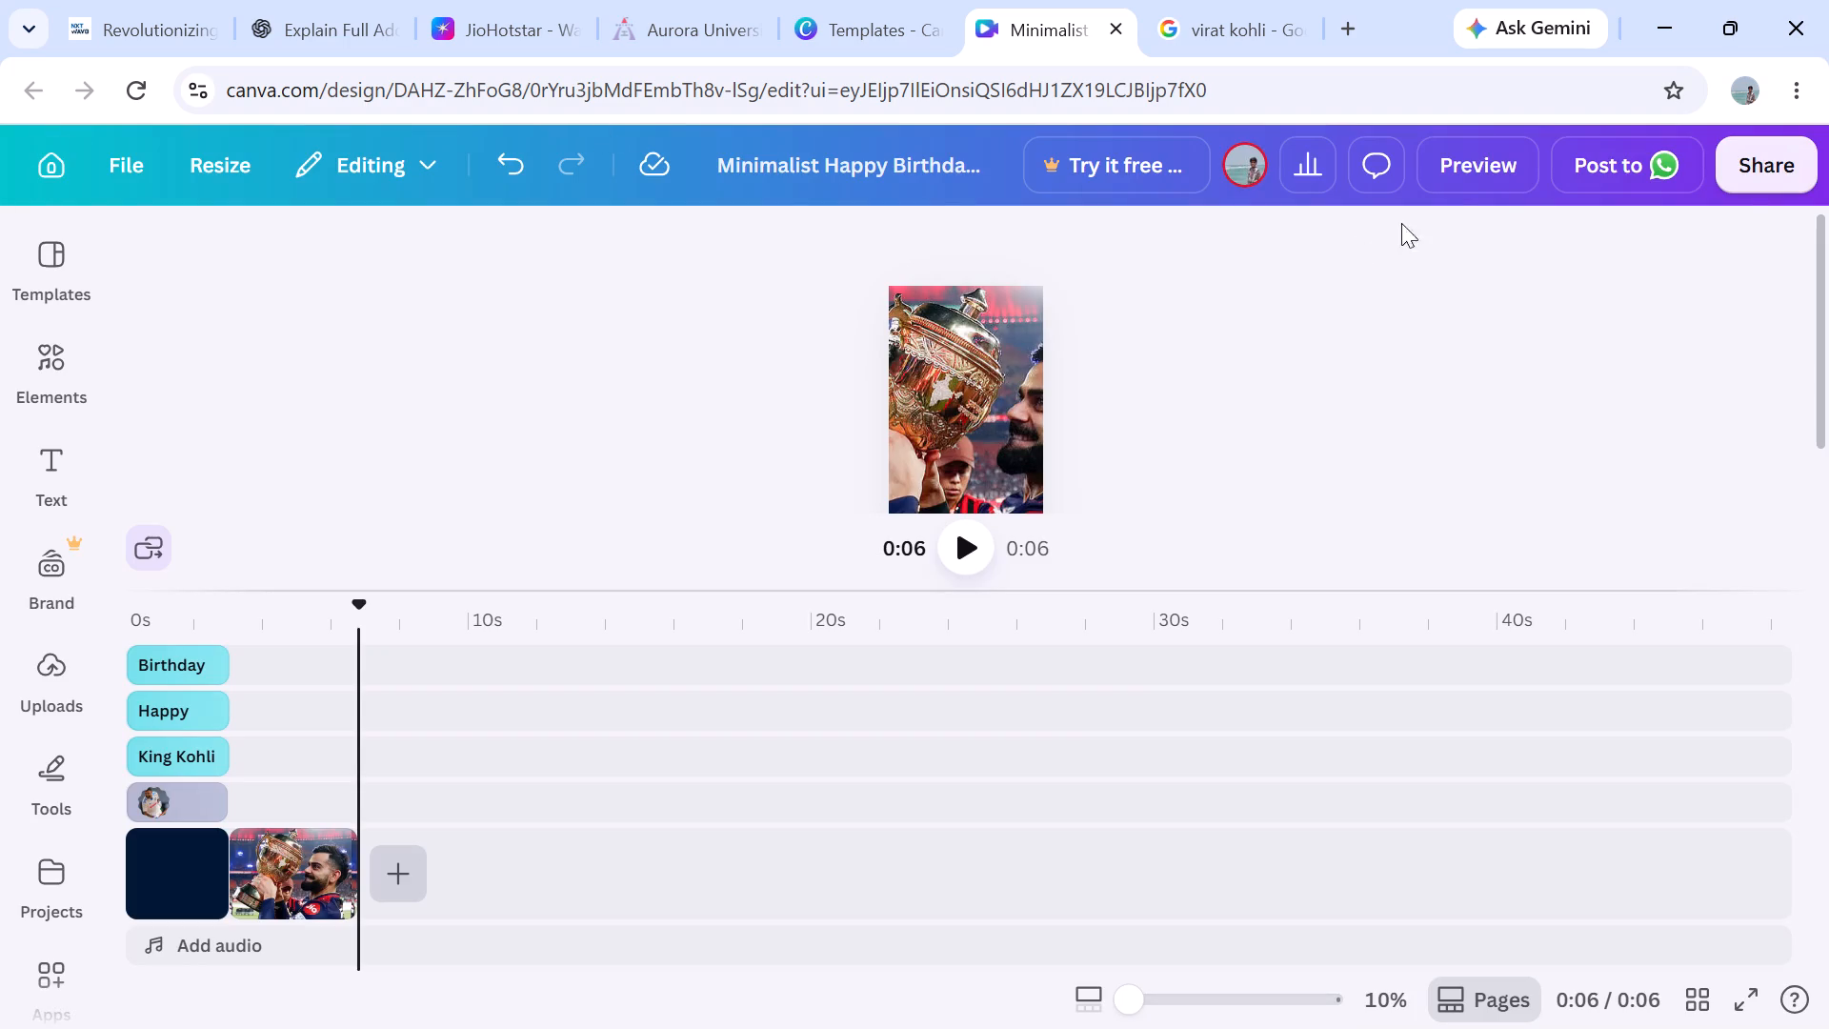
pyautogui.click(1457, 186)
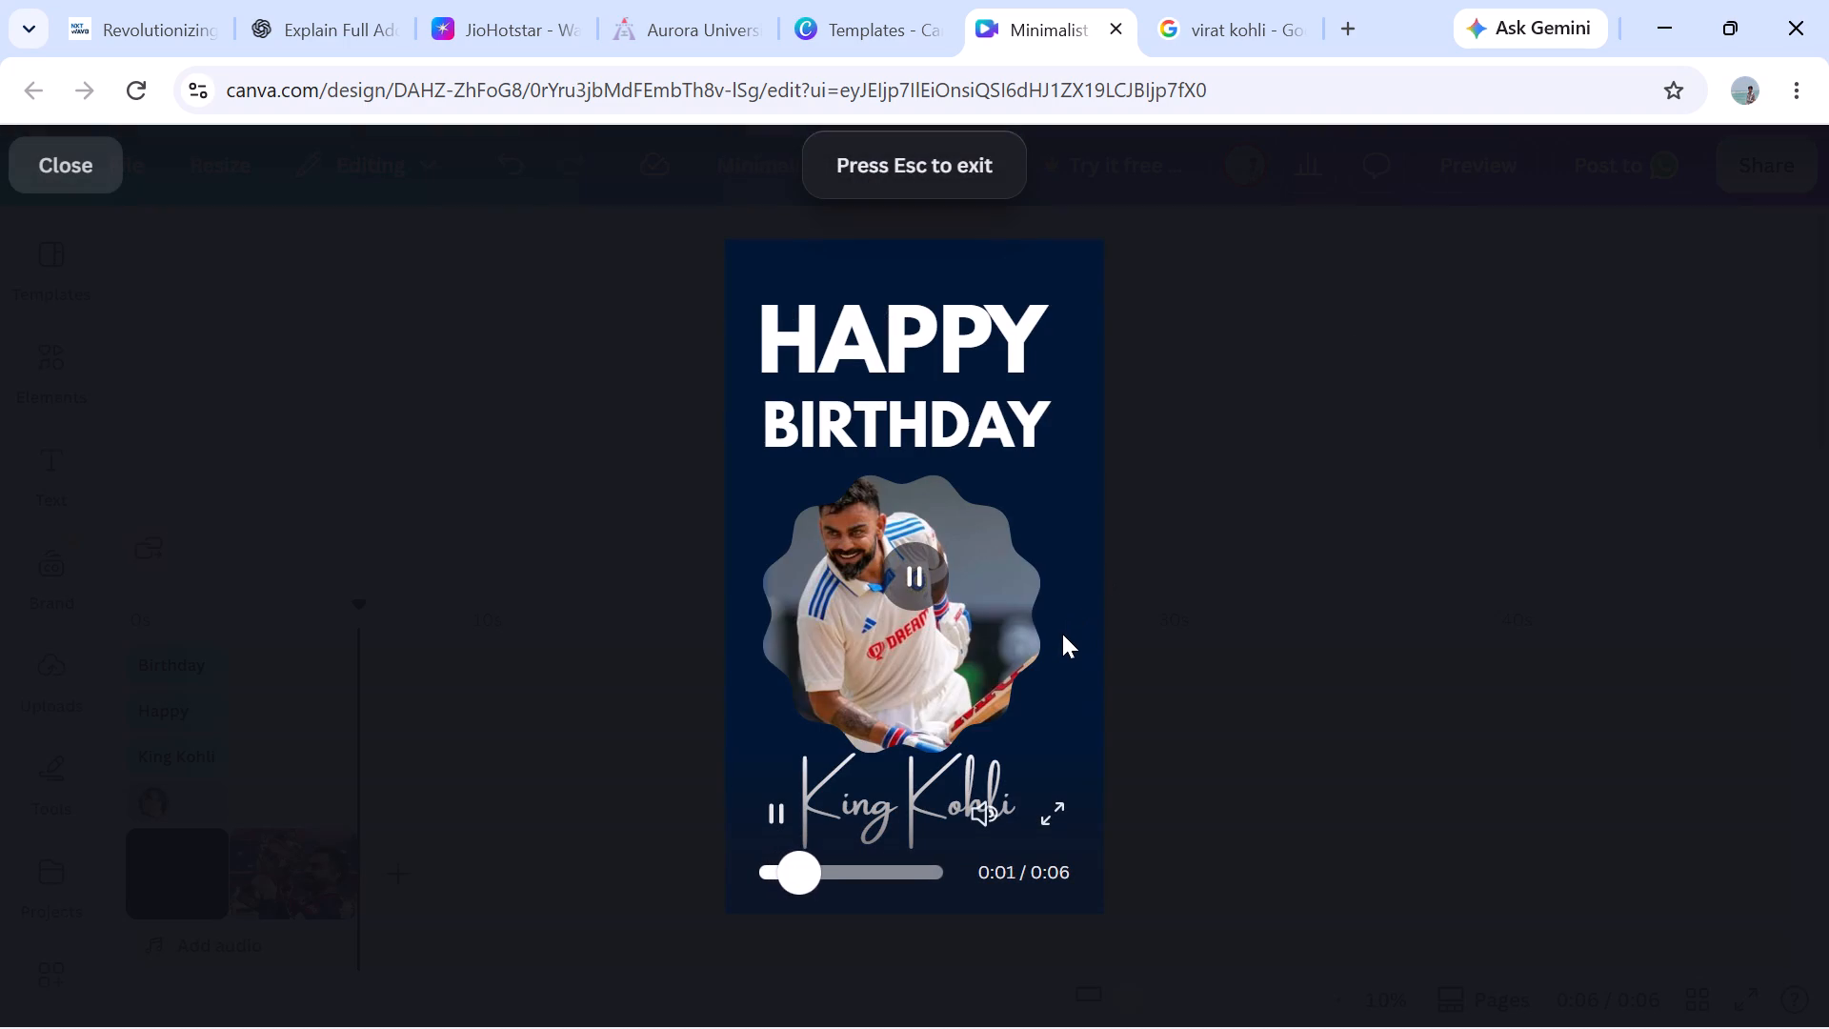
pyautogui.click(816, 703)
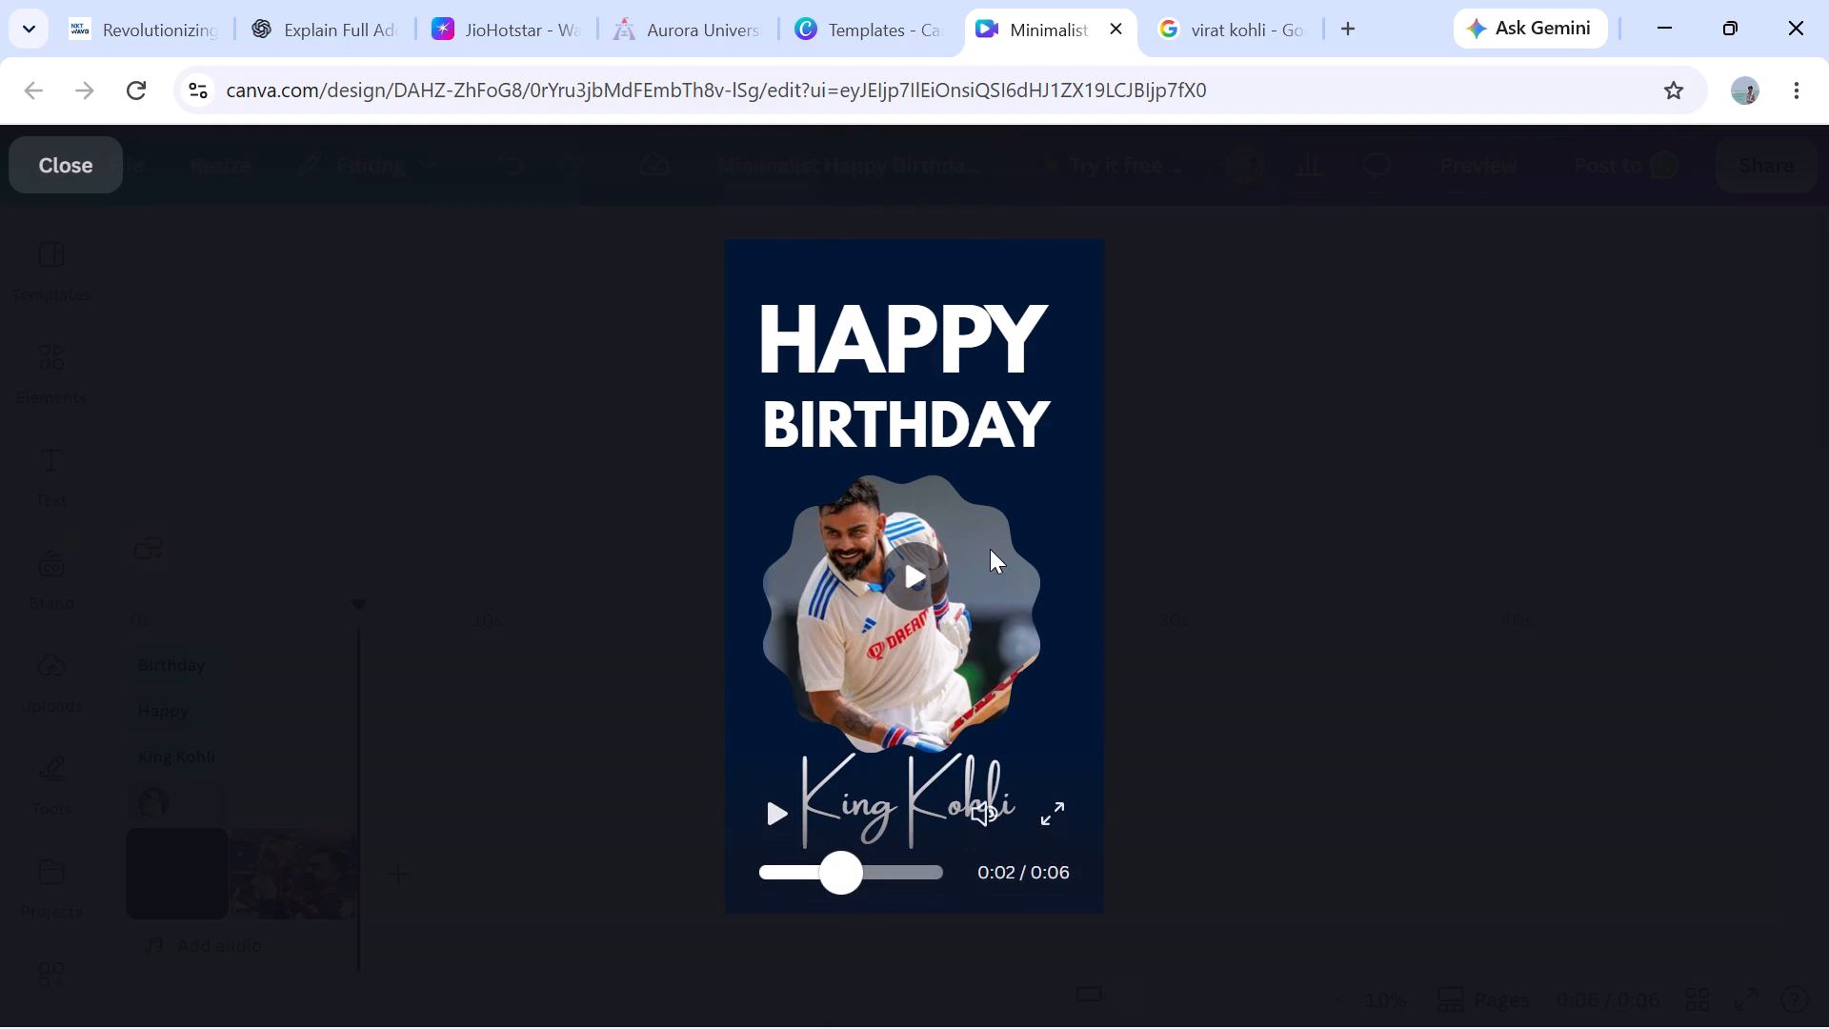
pyautogui.click(88, 180)
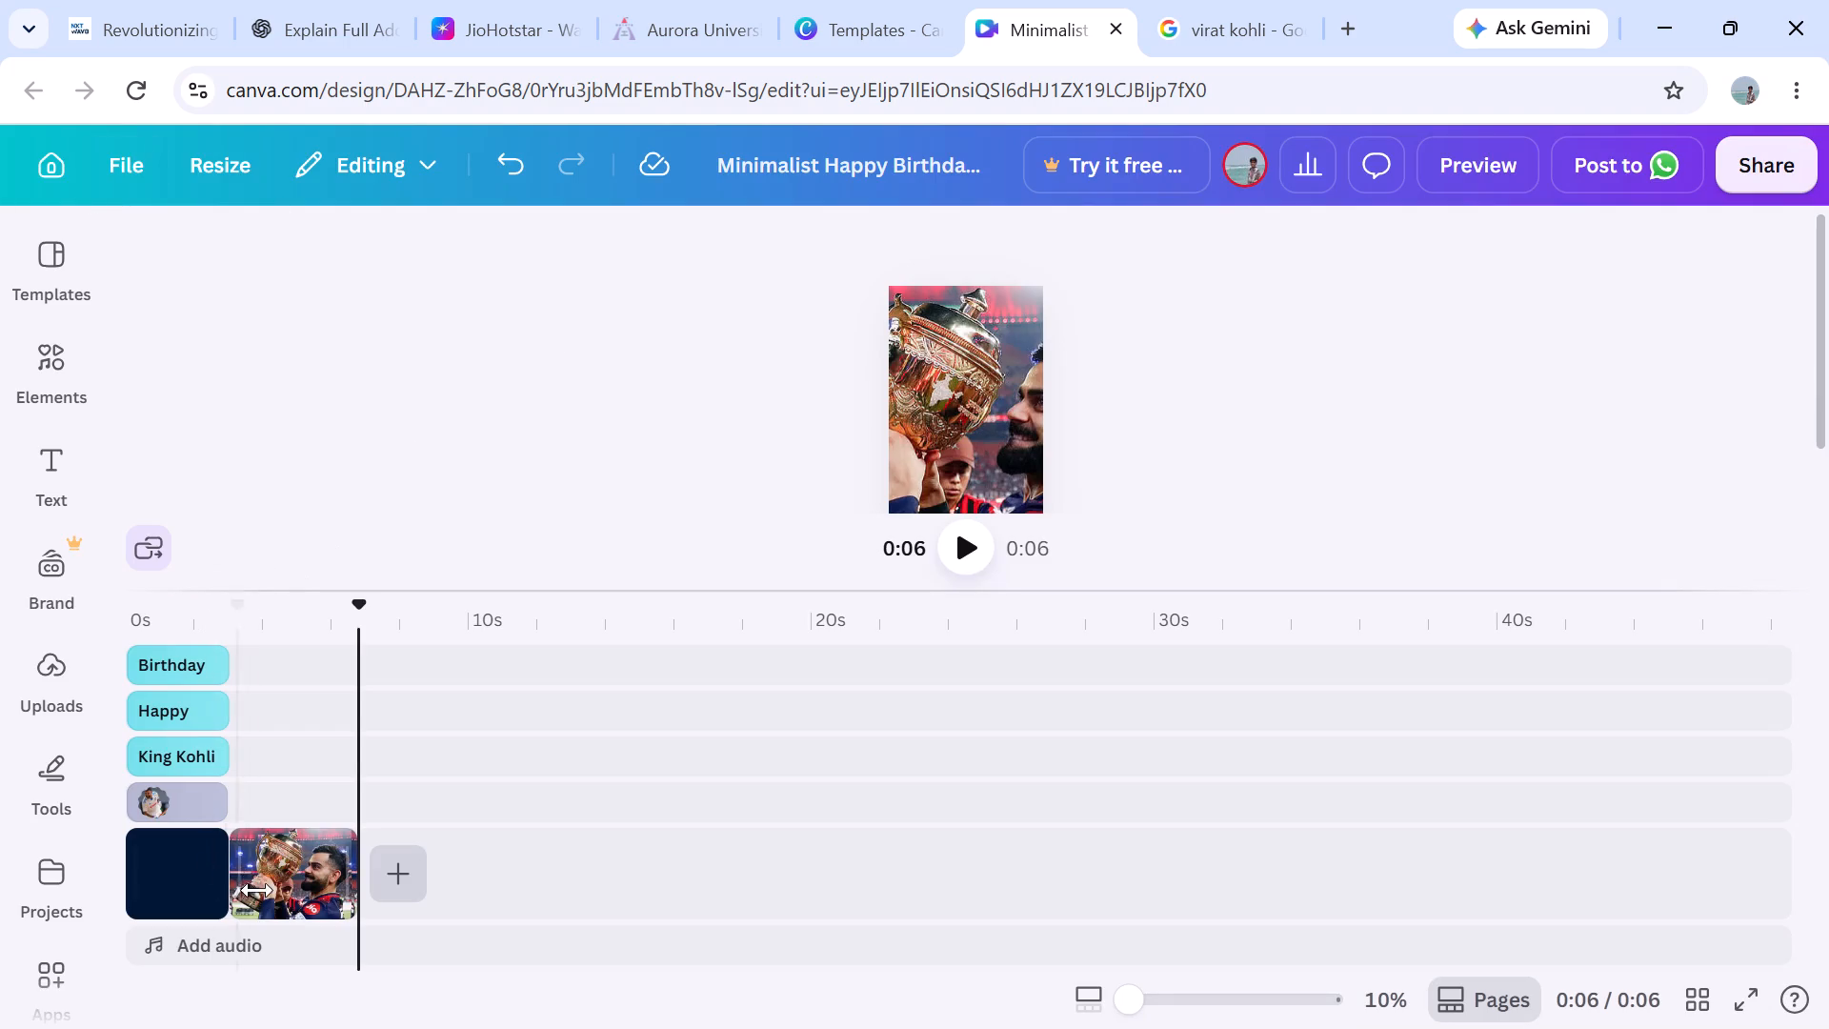
# Delete the trophy clip from the timeline.
pyautogui.click(294, 870)
pyautogui.press('BackSpace')
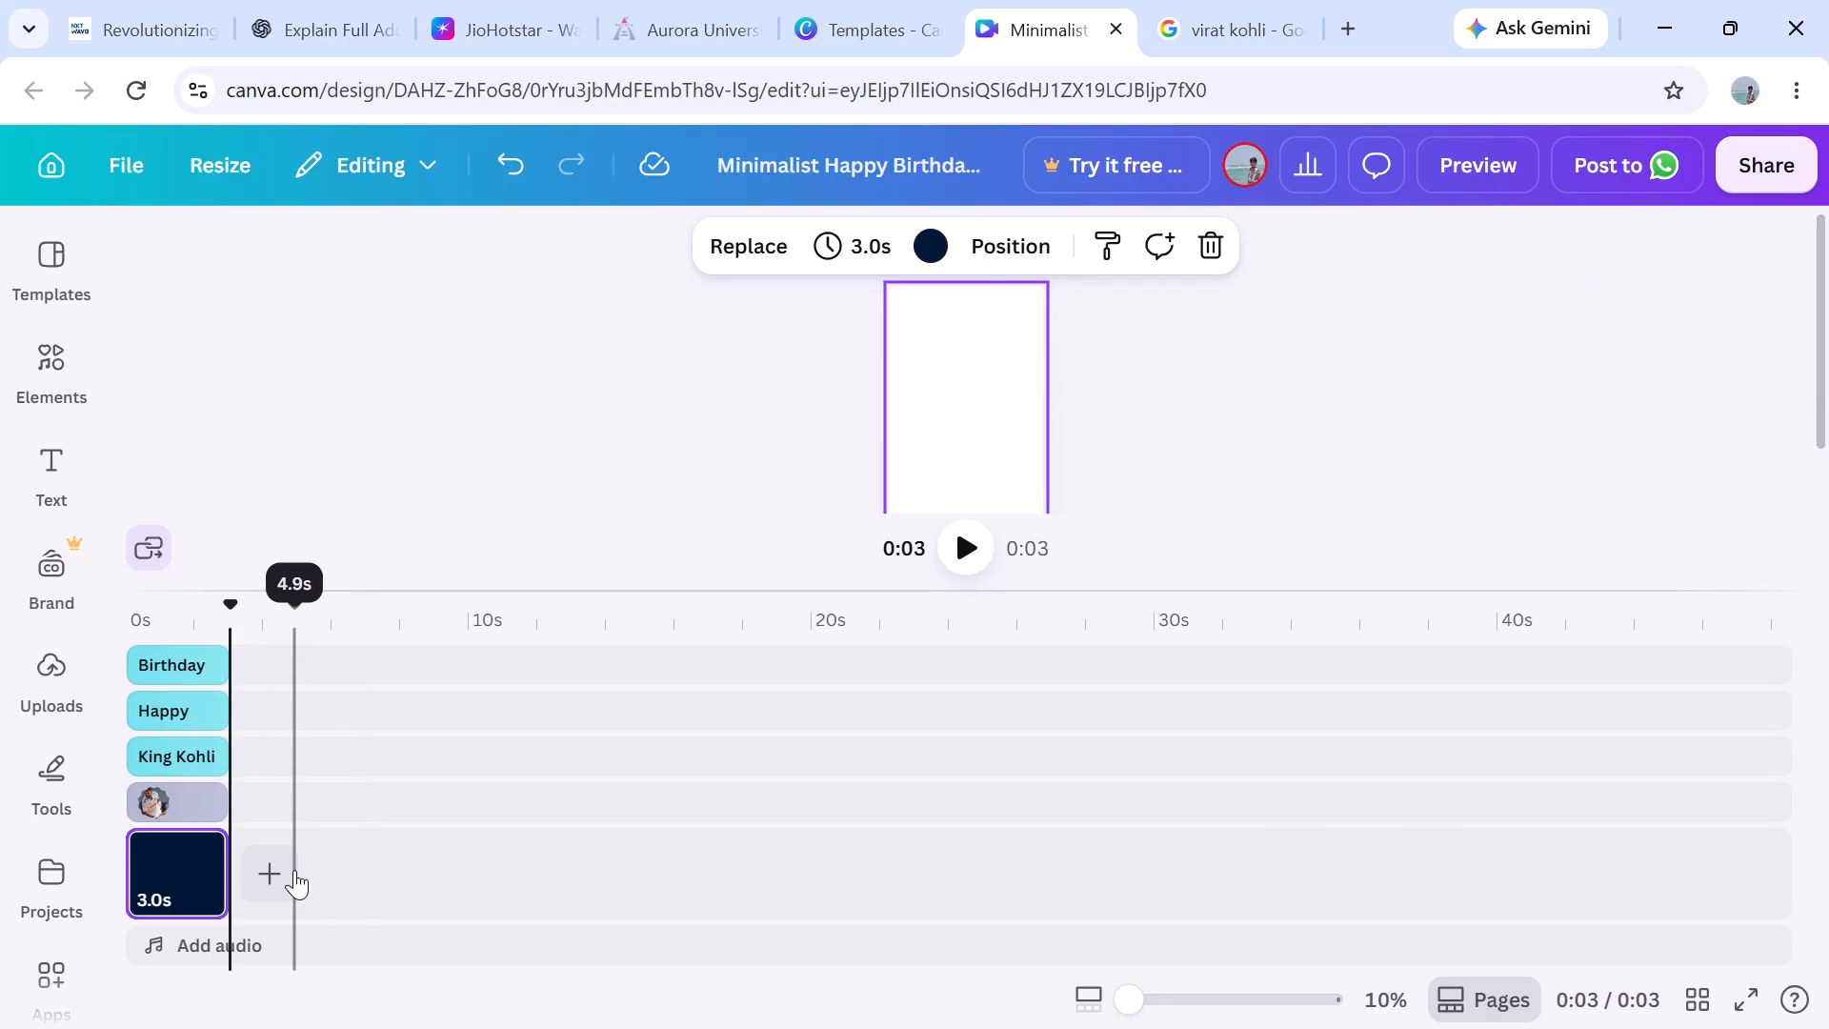
pyautogui.click(547, 369)
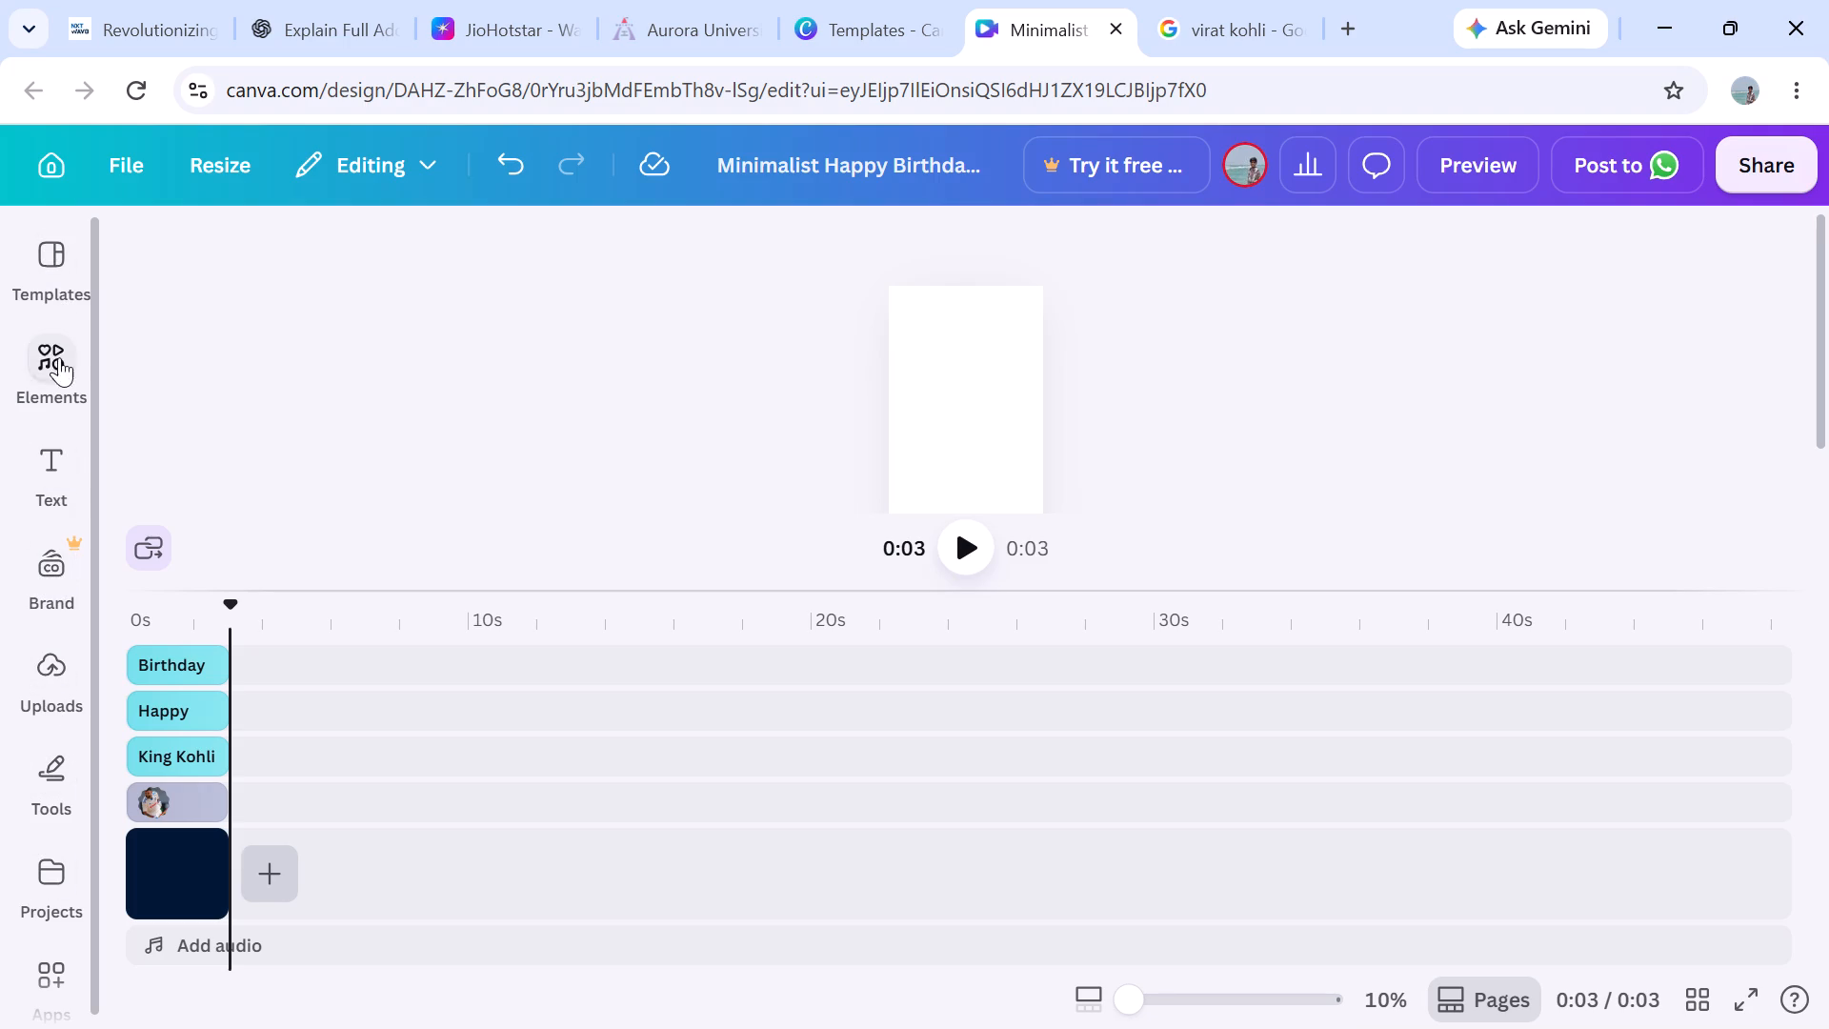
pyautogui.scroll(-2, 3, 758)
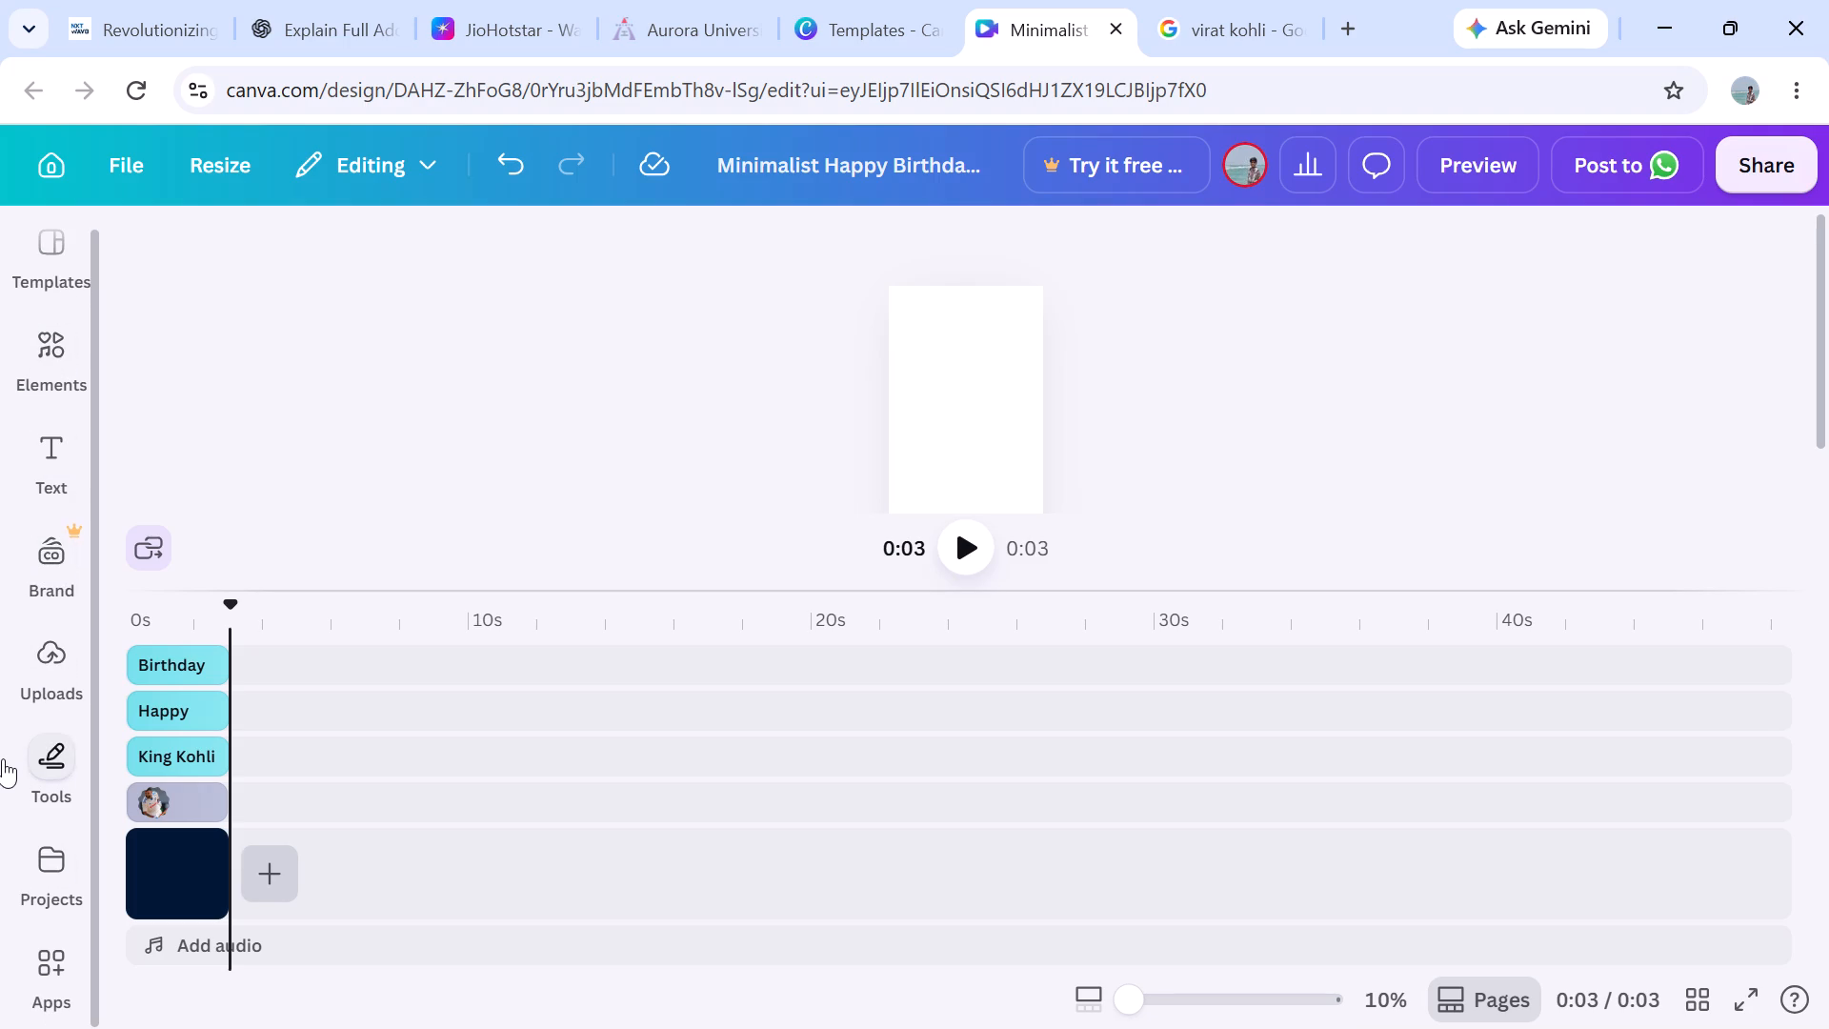
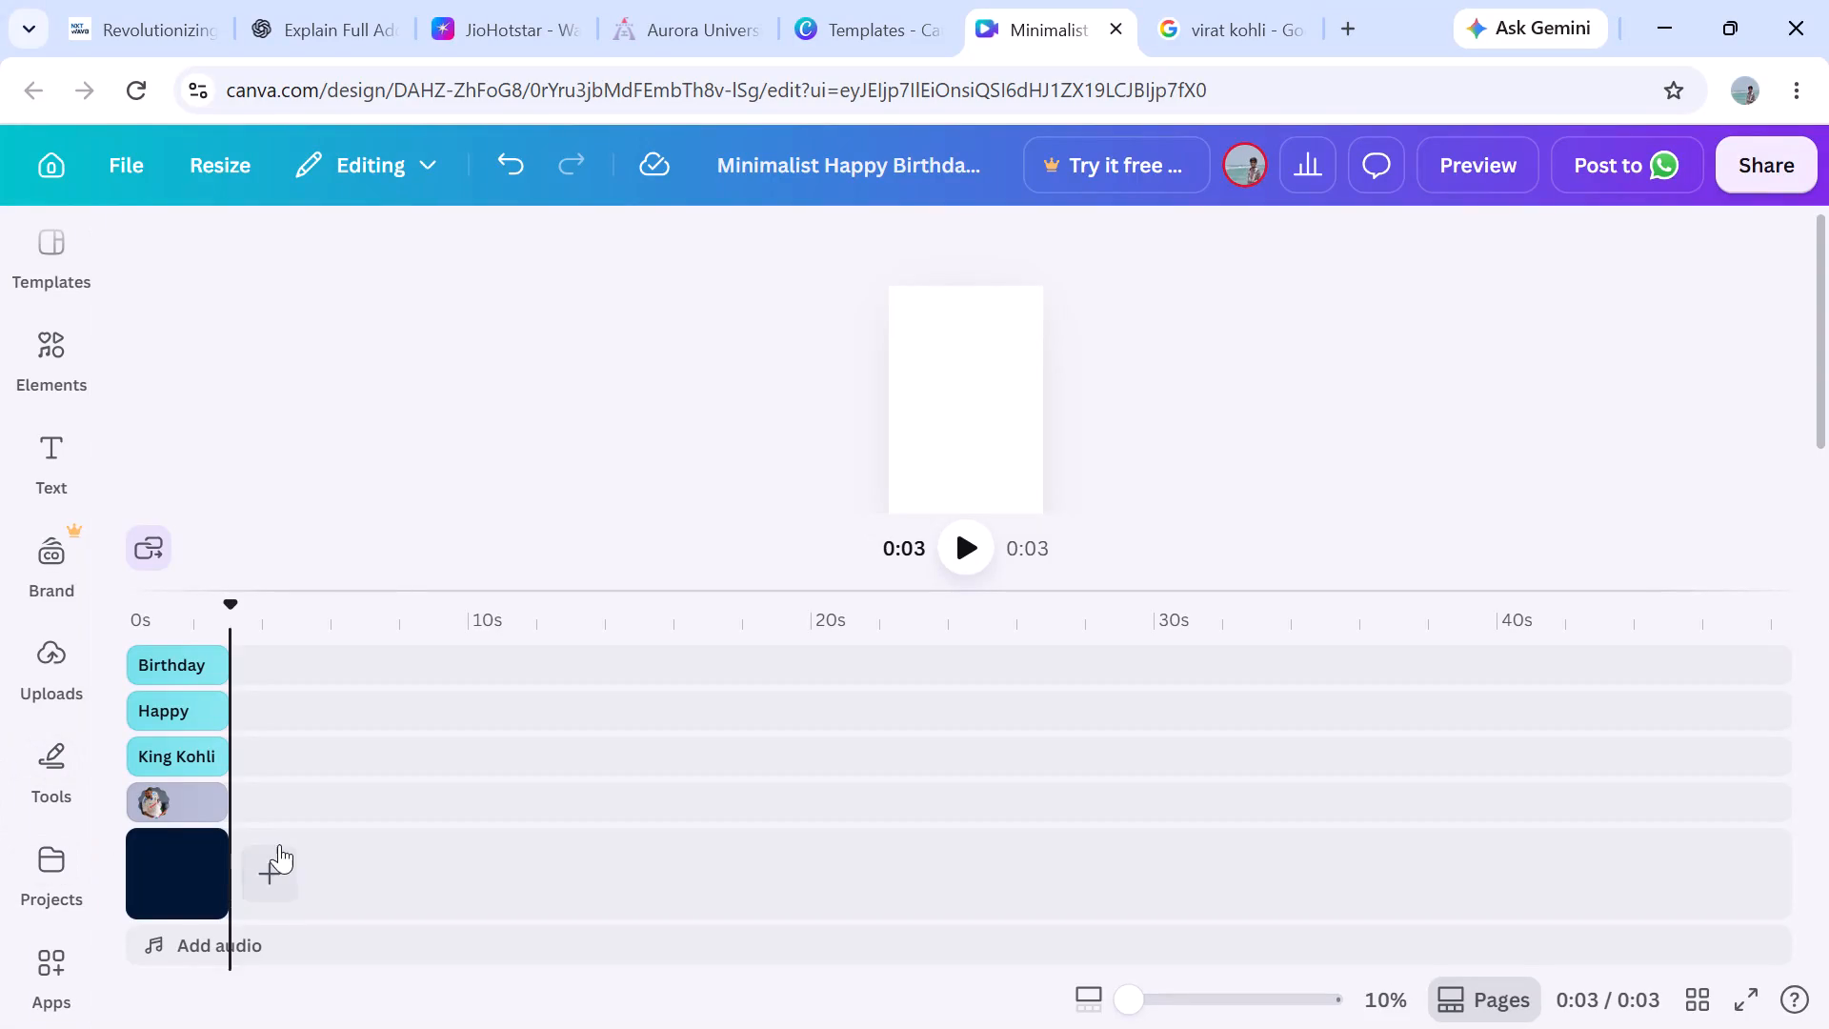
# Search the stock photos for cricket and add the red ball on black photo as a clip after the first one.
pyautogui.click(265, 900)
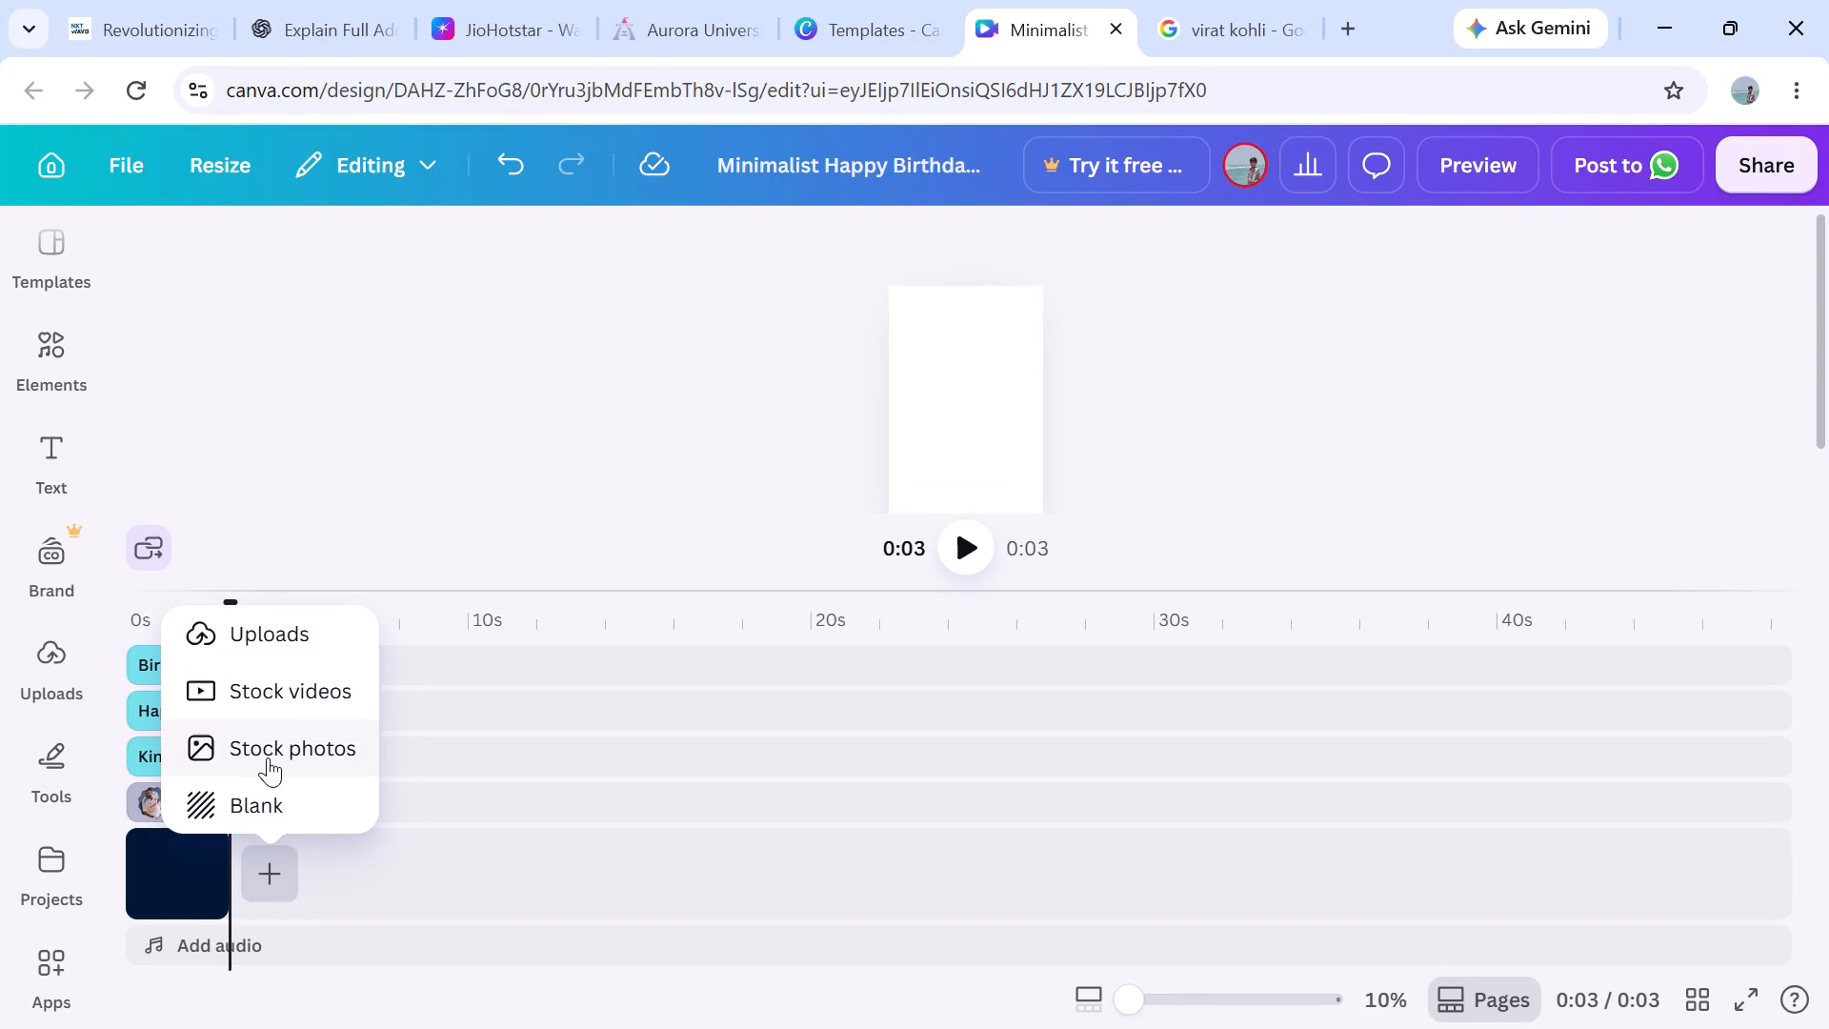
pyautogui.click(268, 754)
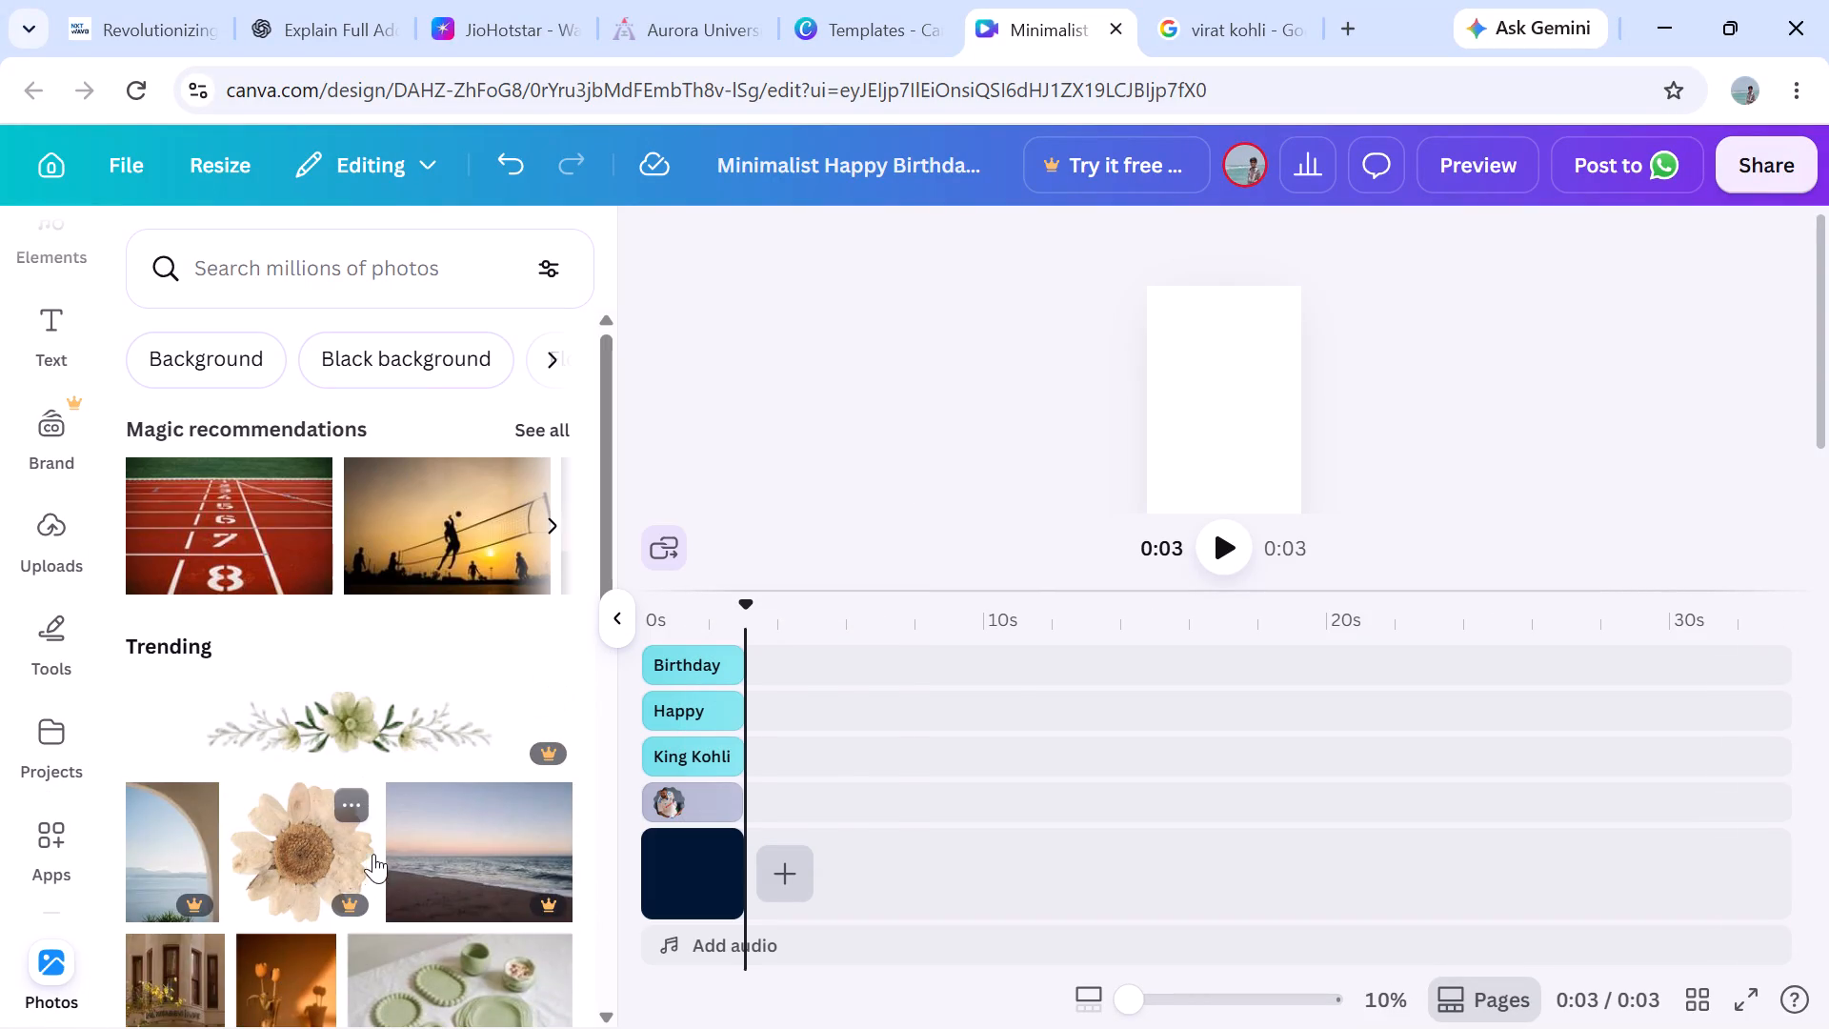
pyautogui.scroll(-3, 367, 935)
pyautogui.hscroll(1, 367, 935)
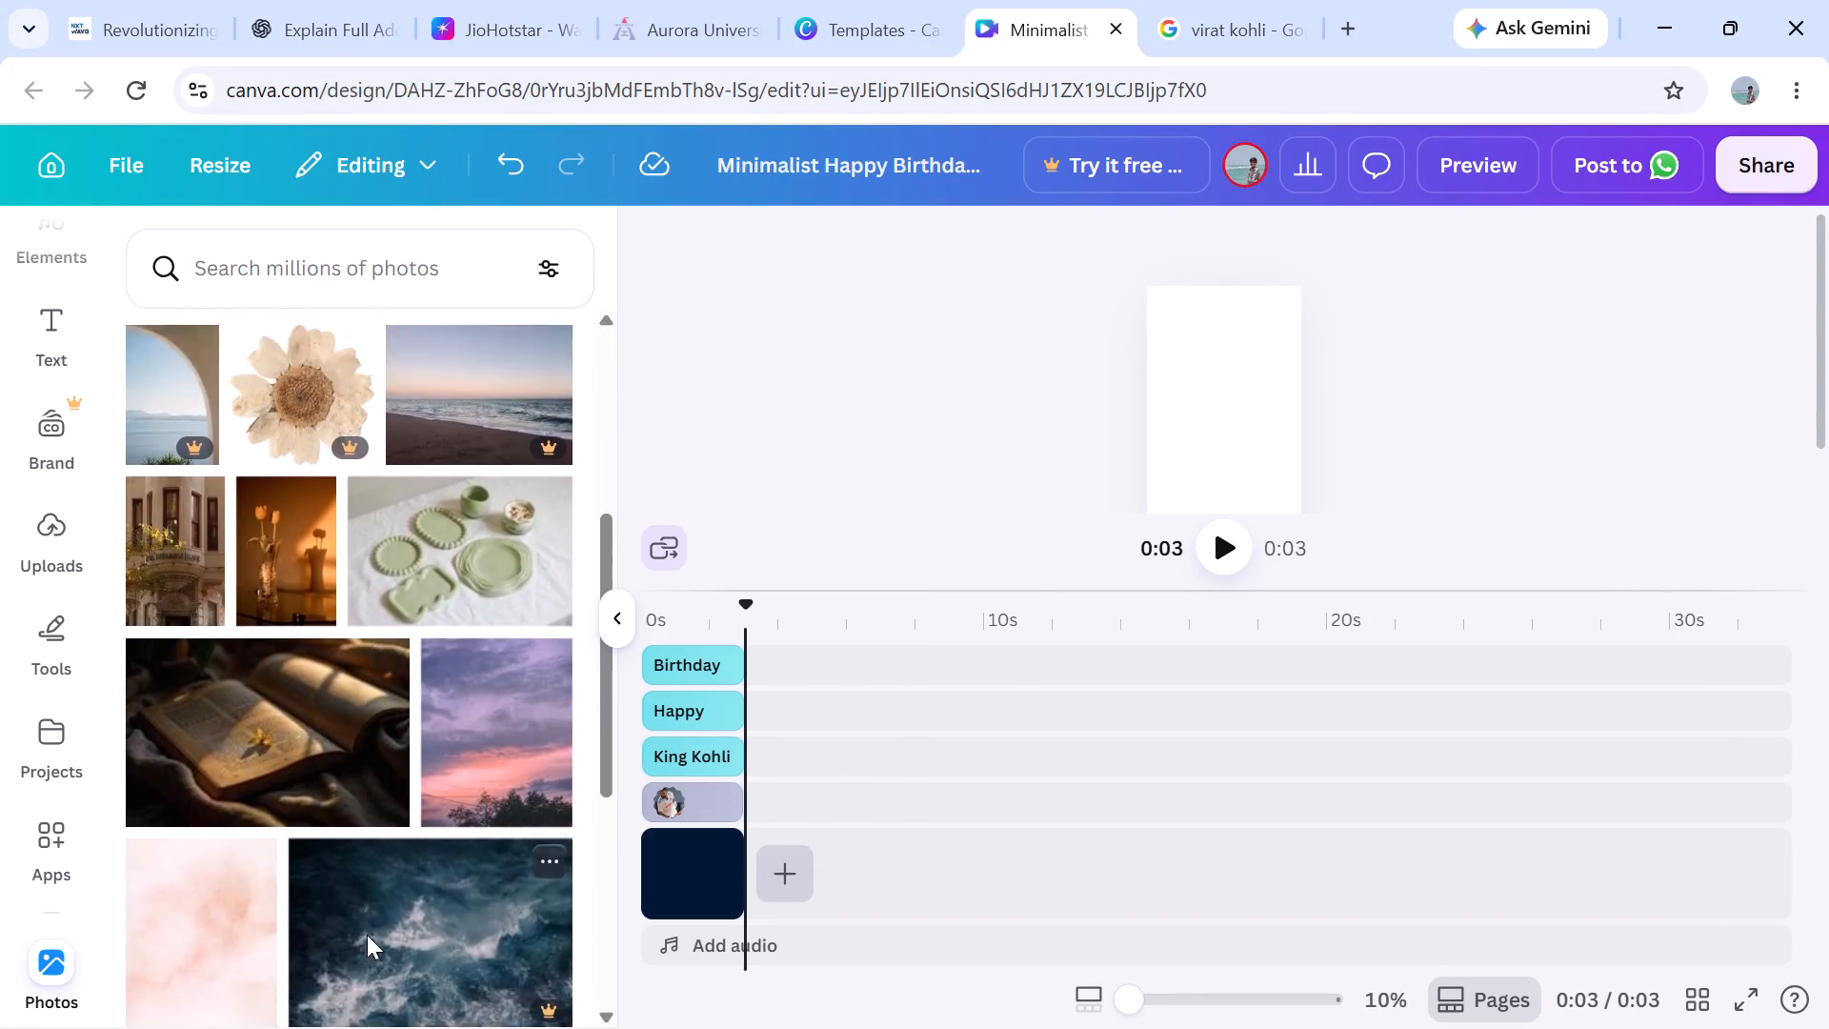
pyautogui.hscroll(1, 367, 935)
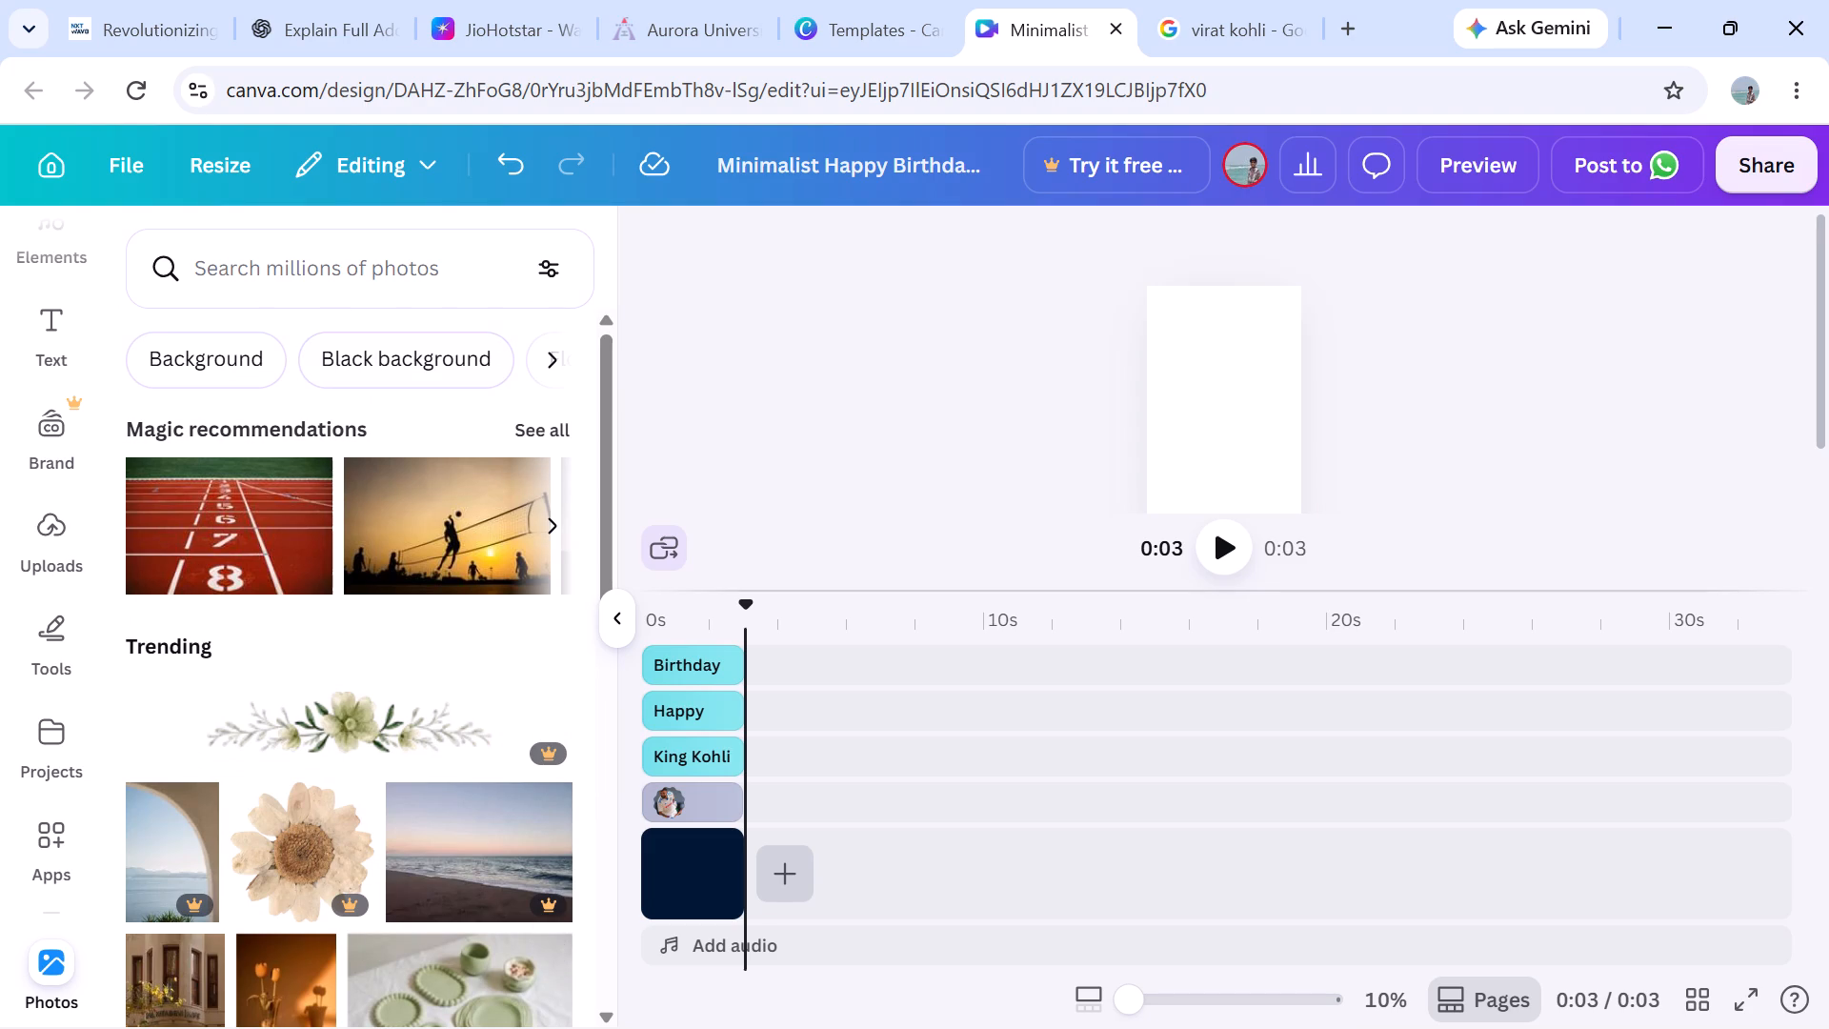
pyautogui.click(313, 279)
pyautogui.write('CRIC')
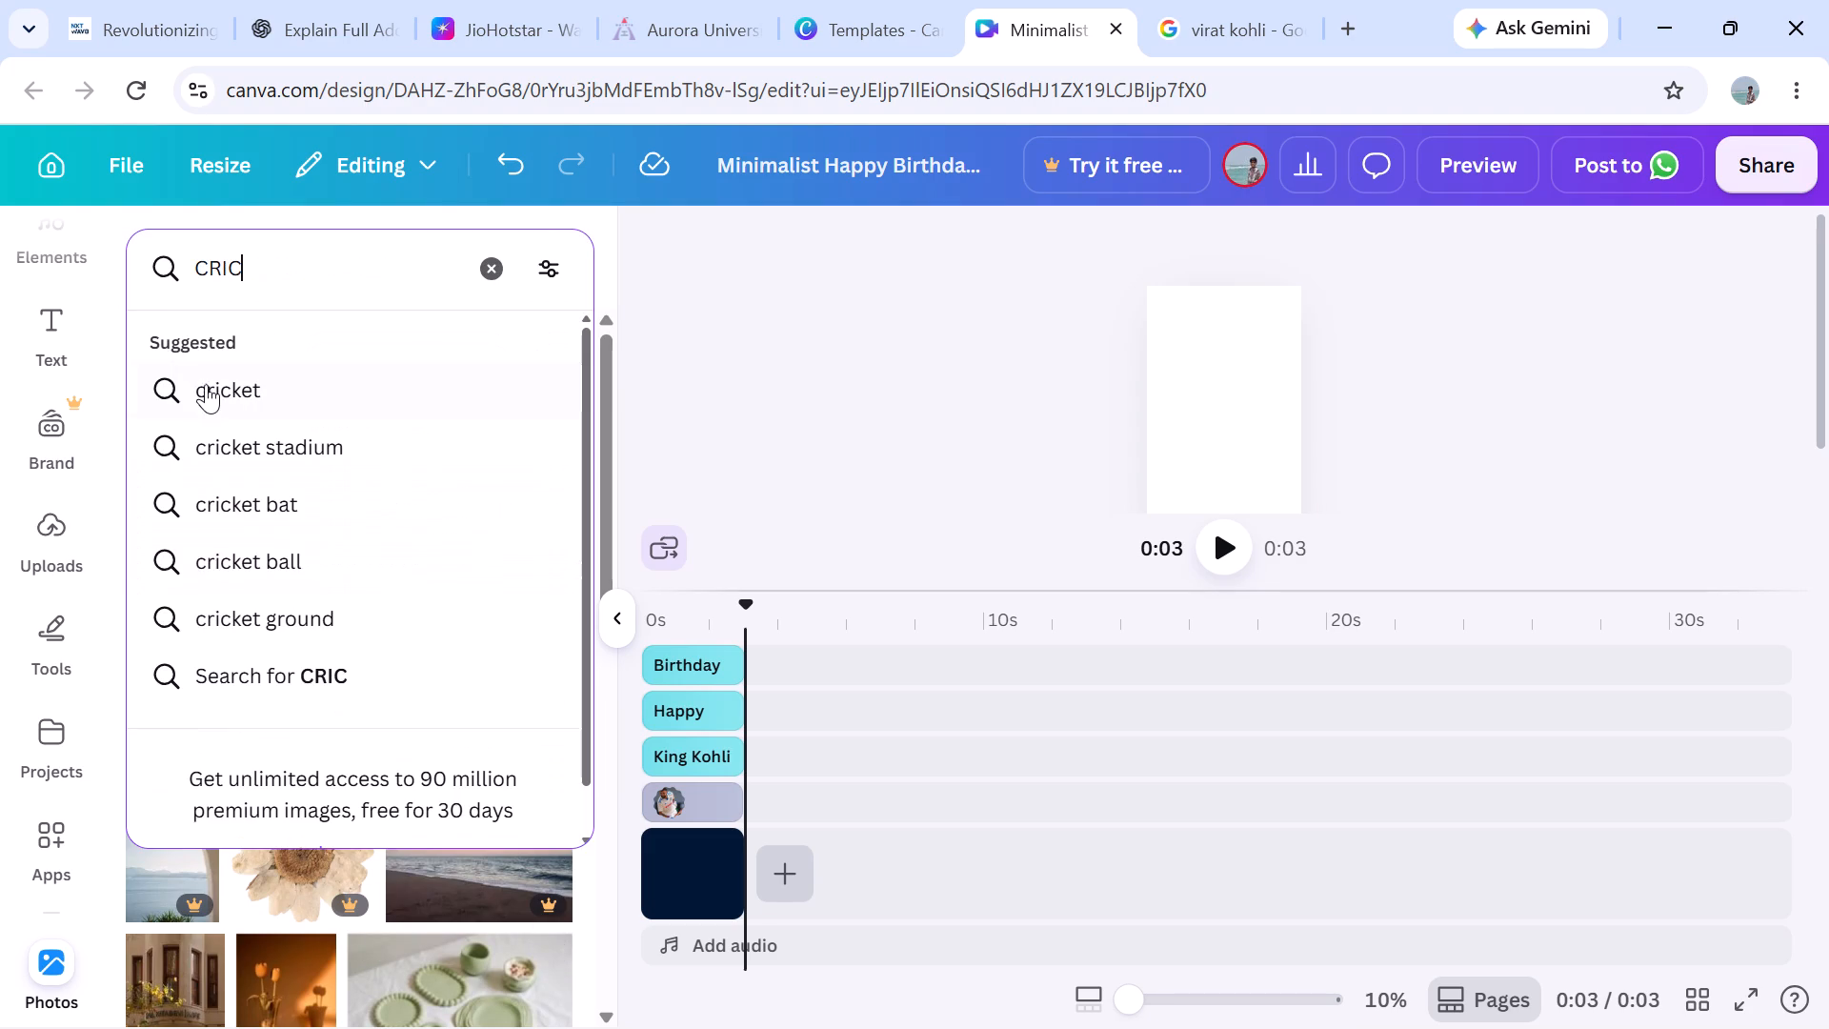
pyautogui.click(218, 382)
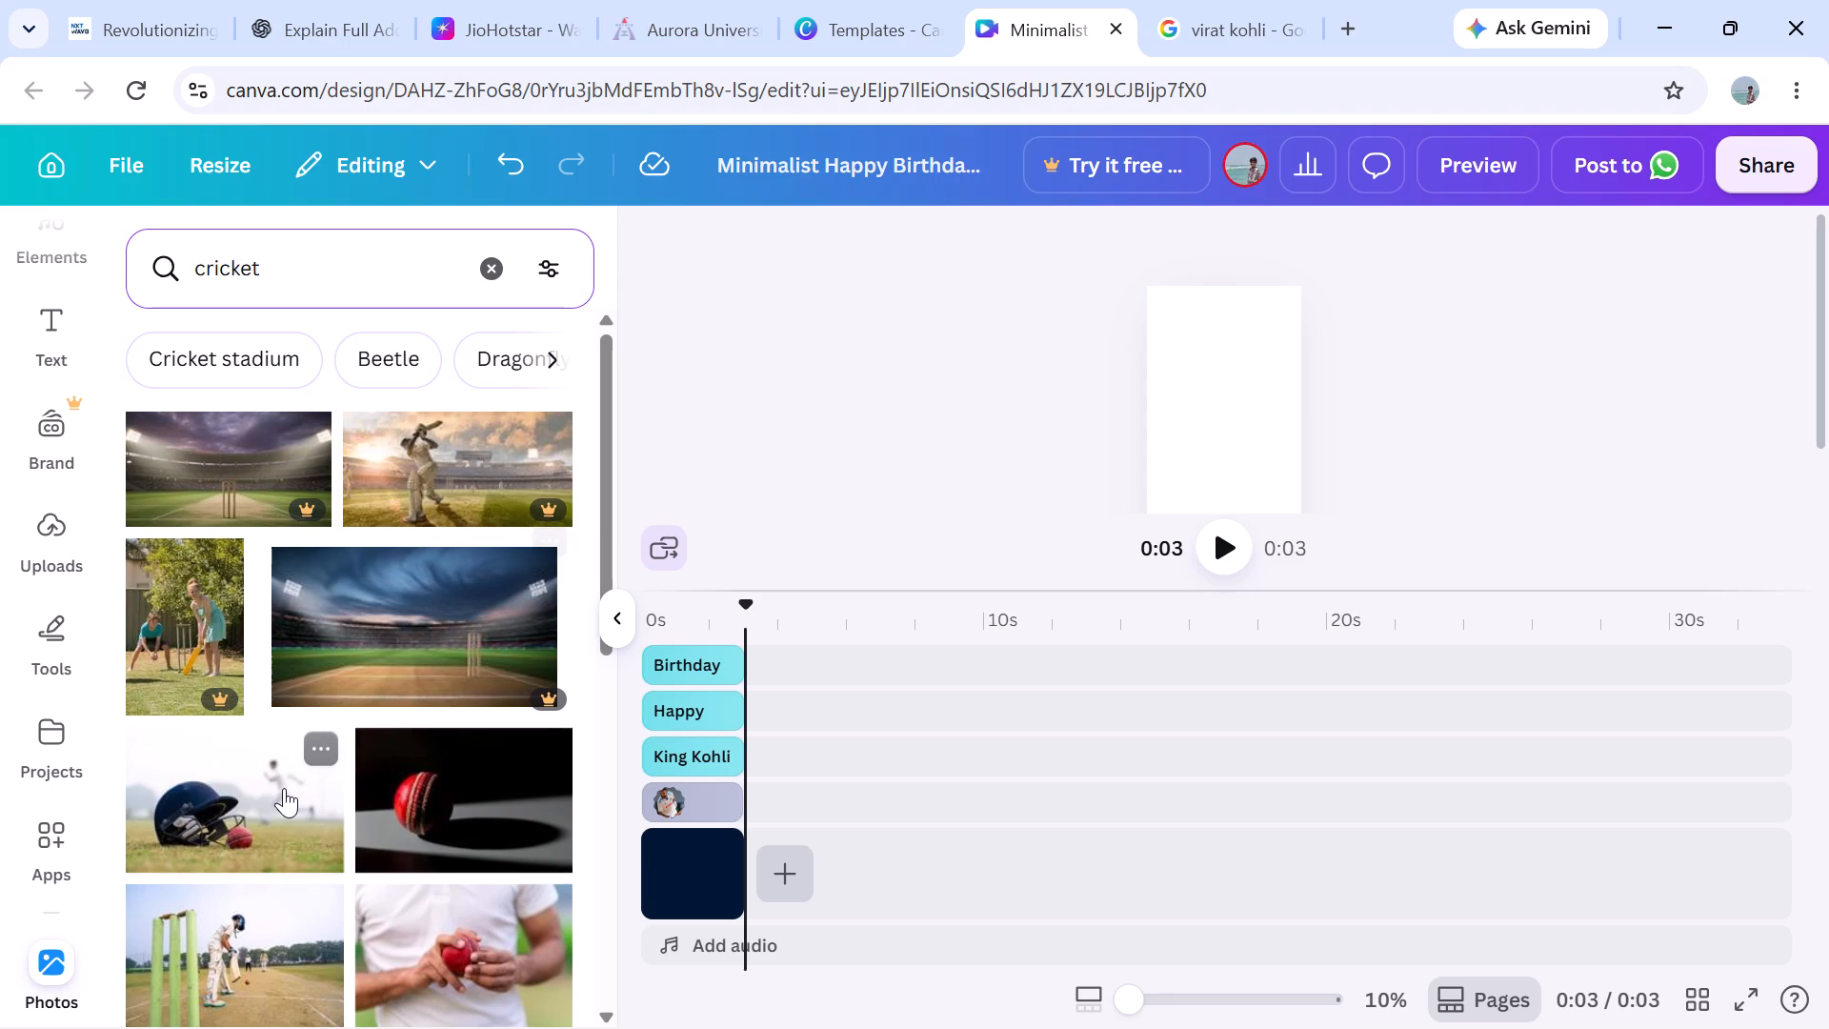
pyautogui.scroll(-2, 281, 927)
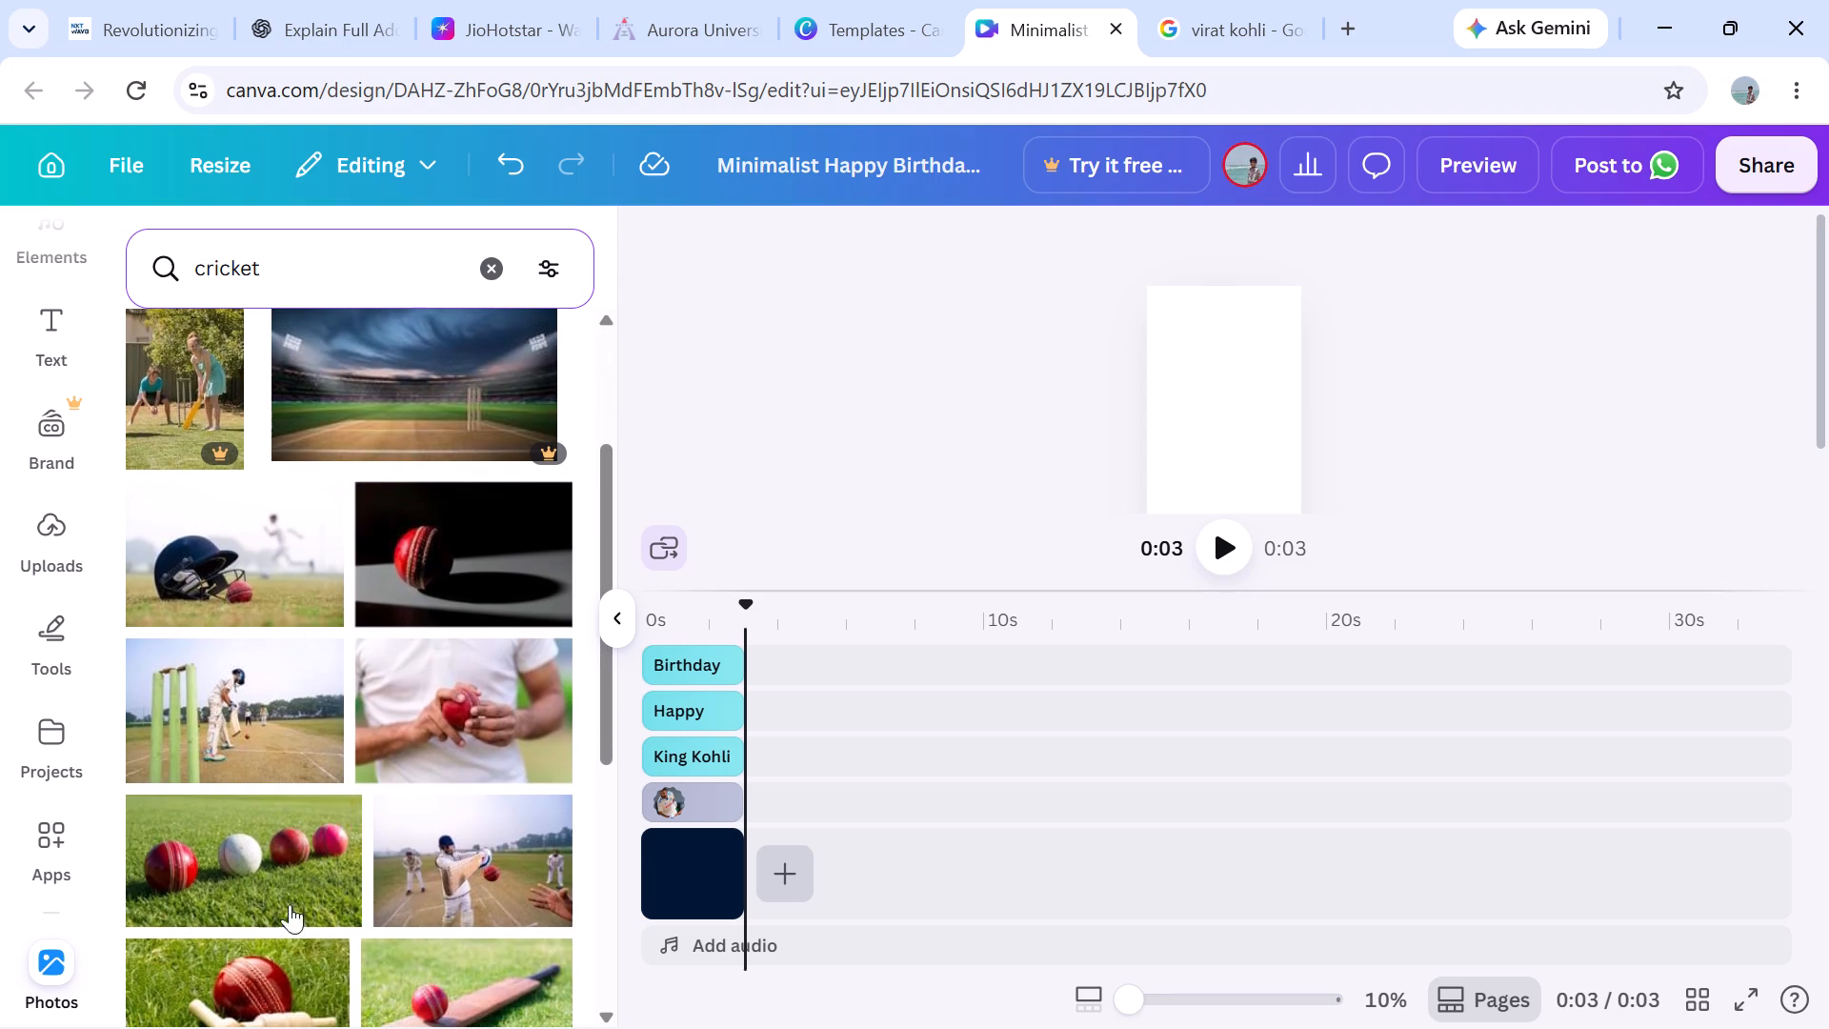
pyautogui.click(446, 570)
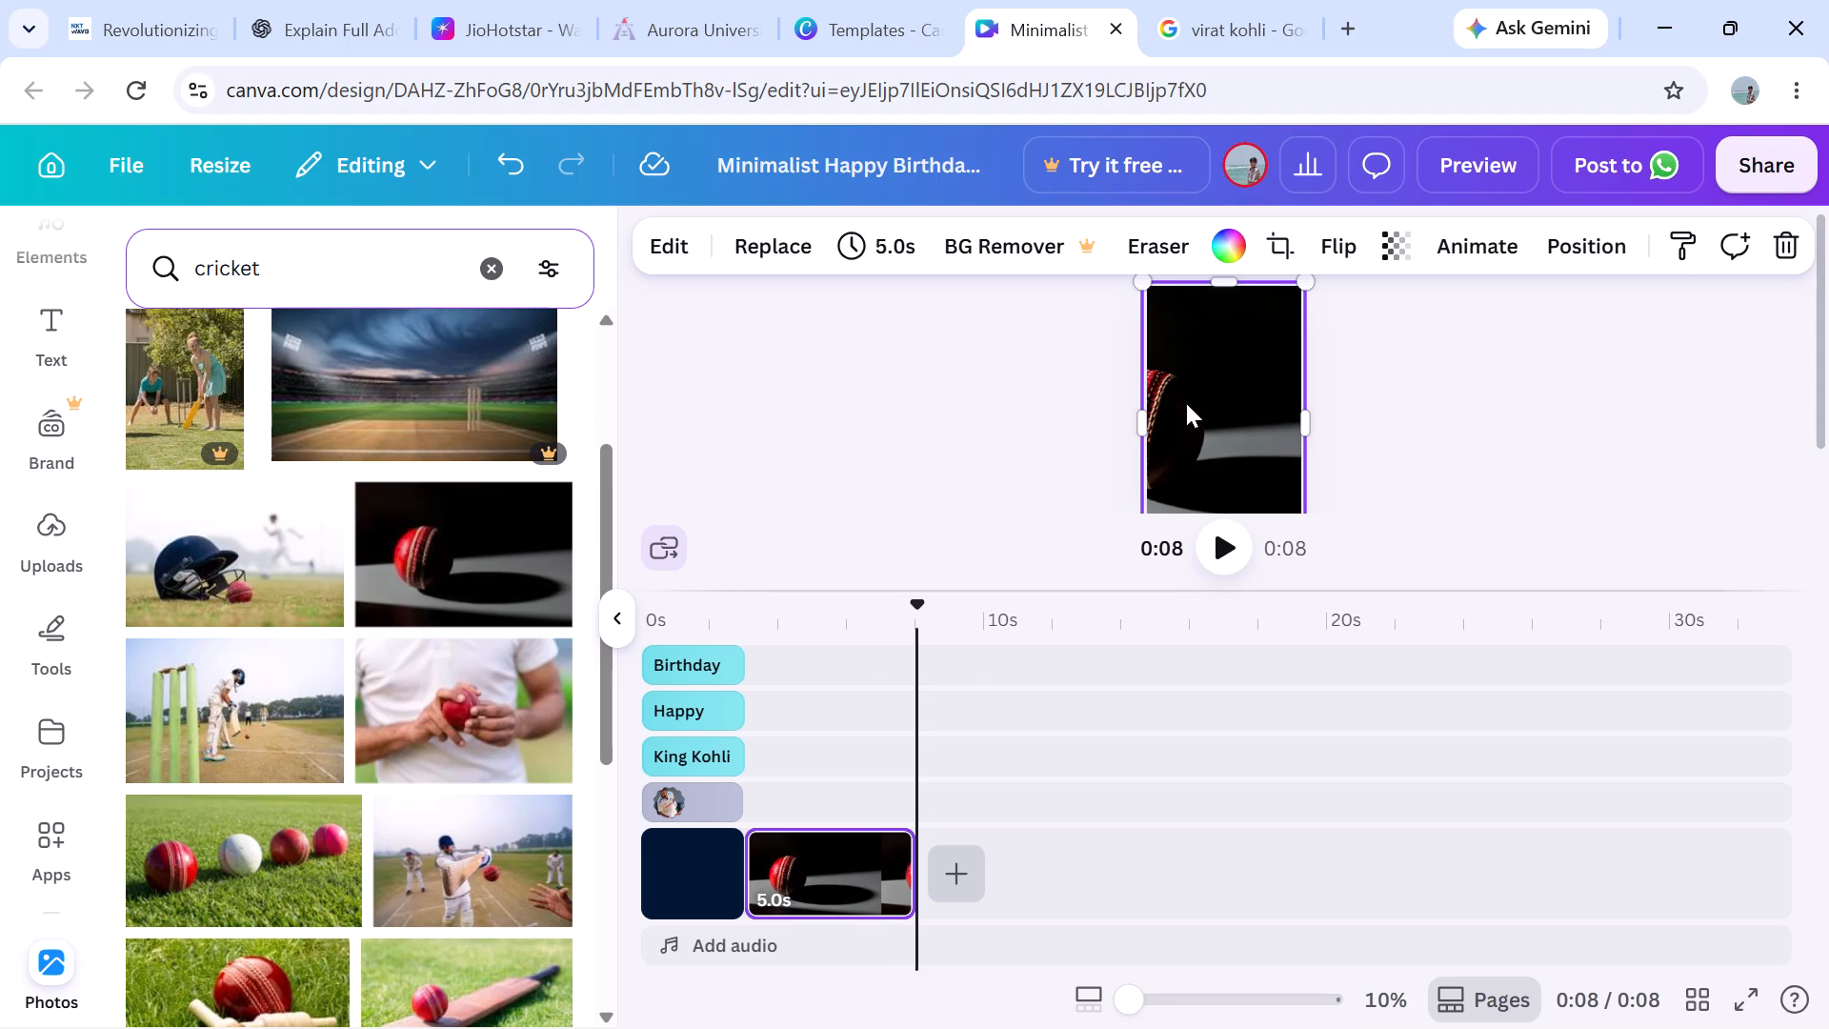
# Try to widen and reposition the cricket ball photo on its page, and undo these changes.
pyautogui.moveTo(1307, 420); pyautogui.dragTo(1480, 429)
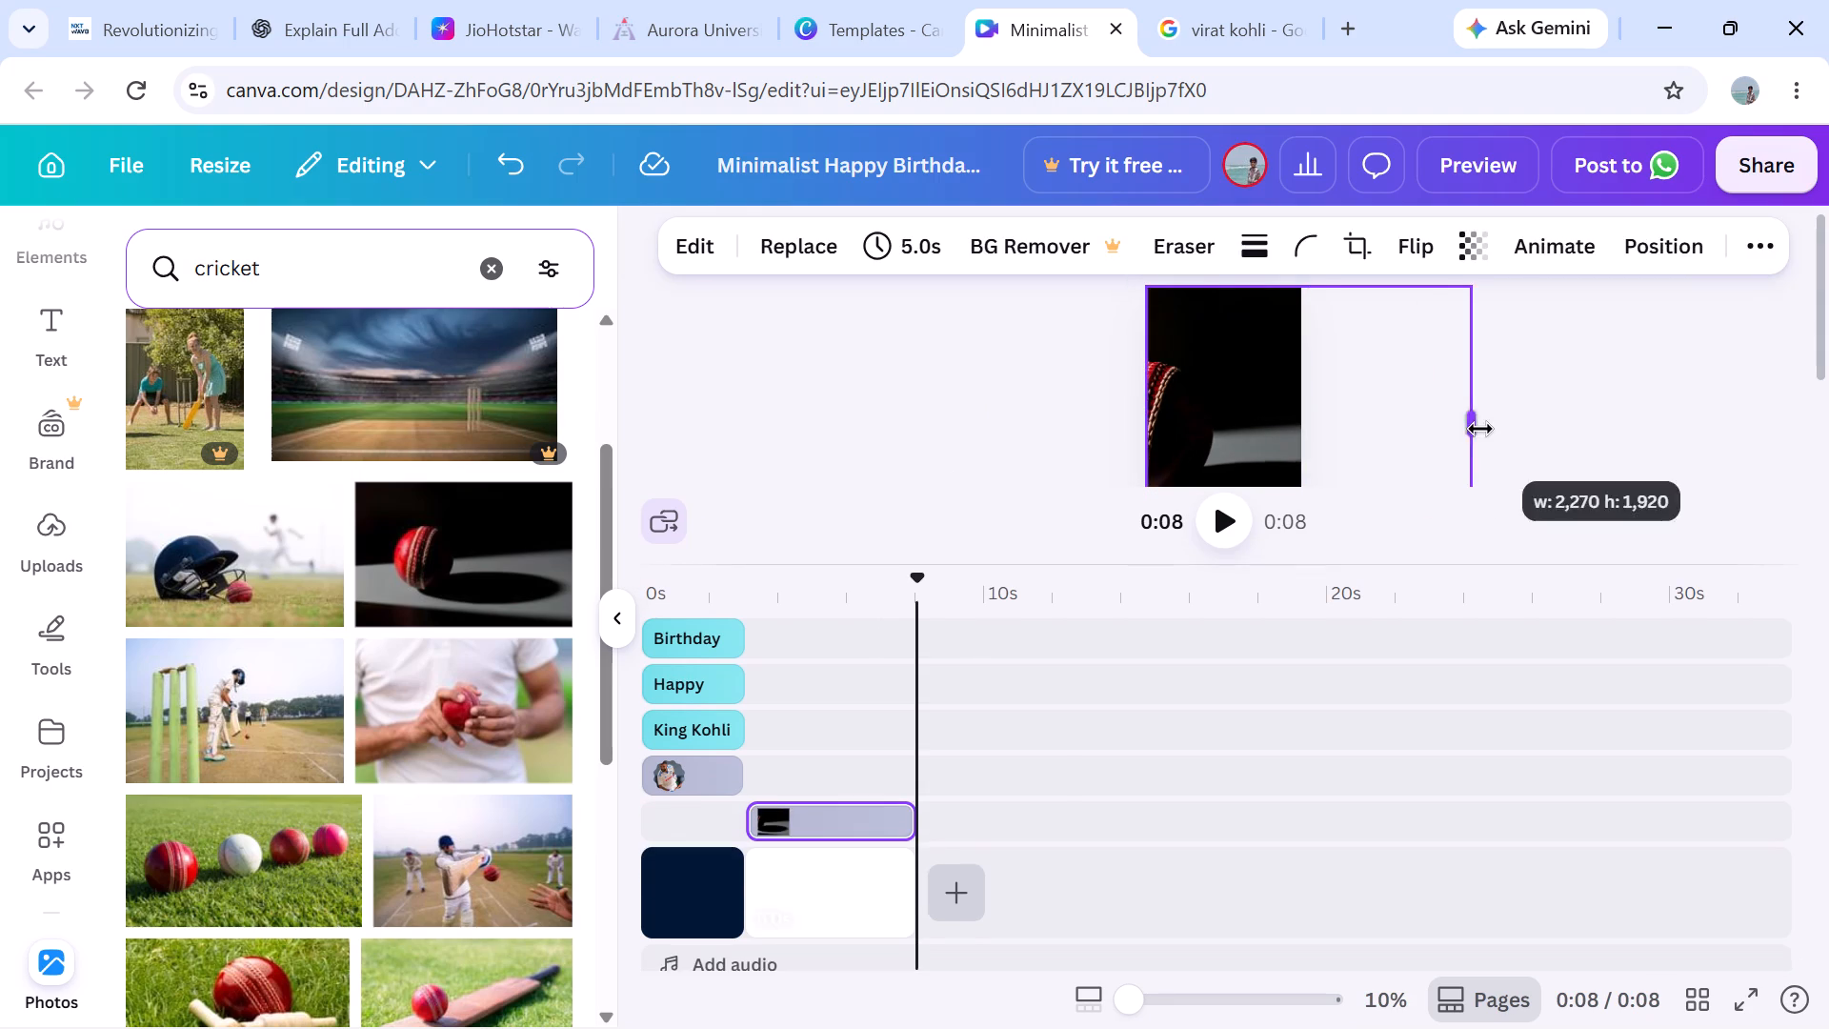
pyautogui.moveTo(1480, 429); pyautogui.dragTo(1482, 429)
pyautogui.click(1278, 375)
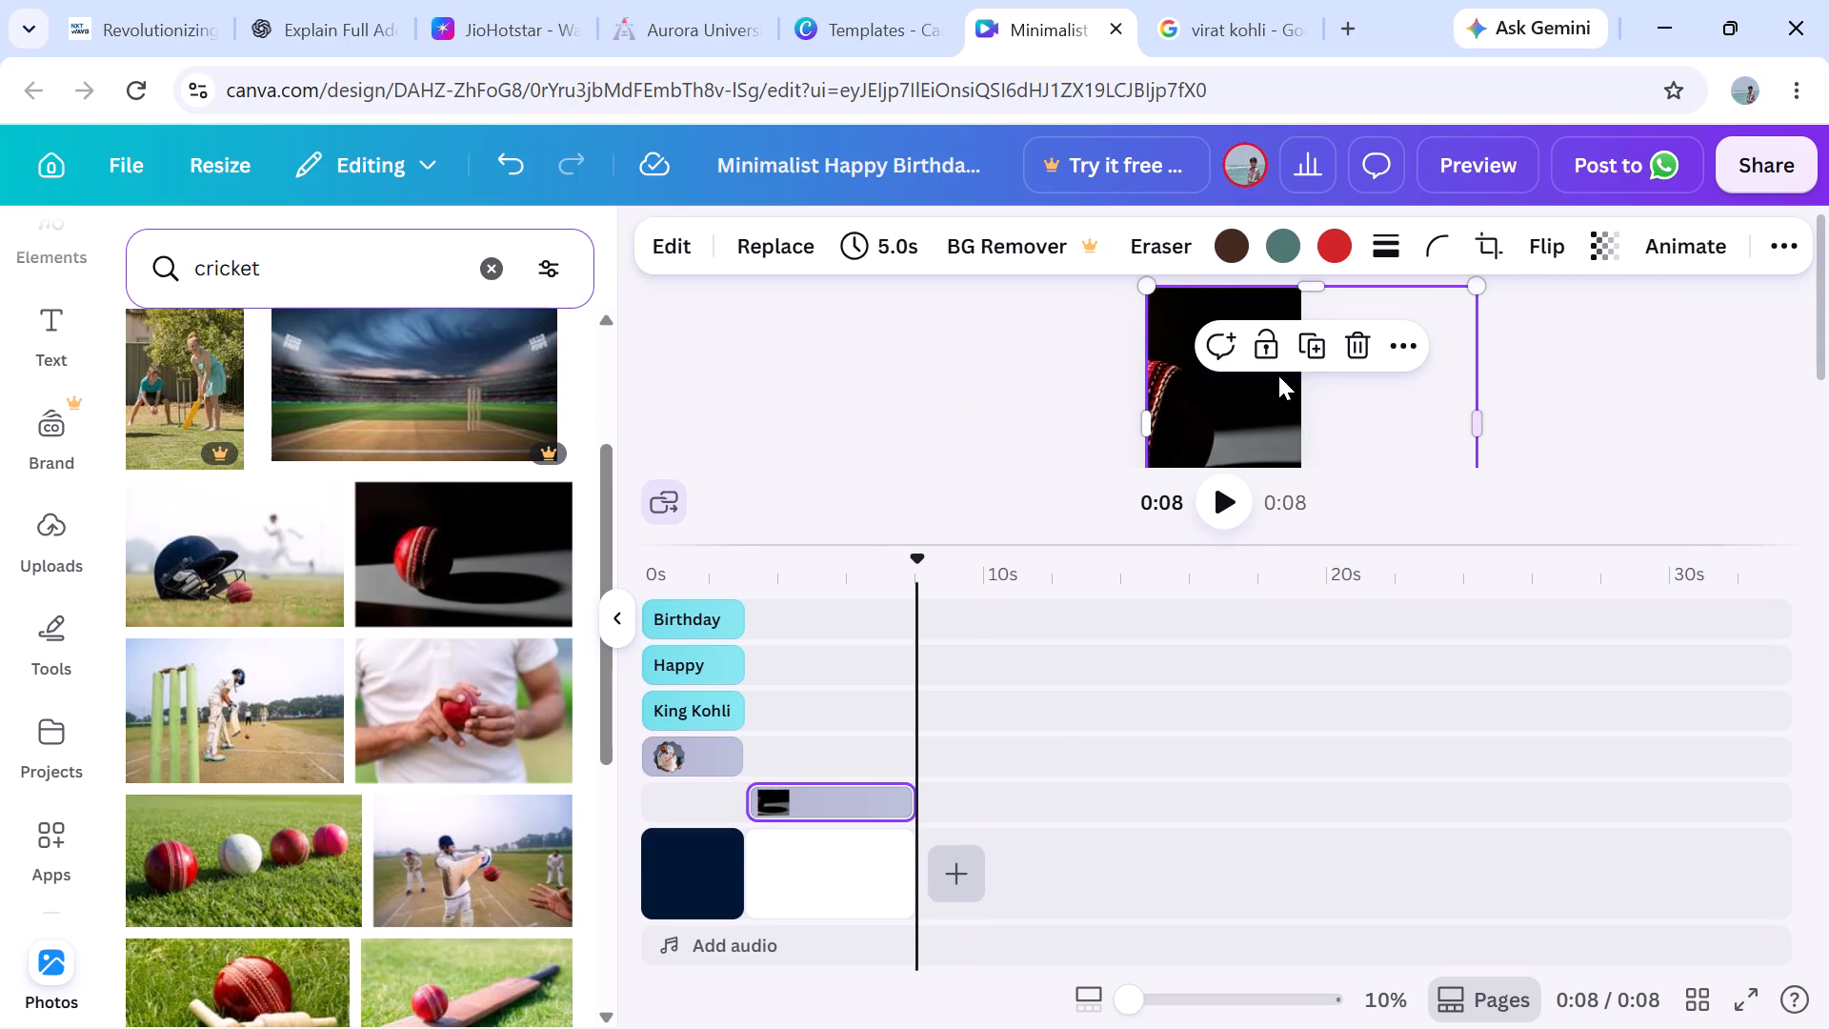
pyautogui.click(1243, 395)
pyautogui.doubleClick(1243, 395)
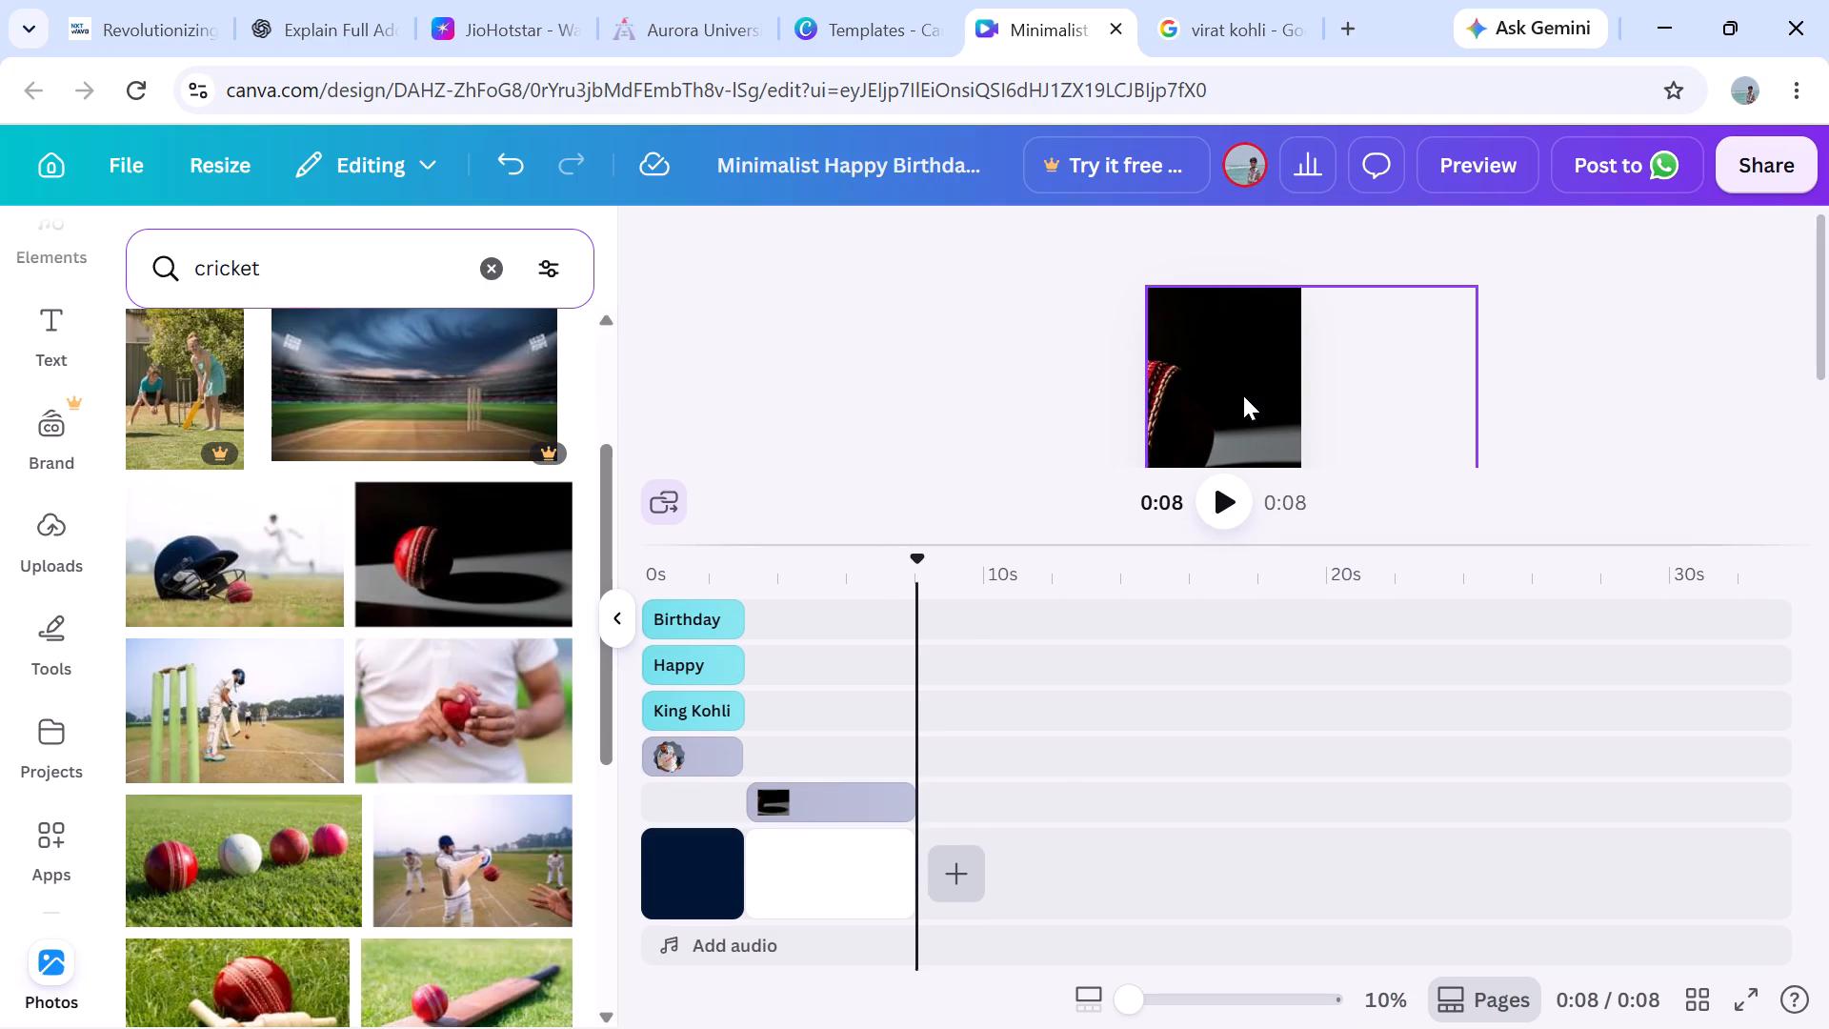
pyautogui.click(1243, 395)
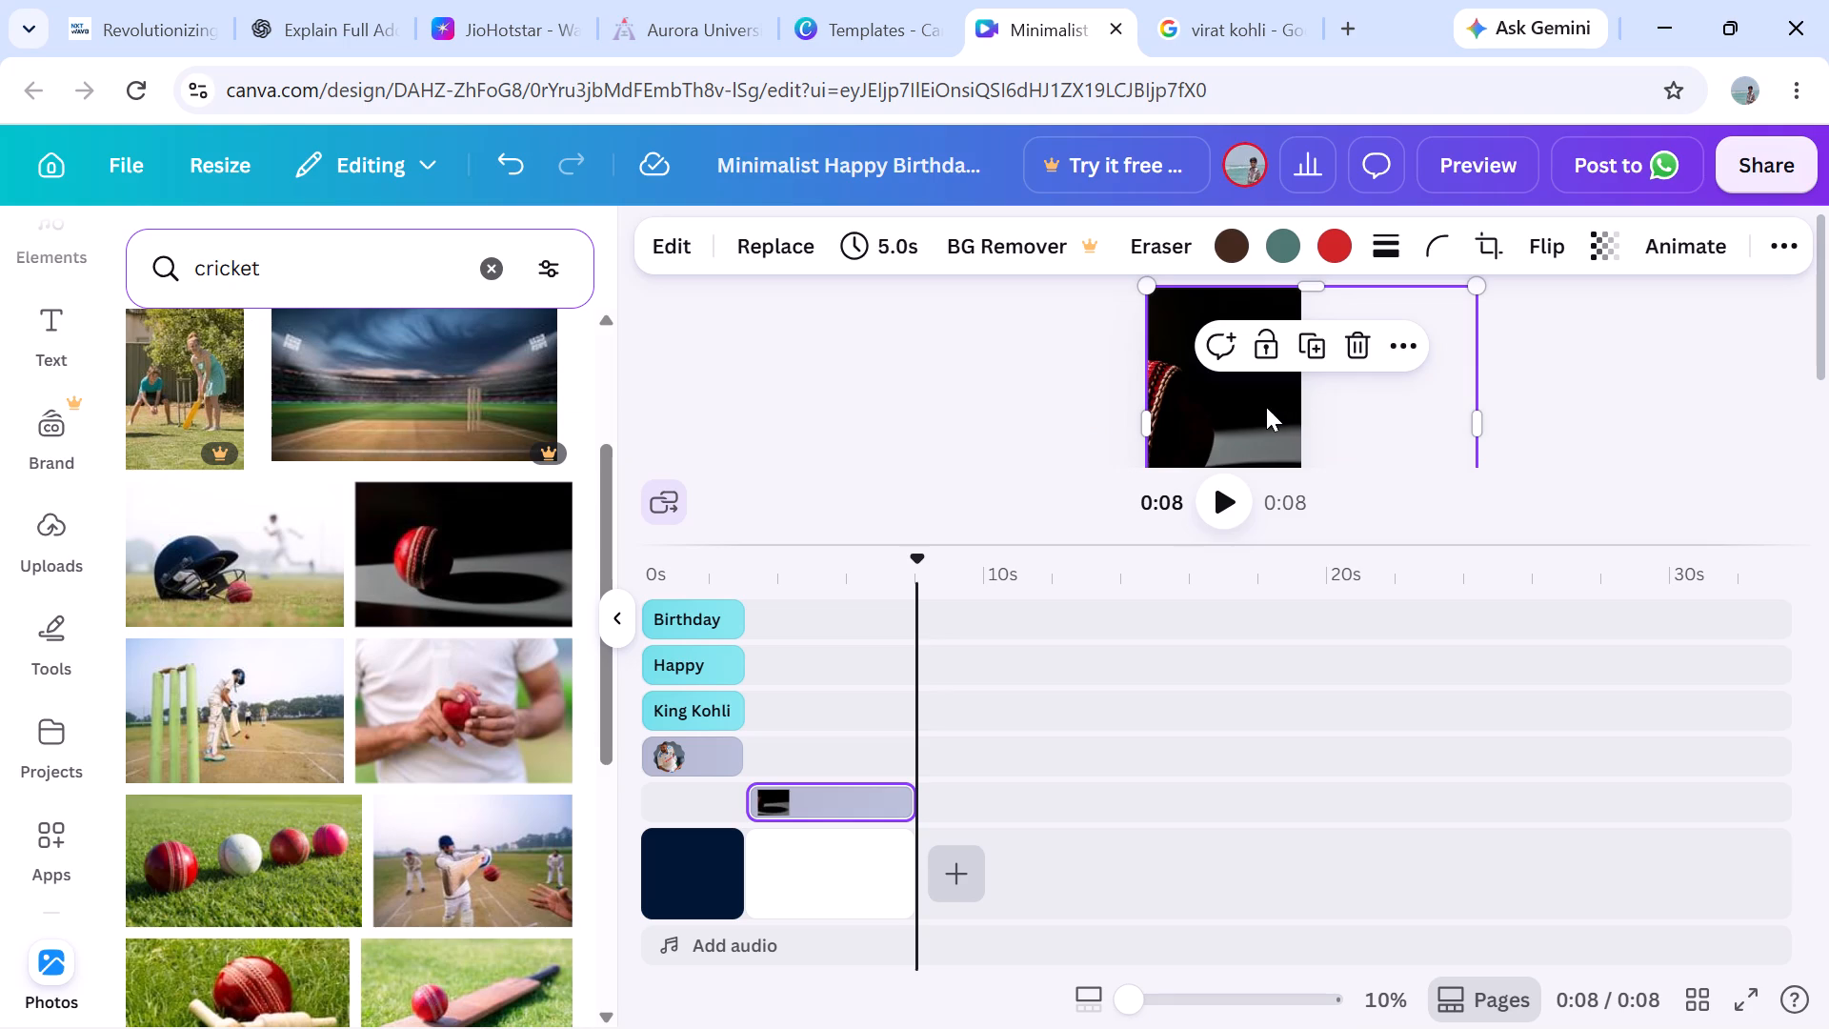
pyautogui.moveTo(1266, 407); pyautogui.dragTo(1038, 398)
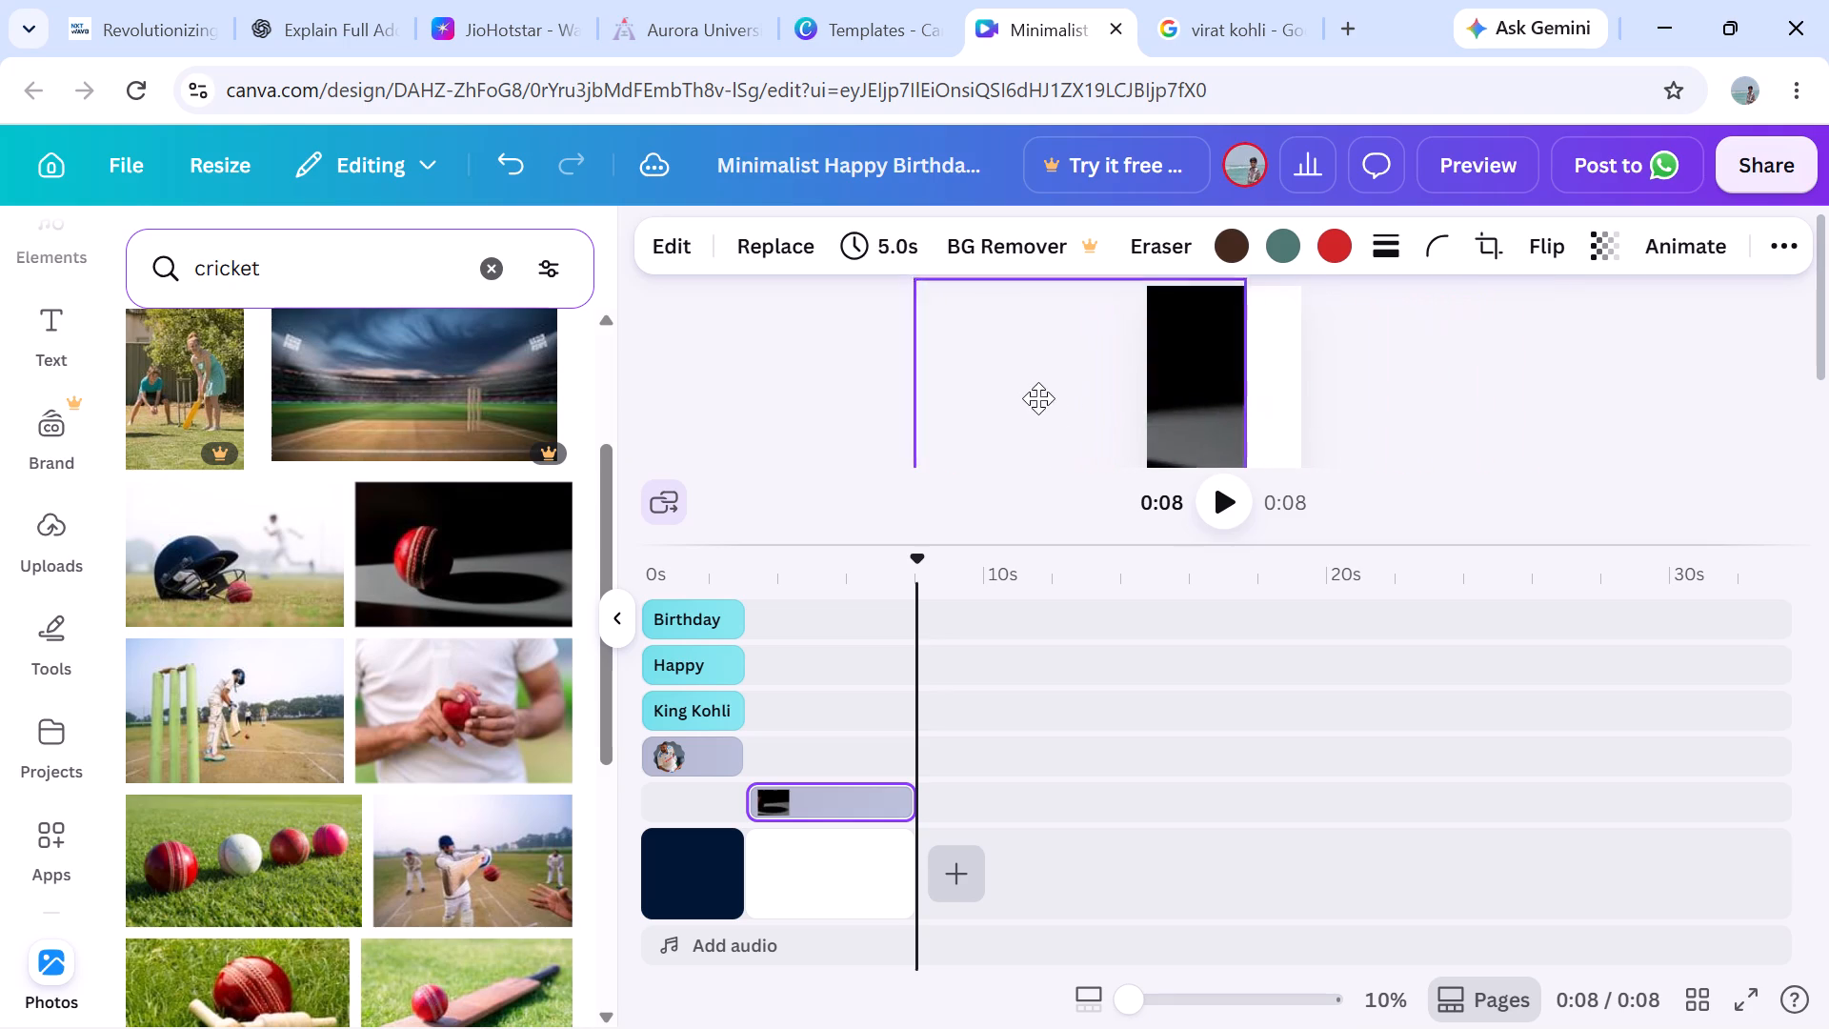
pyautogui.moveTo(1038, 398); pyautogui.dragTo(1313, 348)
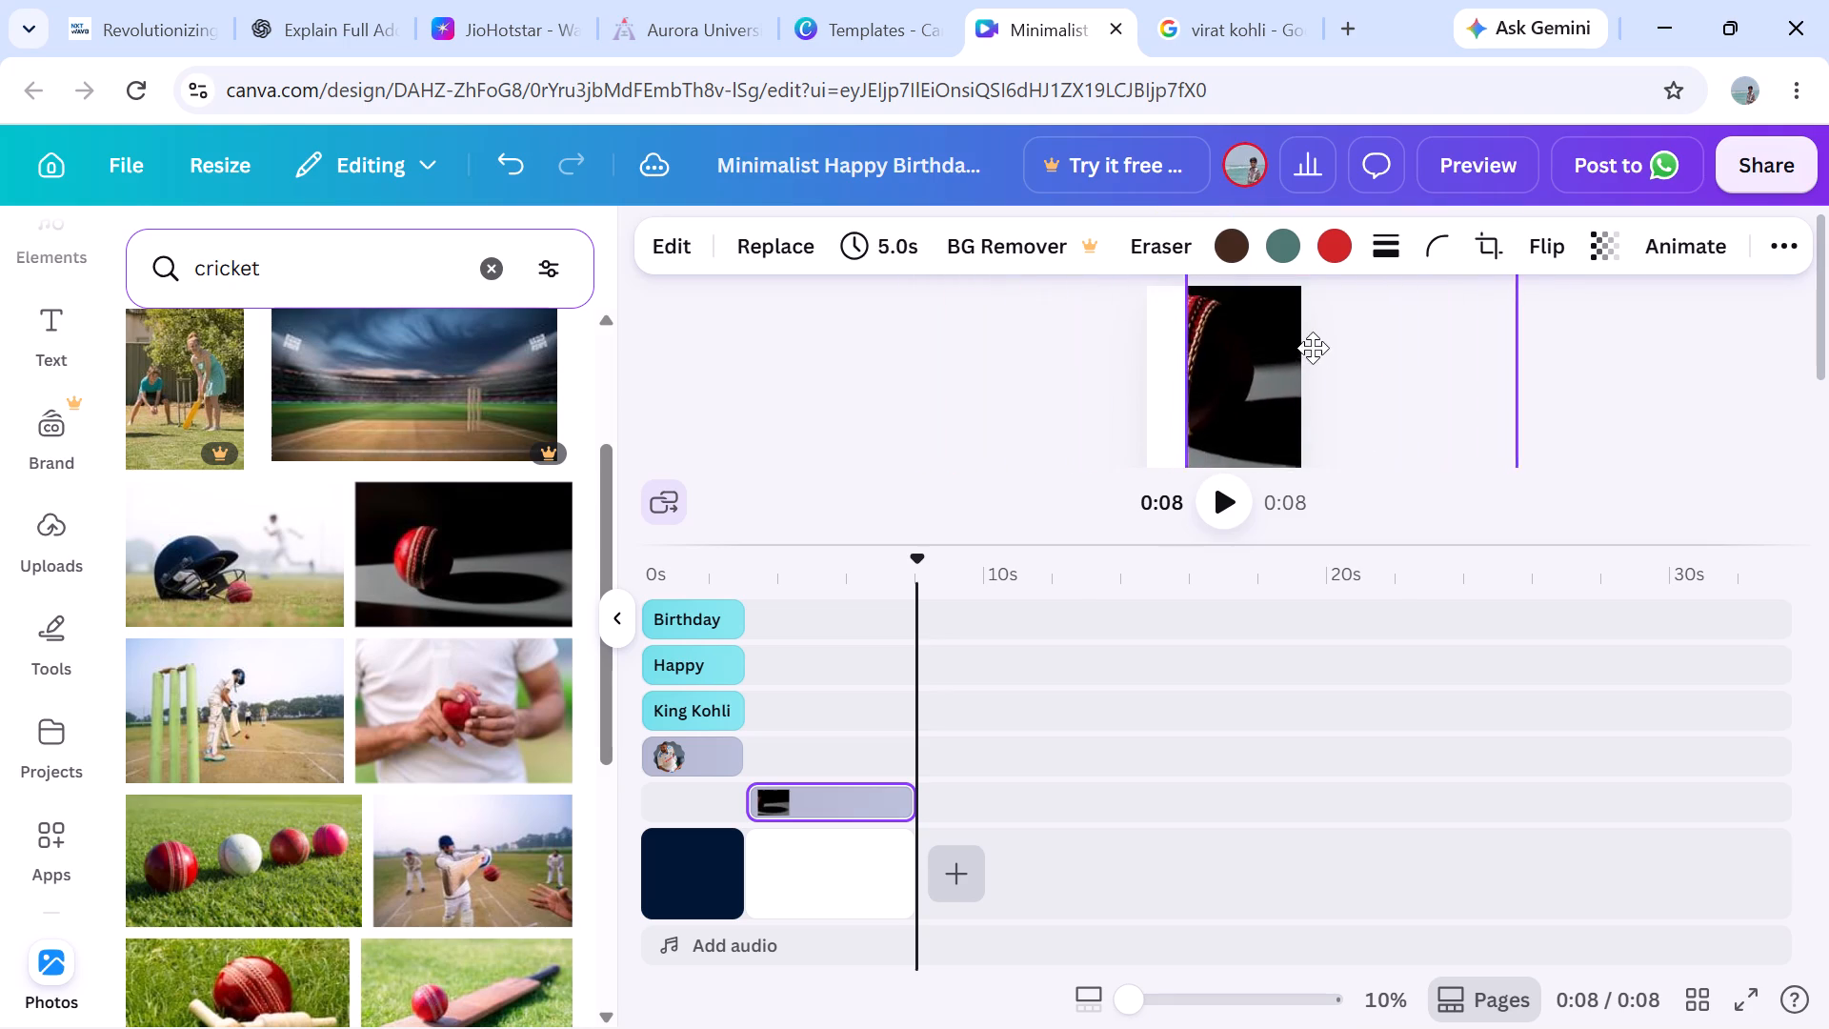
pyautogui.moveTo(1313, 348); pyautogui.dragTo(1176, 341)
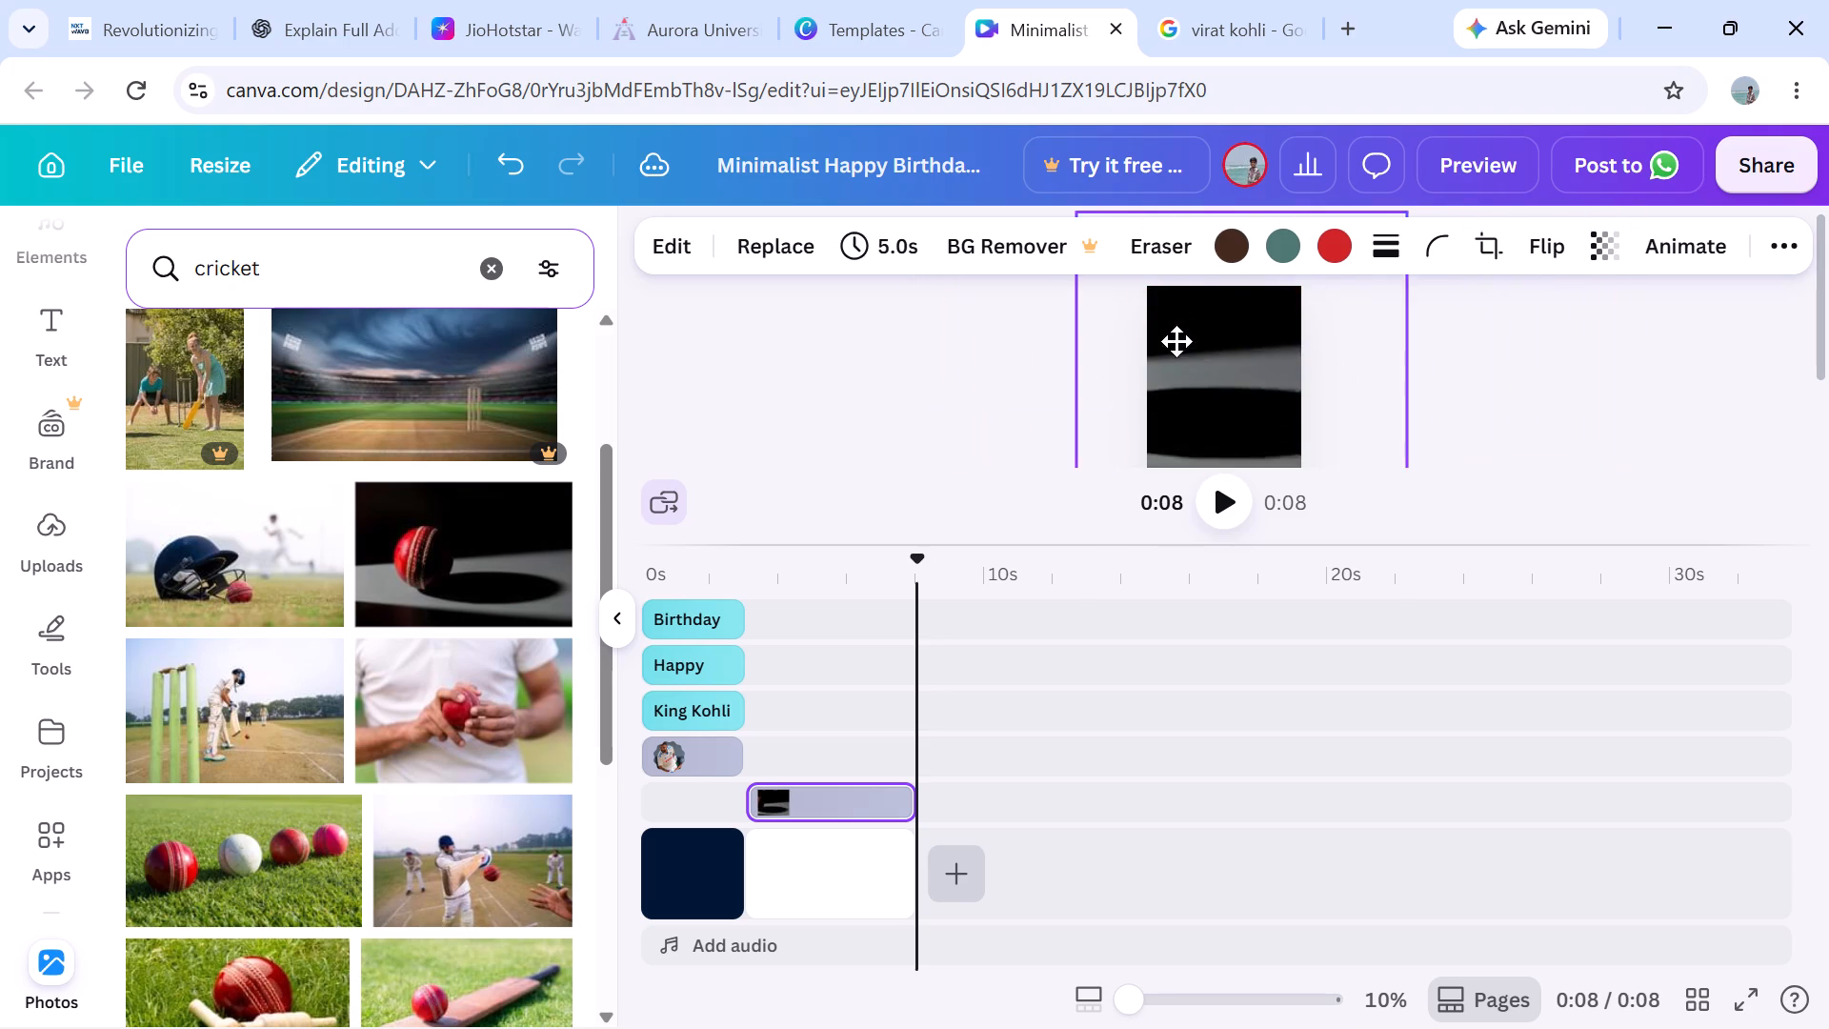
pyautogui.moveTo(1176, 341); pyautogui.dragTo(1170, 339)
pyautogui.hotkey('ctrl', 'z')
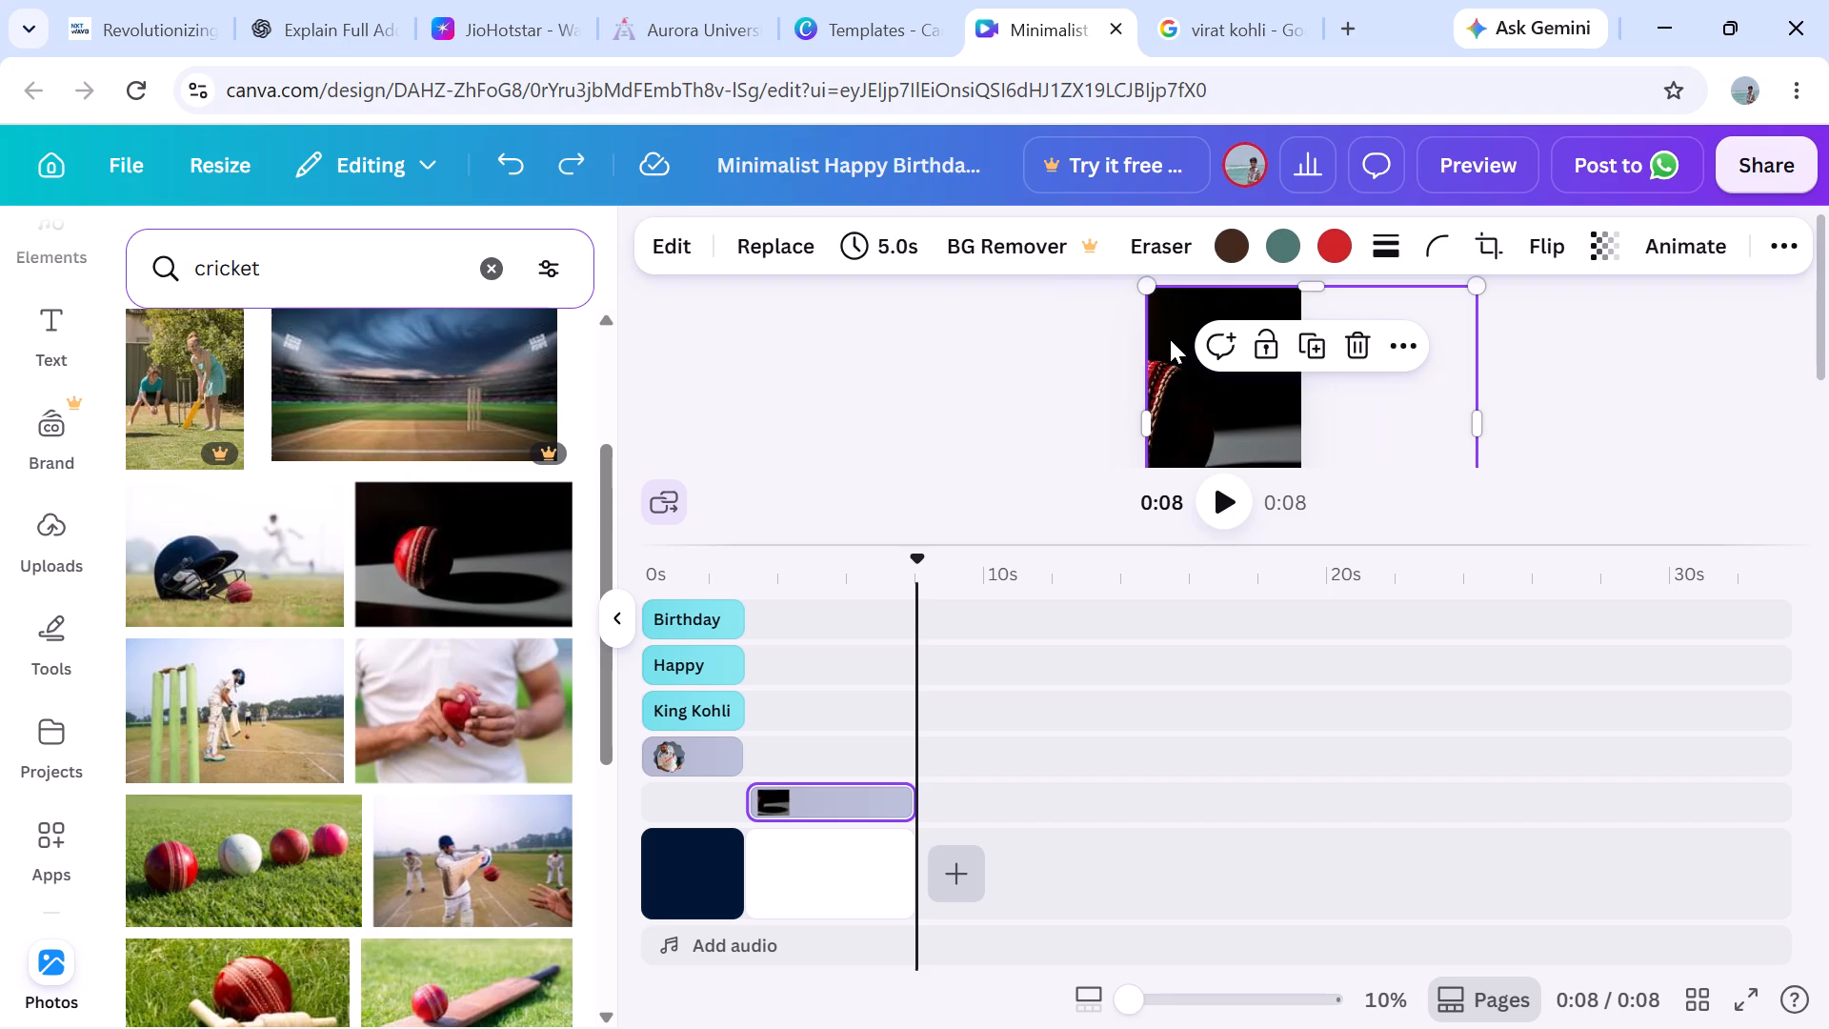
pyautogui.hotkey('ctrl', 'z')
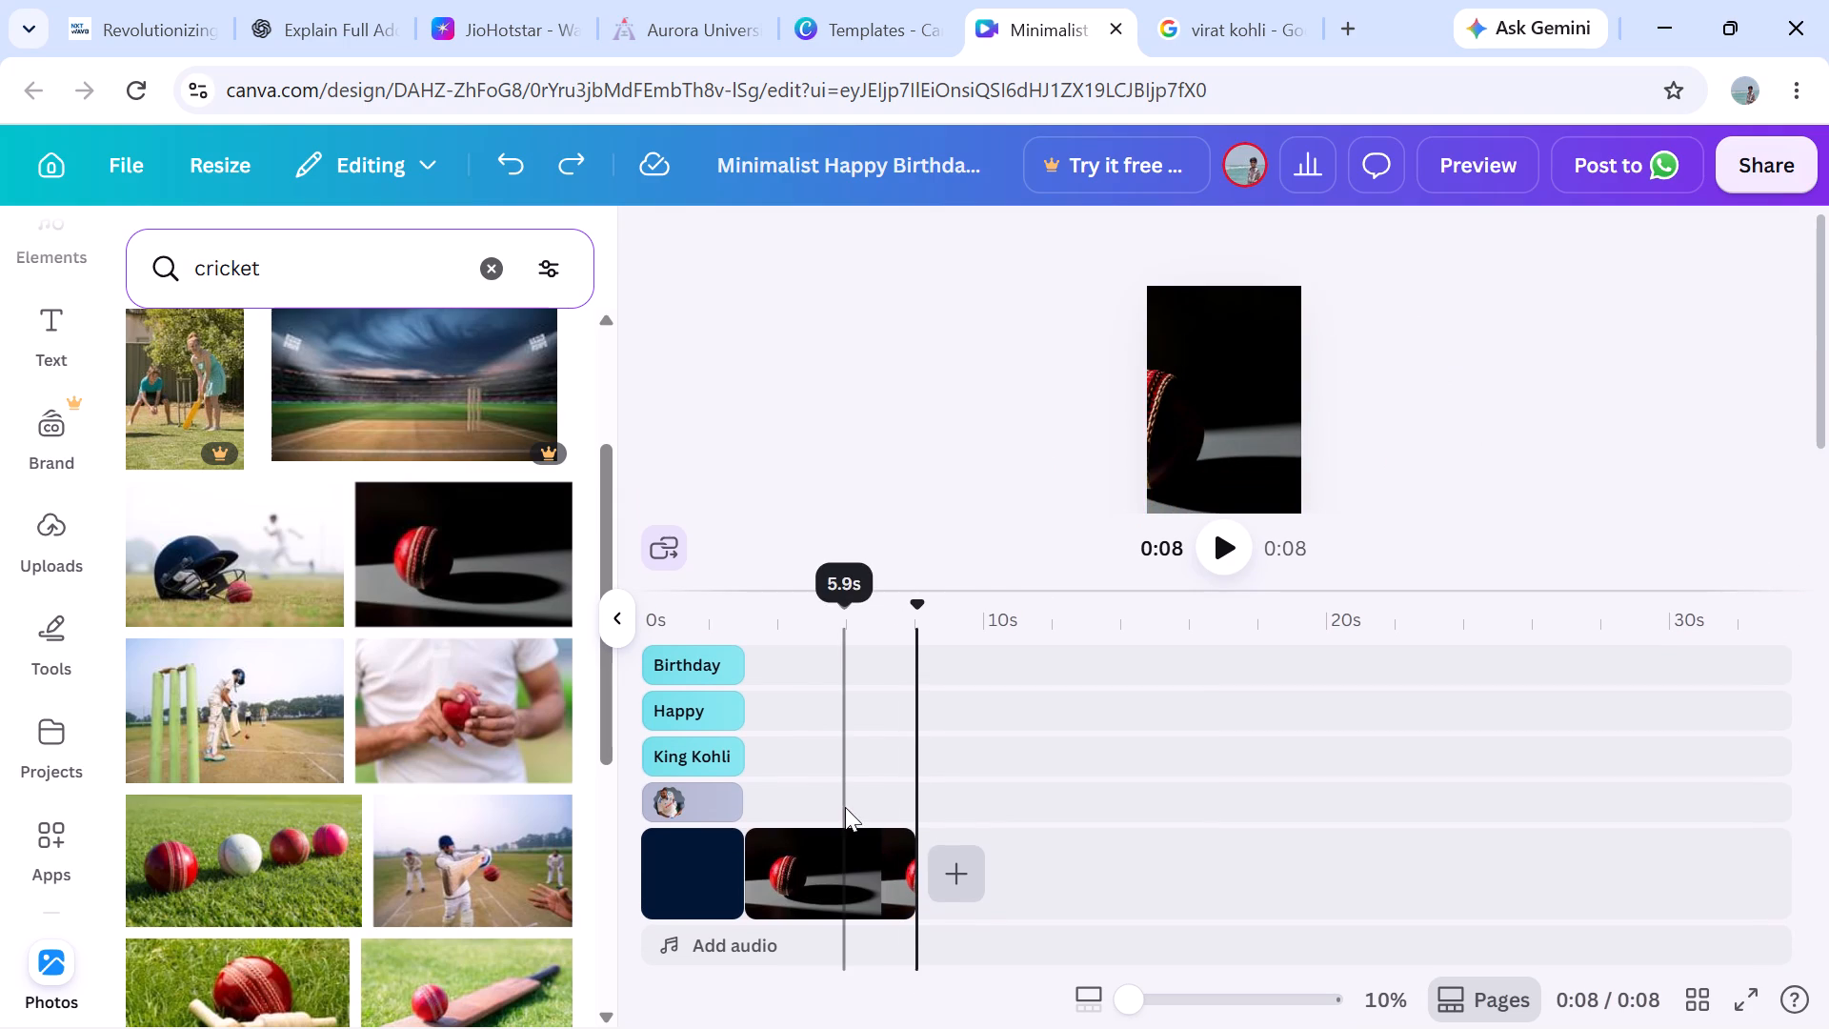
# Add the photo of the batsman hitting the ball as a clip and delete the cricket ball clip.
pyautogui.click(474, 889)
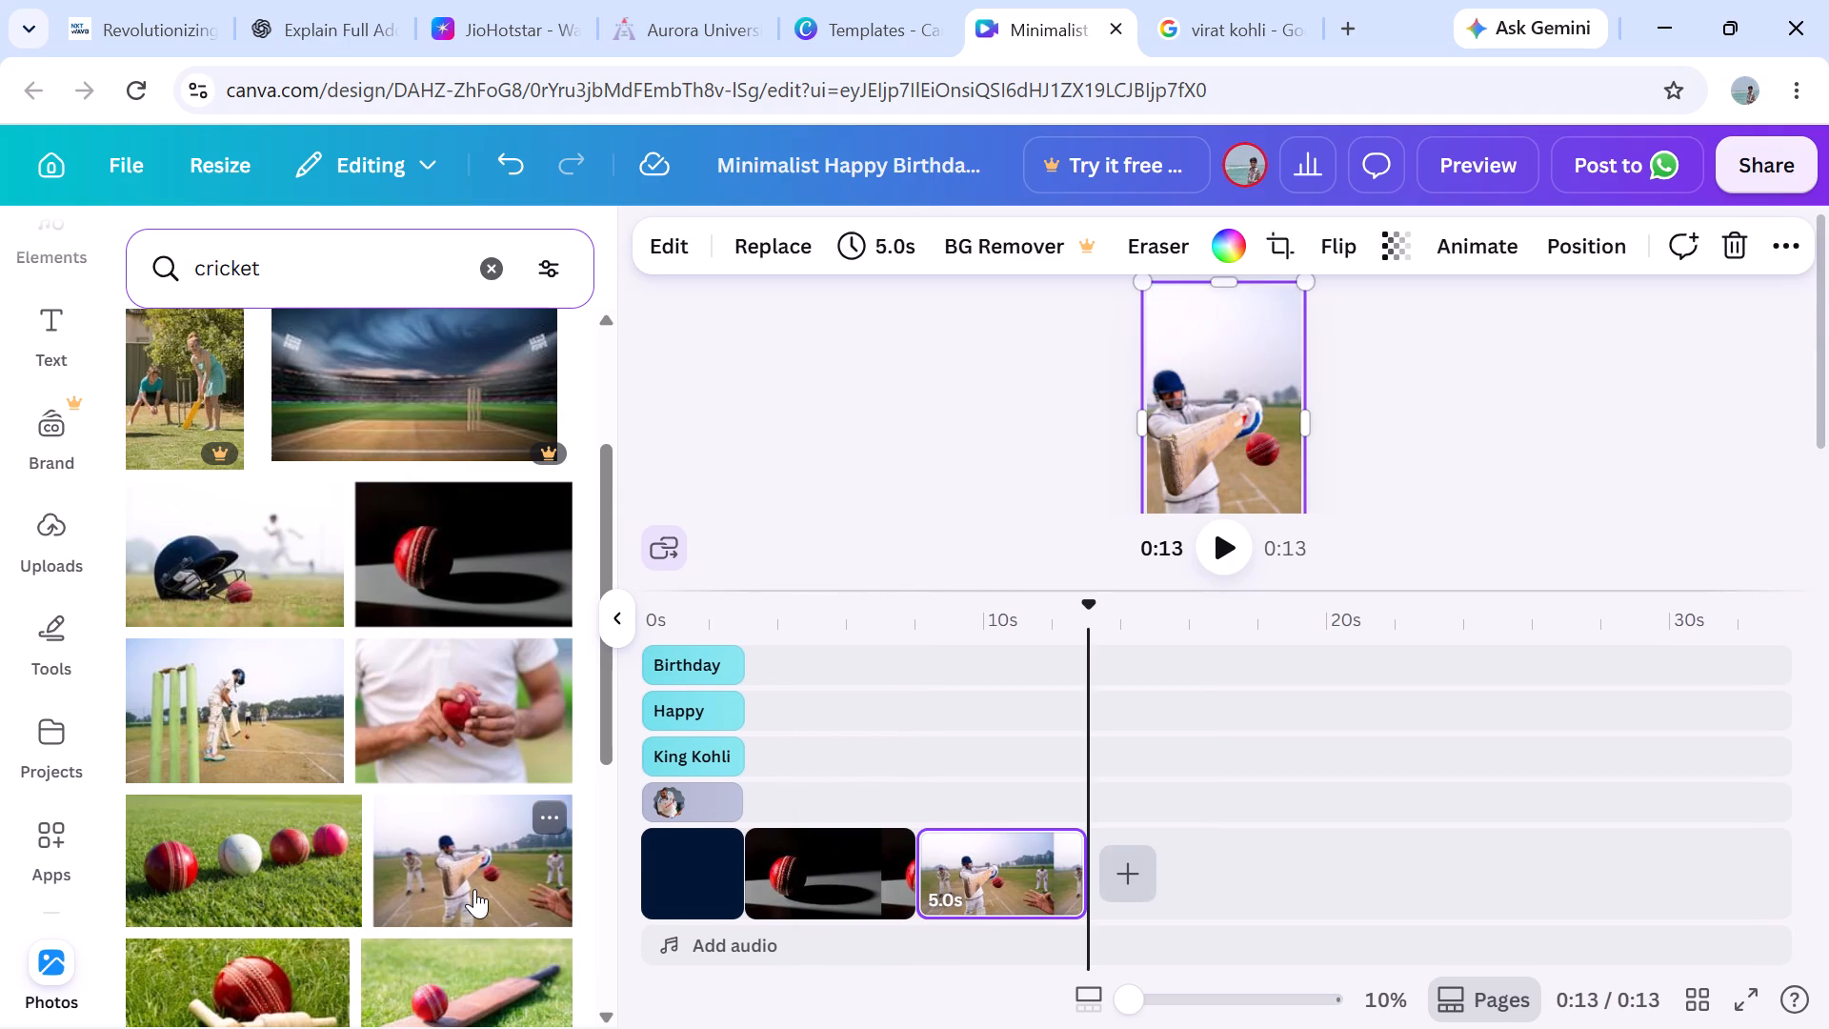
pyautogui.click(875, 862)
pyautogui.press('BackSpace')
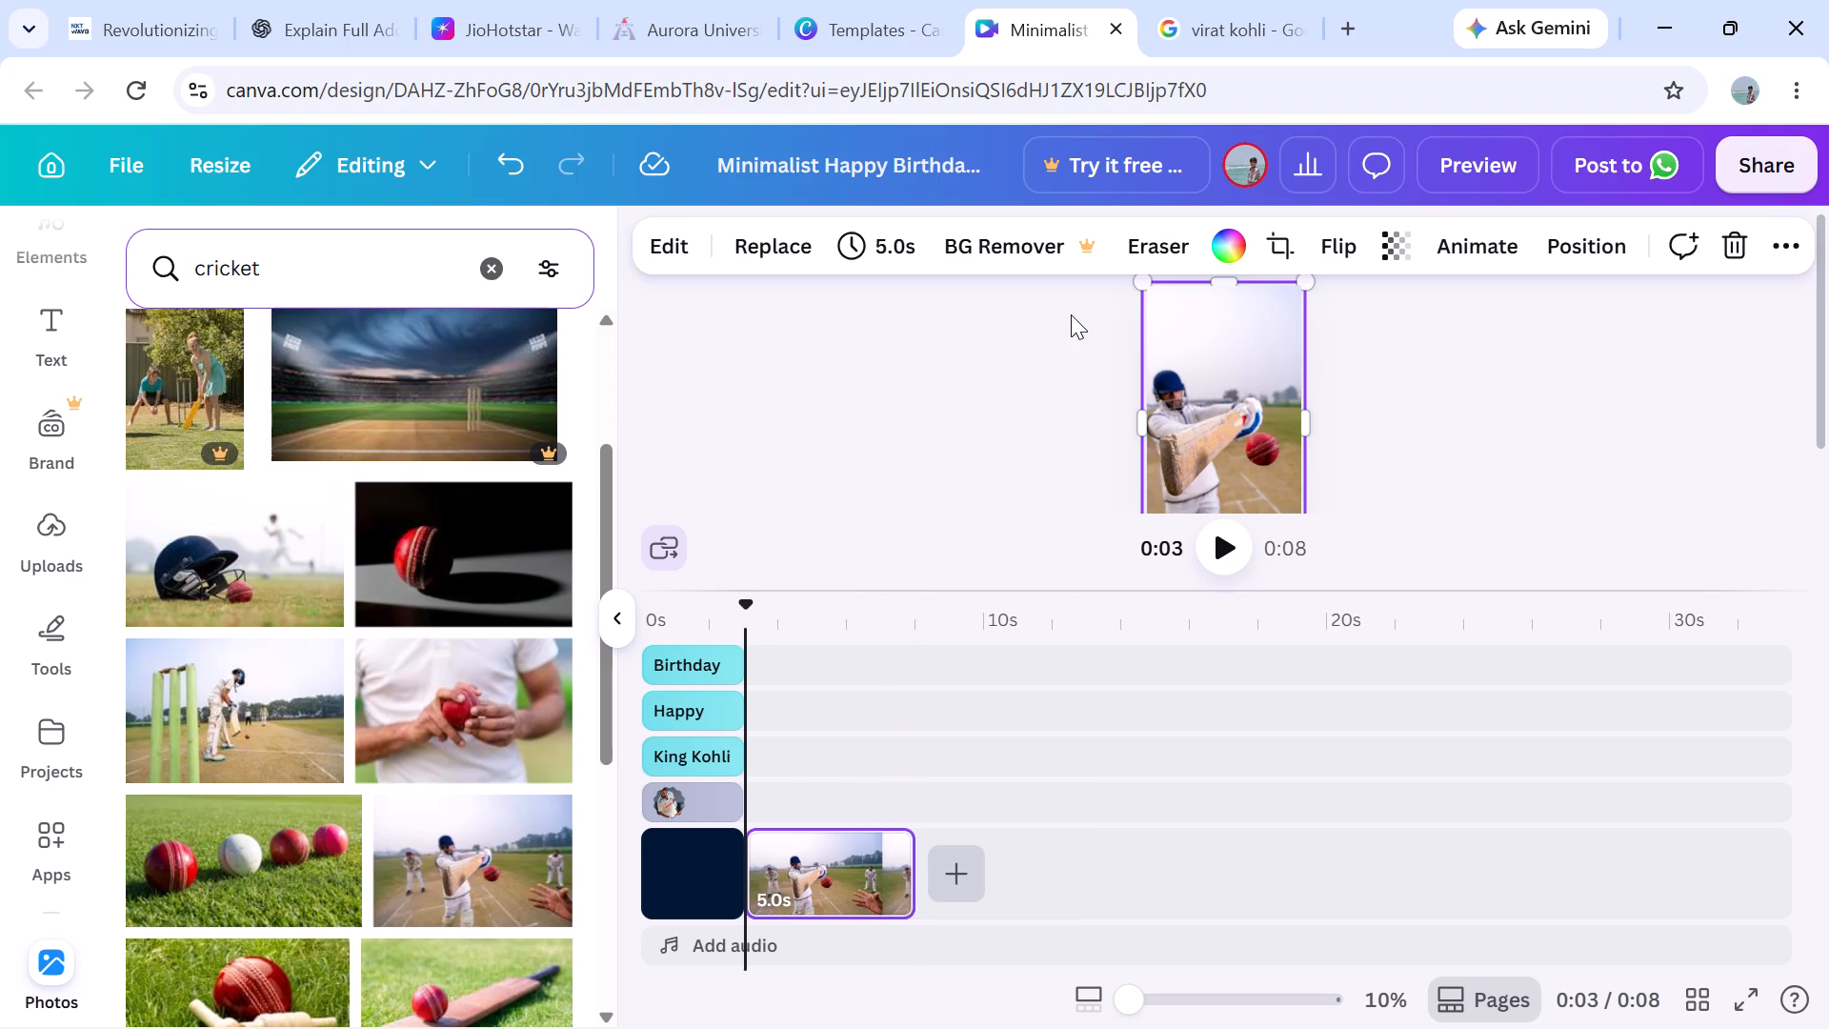
# Look through more cricket photos, search the stock photos for VIRAT KOHLI, and browse the results for a suitable picture.
pyautogui.scroll(-3, 436, 906)
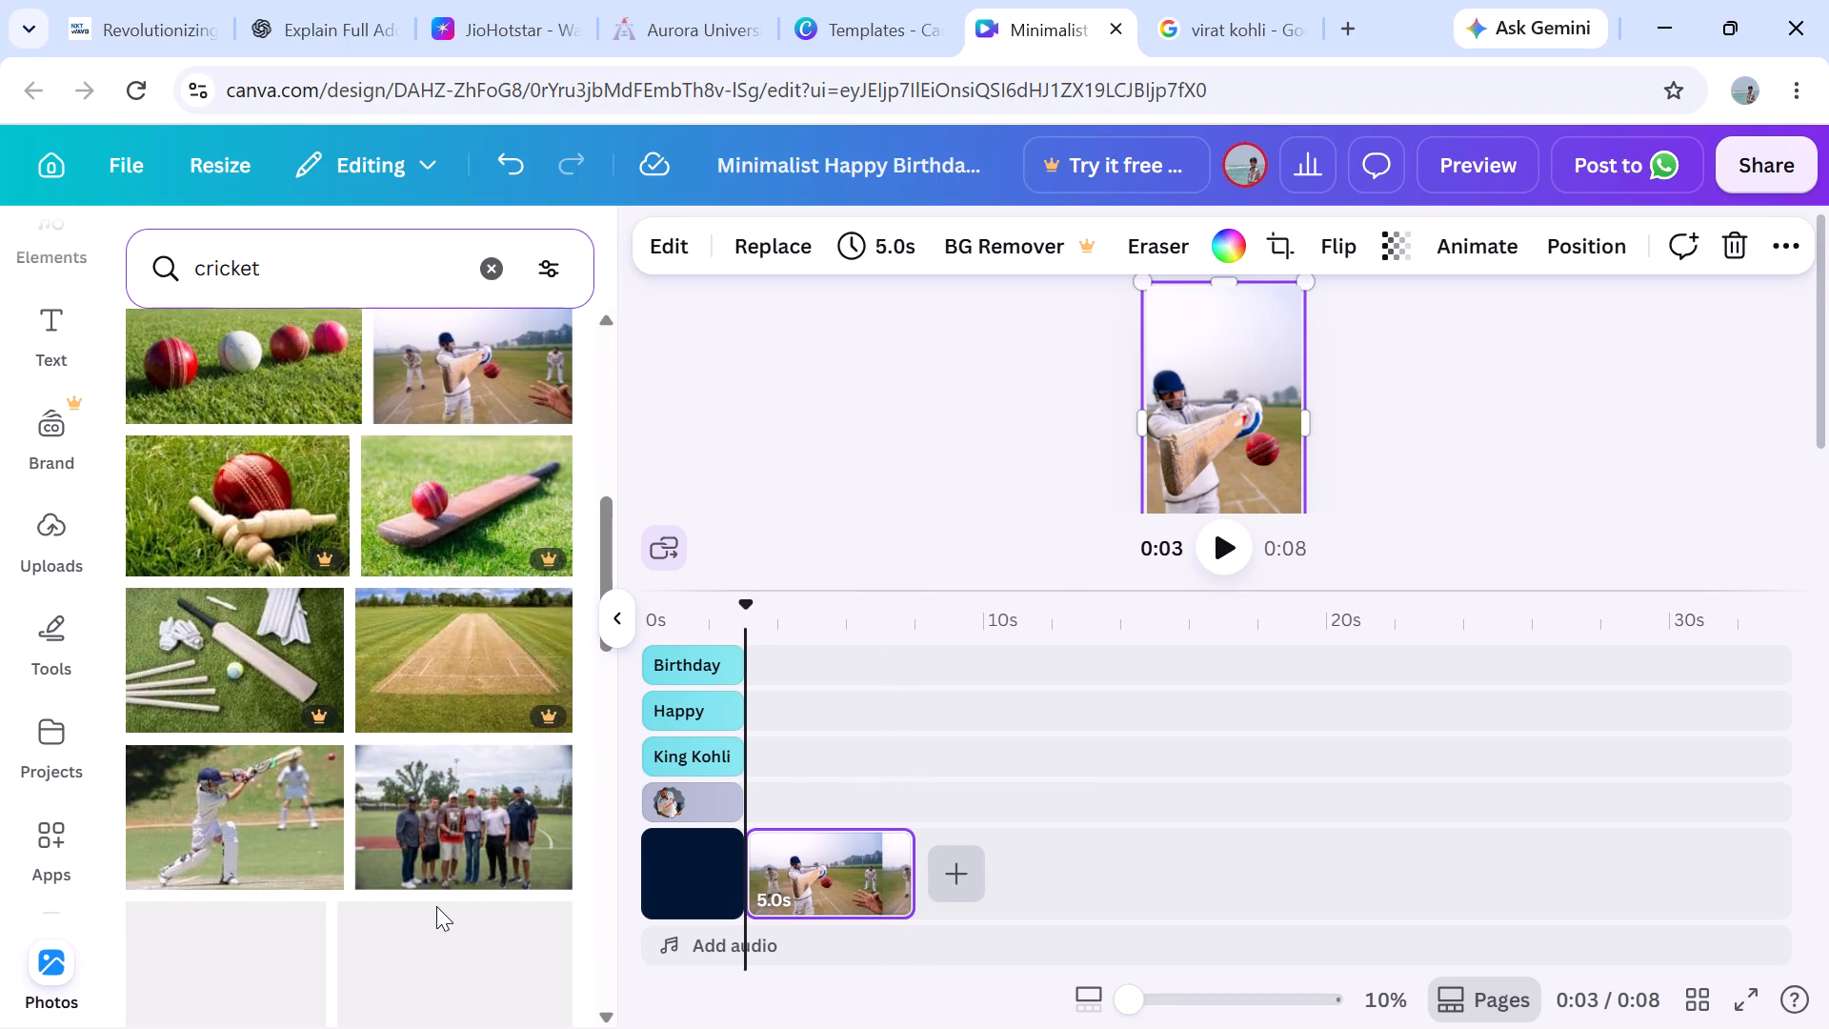
pyautogui.scroll(-3, 436, 906)
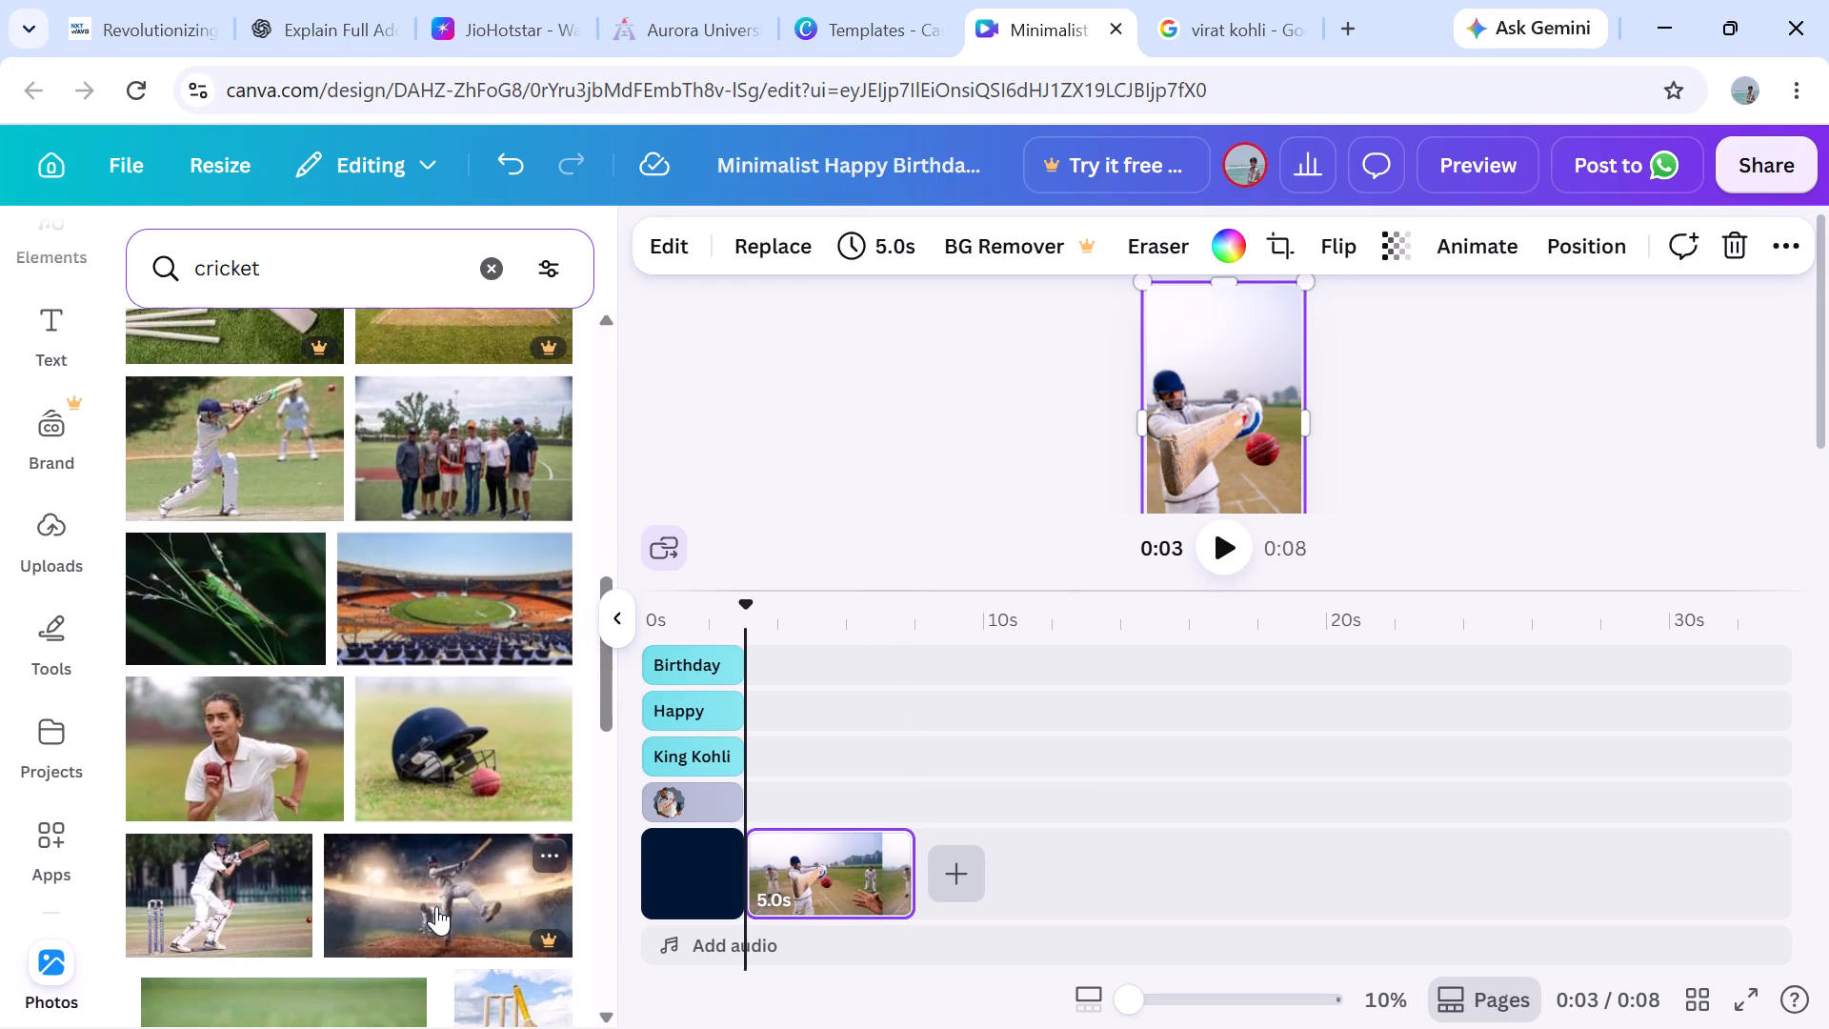
pyautogui.scroll(-1, 436, 906)
pyautogui.click(324, 251)
pyautogui.press('BackSpace')
pyautogui.press('BackSpace')
pyautogui.press('BackSpace')
pyautogui.press('BackSpace')
pyautogui.press('BackSpace')
pyautogui.press('BackSpace')
pyautogui.press('BackSpace')
pyautogui.press('BackSpace')
pyautogui.press('BackSpace')
pyautogui.press('BackSpace')
pyautogui.press('BackSpace')
pyautogui.press('BackSpace')
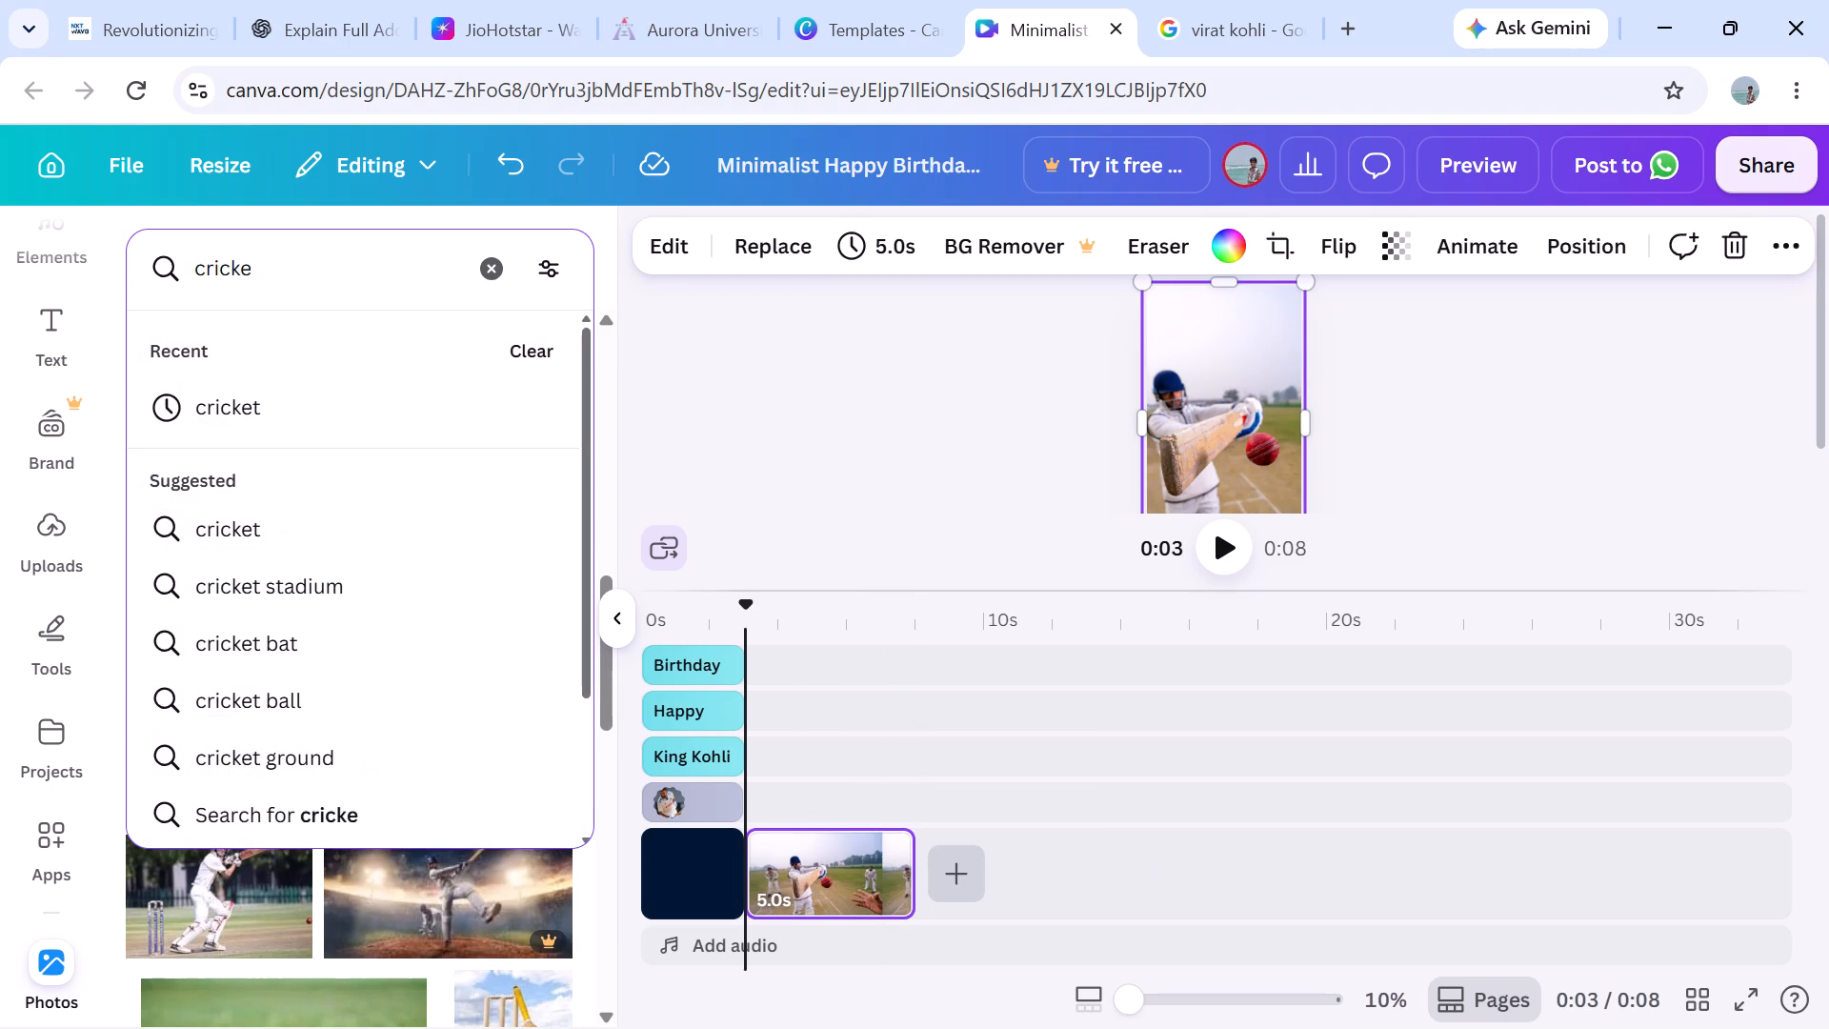
pyautogui.write('VIRA')
pyautogui.write('T')
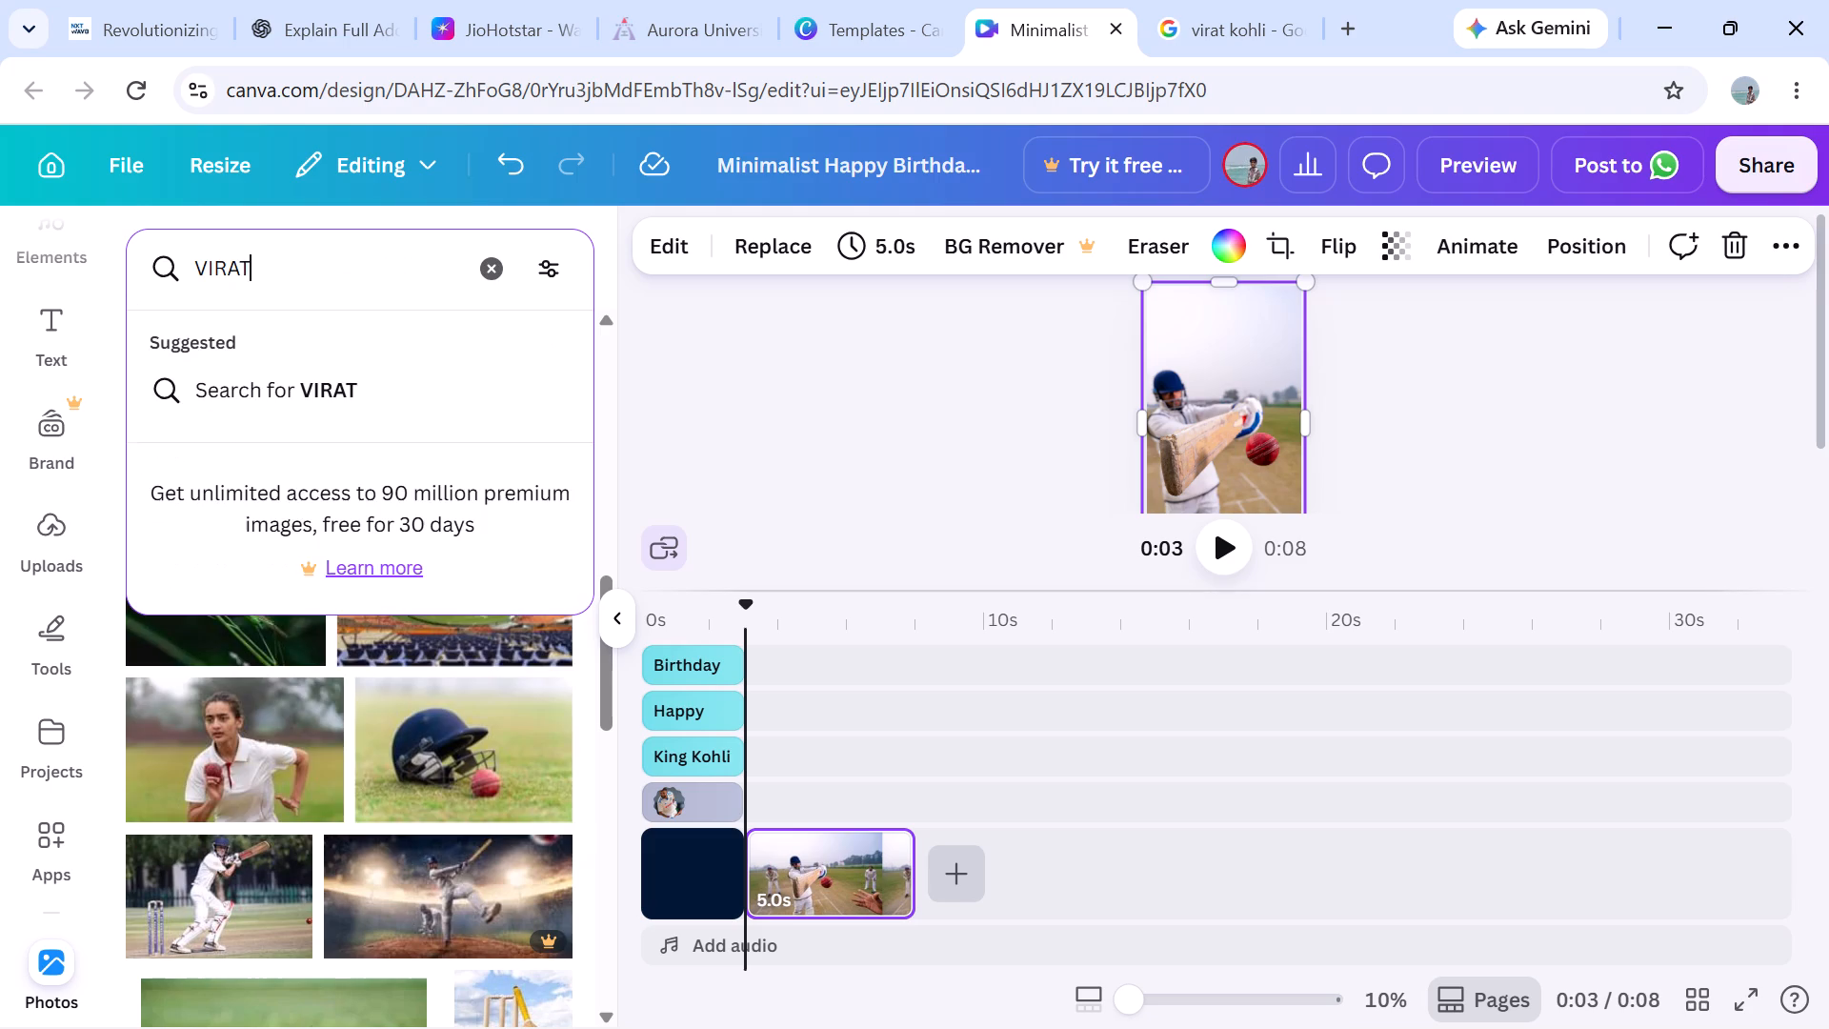
pyautogui.press('space')
pyautogui.write('KOHIL')
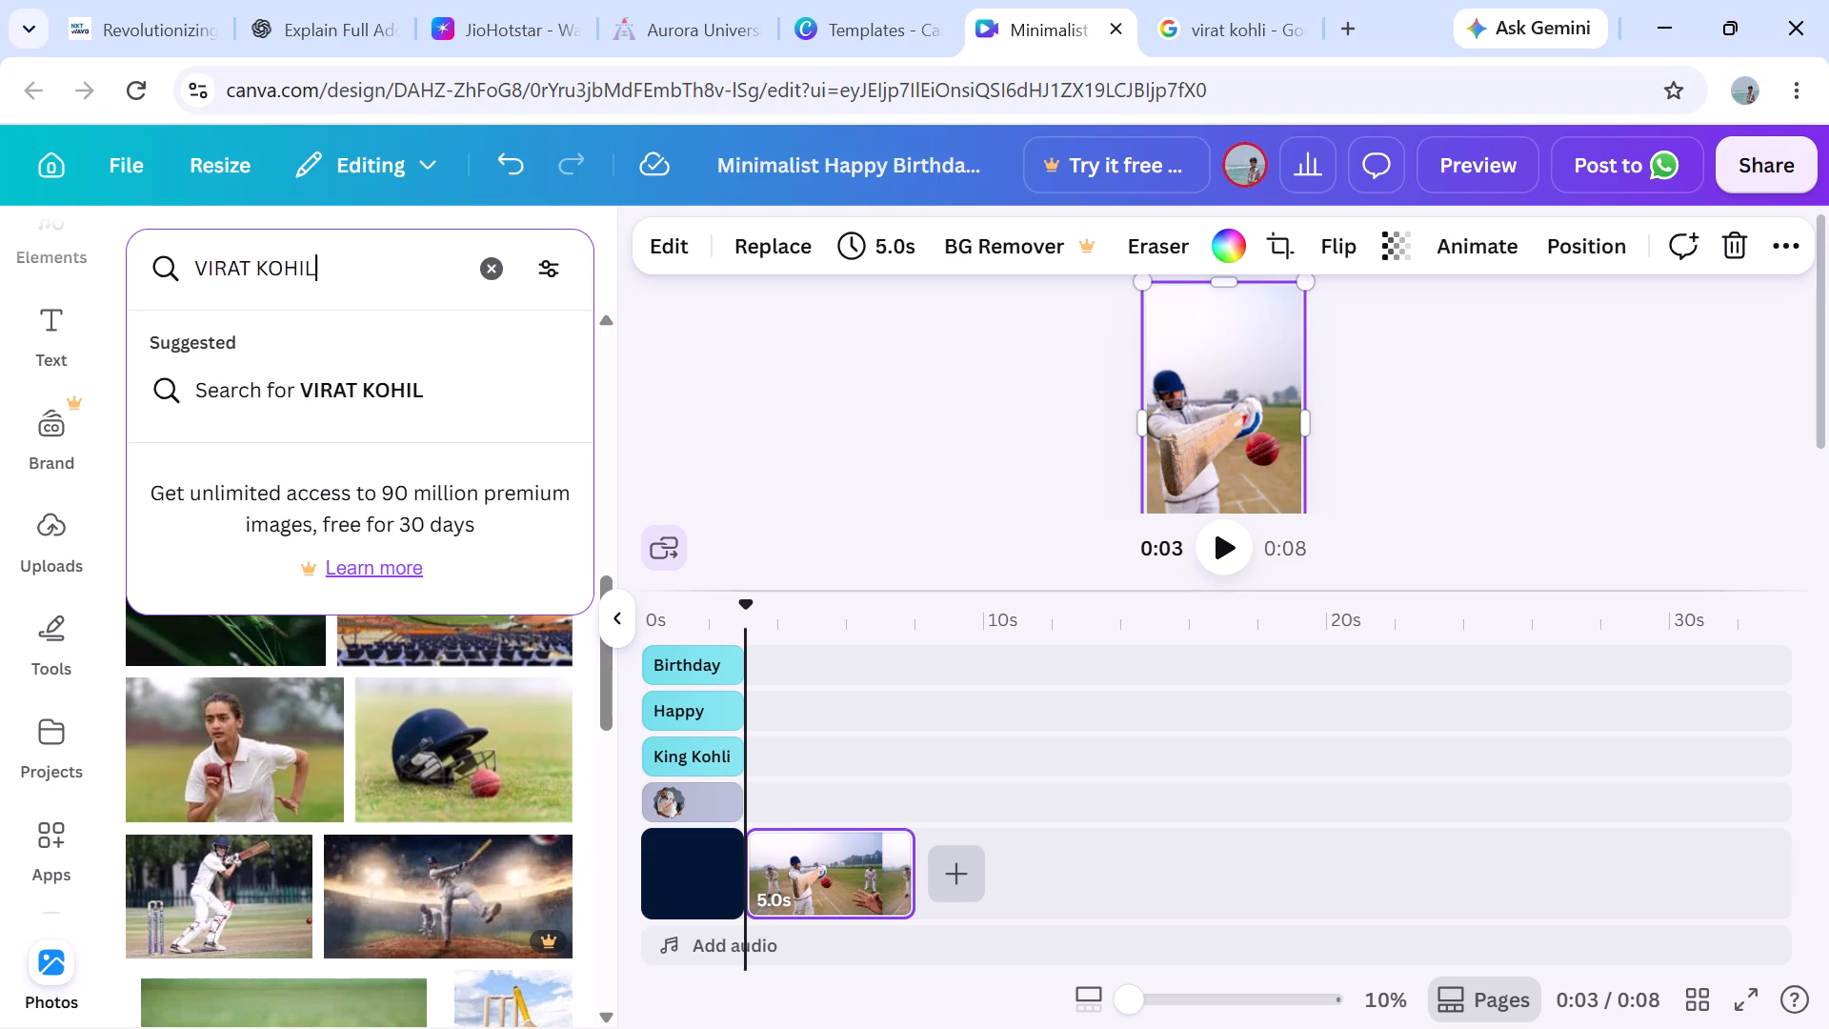
pyautogui.press('BackSpace')
pyautogui.press('BackSpace')
pyautogui.write('LI')
pyautogui.press('Return')
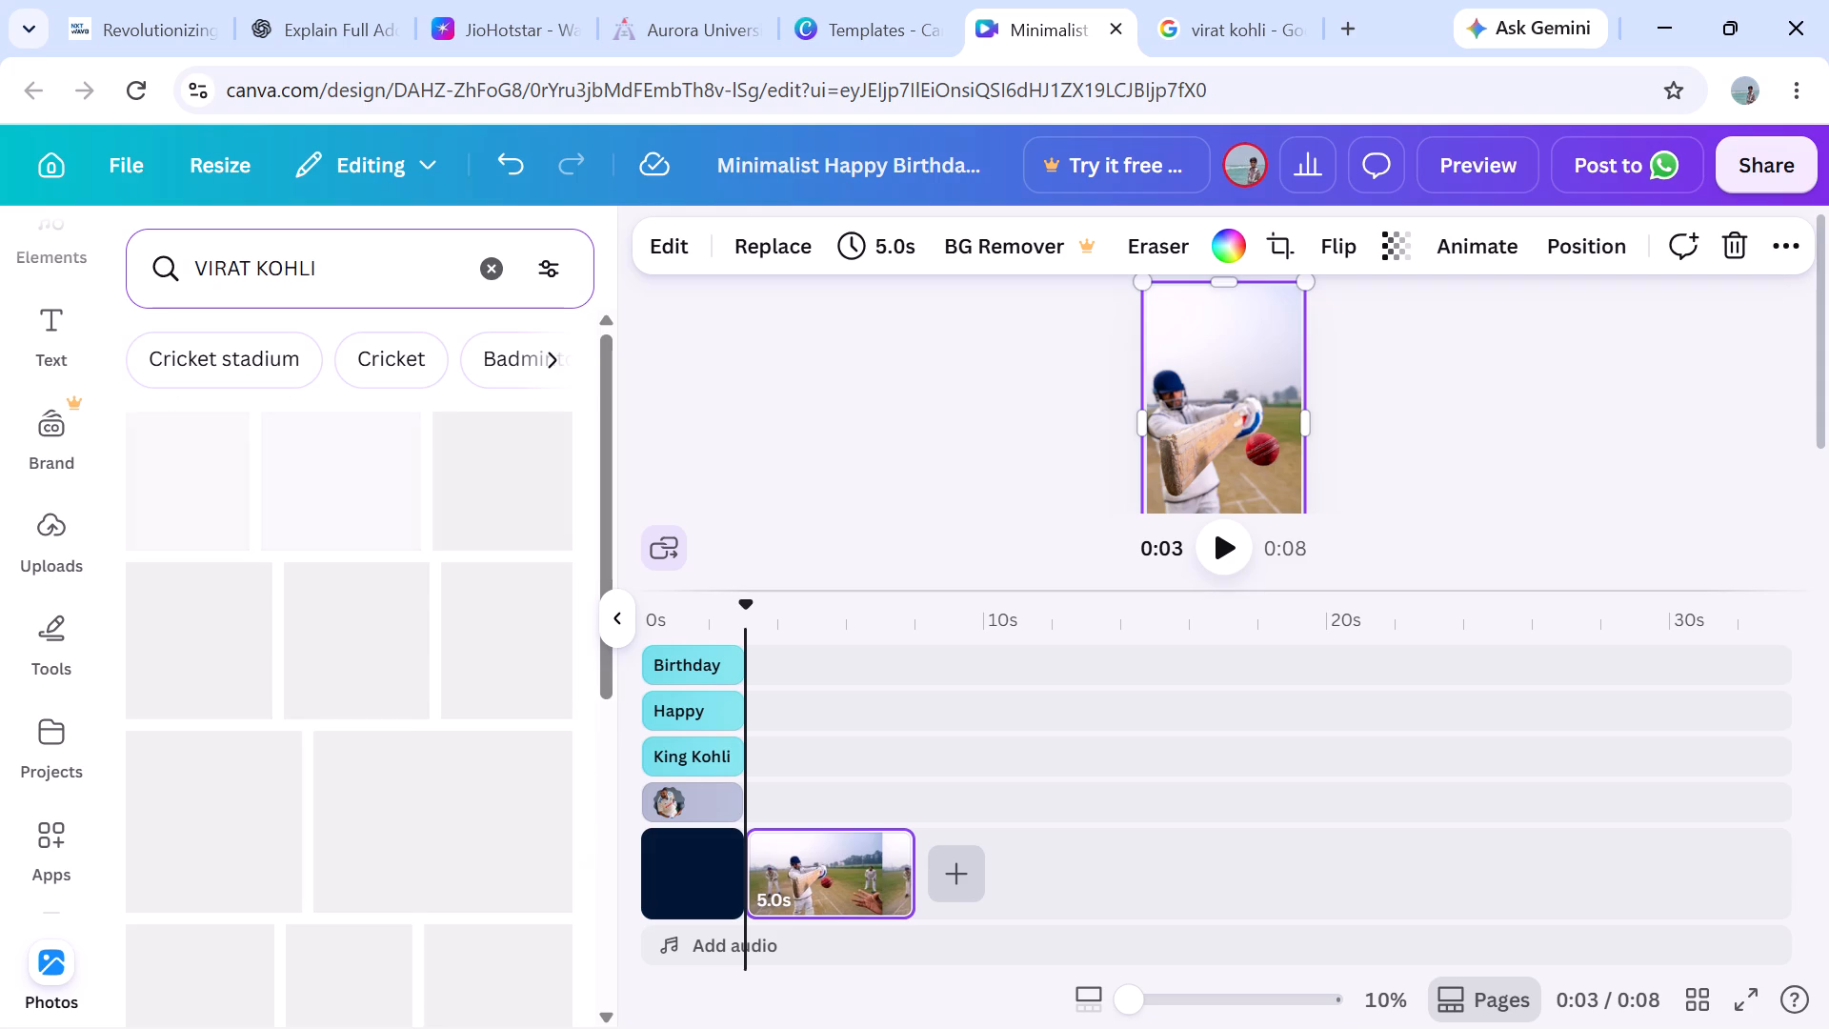
pyautogui.scroll(-3, 263, 724)
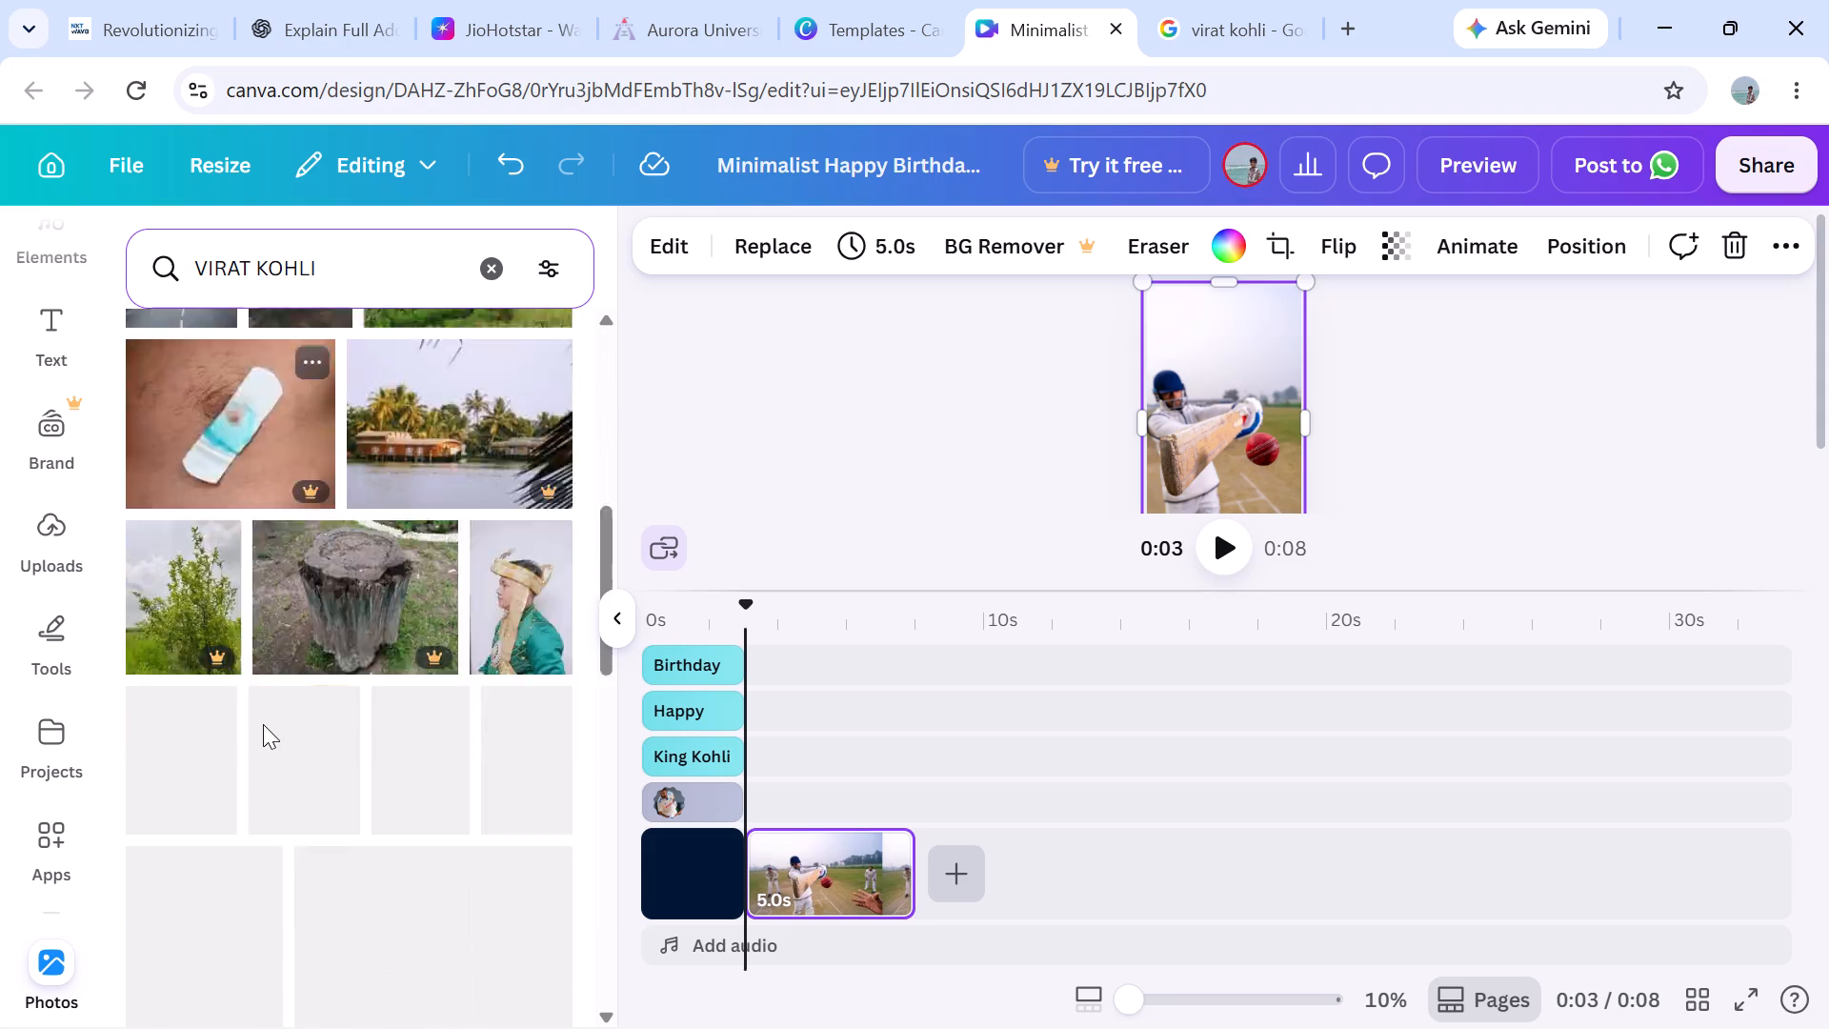
pyautogui.scroll(-2, 263, 724)
pyautogui.hscroll(1, 263, 724)
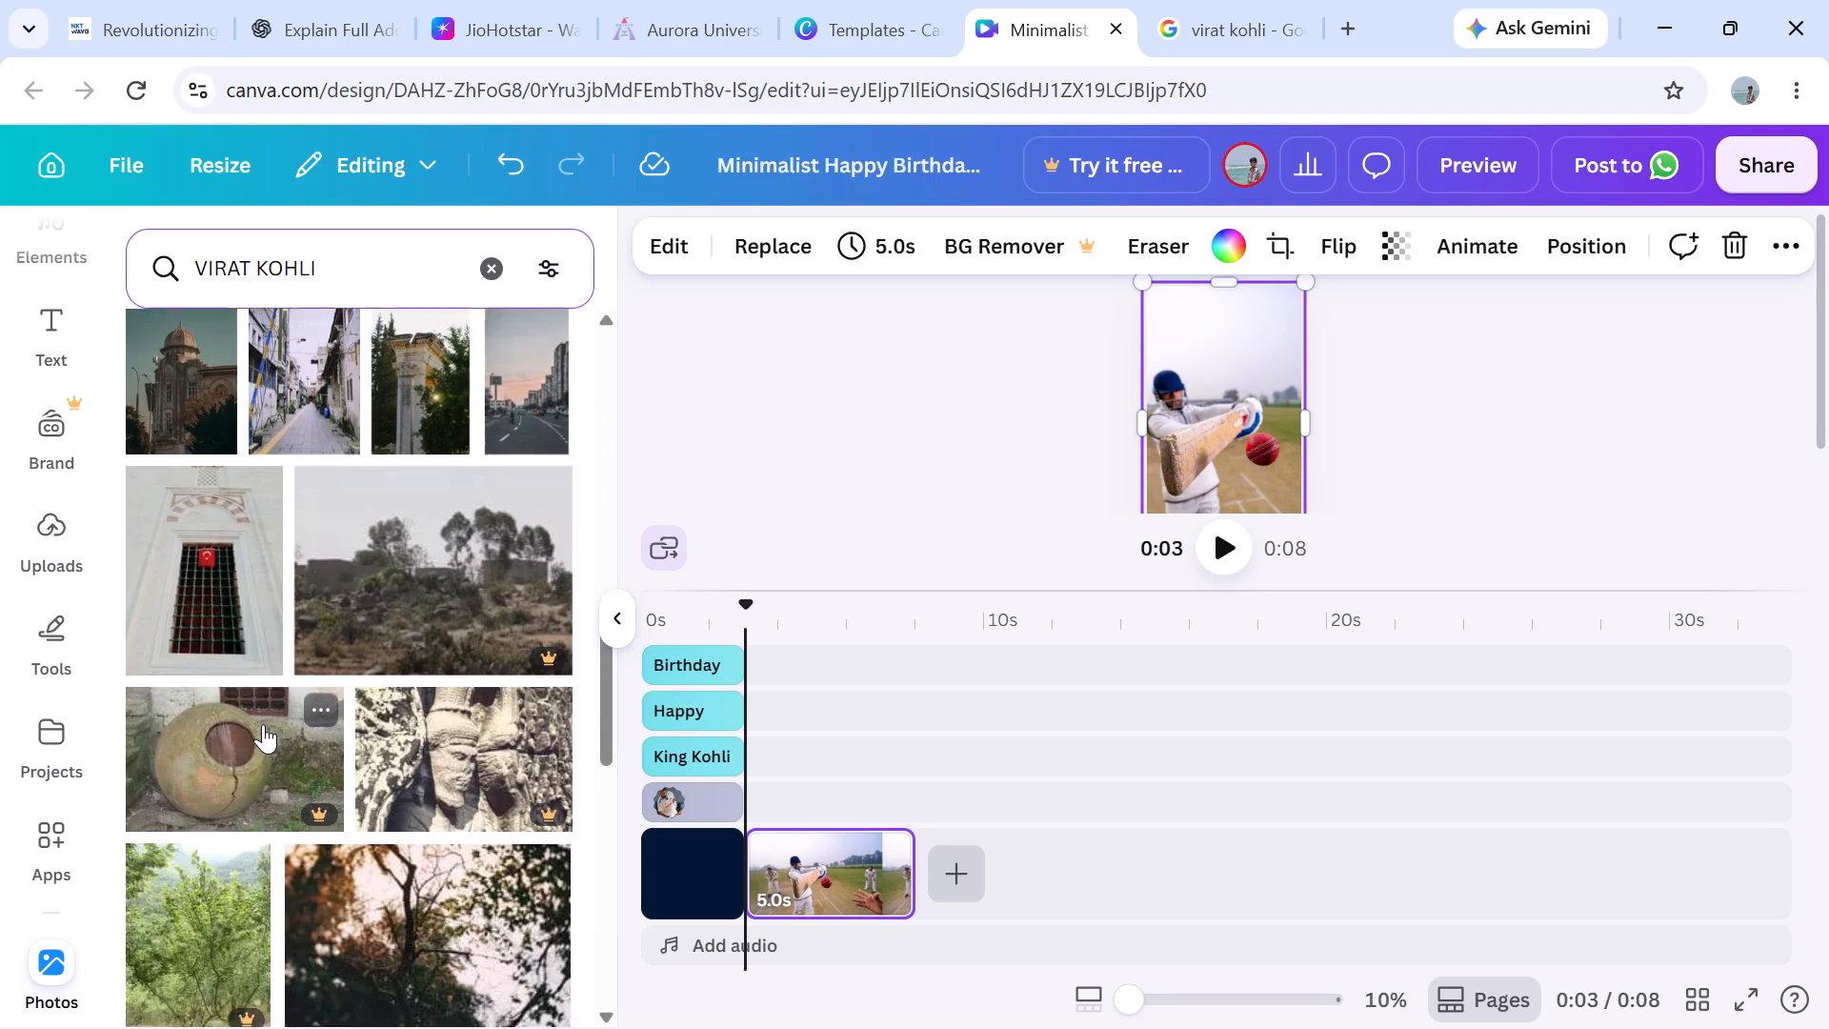
pyautogui.hscroll(1, 263, 724)
# Clear the VIRAT KOHLI search from the stock photo library.
pyautogui.click(341, 253)
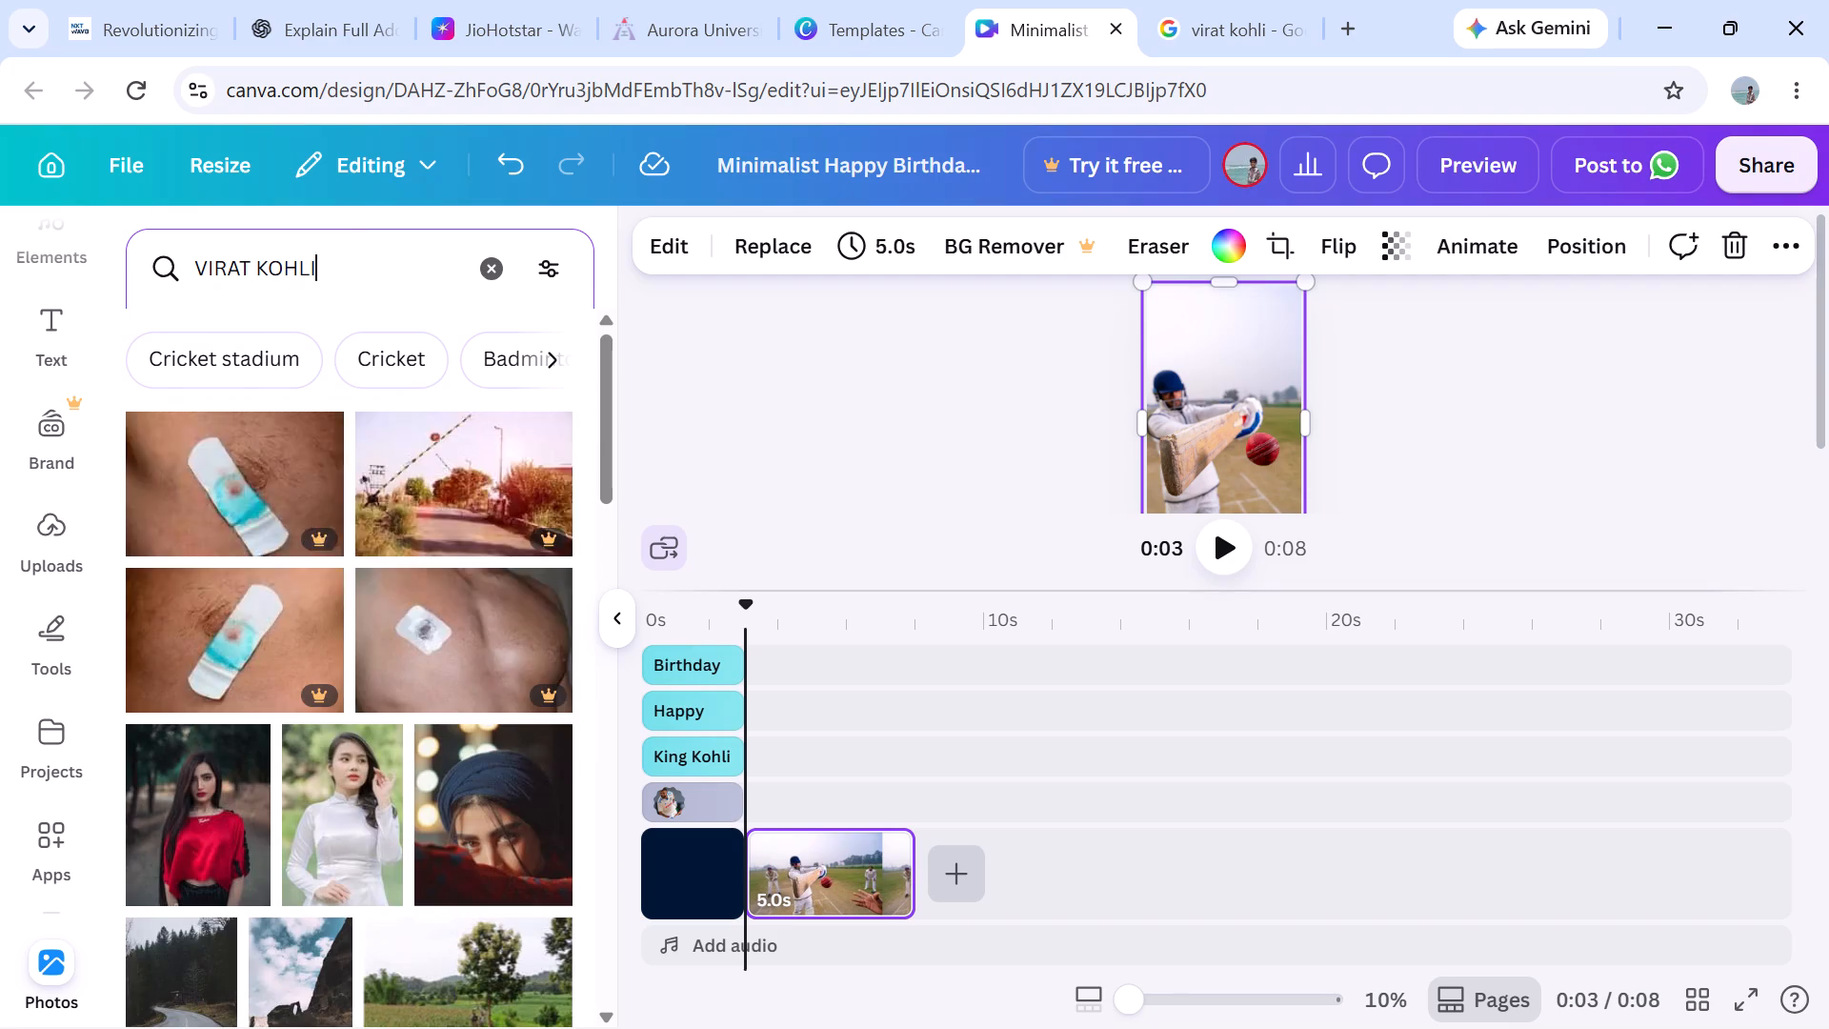
pyautogui.press('BackSpace')
pyautogui.press('BackSpace')
pyautogui.press('BackSpace')
pyautogui.press('BackSpace')
pyautogui.press('BackSpace')
pyautogui.press('BackSpace')
pyautogui.press('BackSpace')
pyautogui.press('BackSpace')
pyautogui.press('BackSpace')
pyautogui.press('BackSpace')
pyautogui.press('BackSpace')
pyautogui.press('BackSpace')
pyautogui.press('BackSpace')
pyautogui.press('BackSpace')
pyautogui.press('BackSpace')
pyautogui.press('BackSpace')
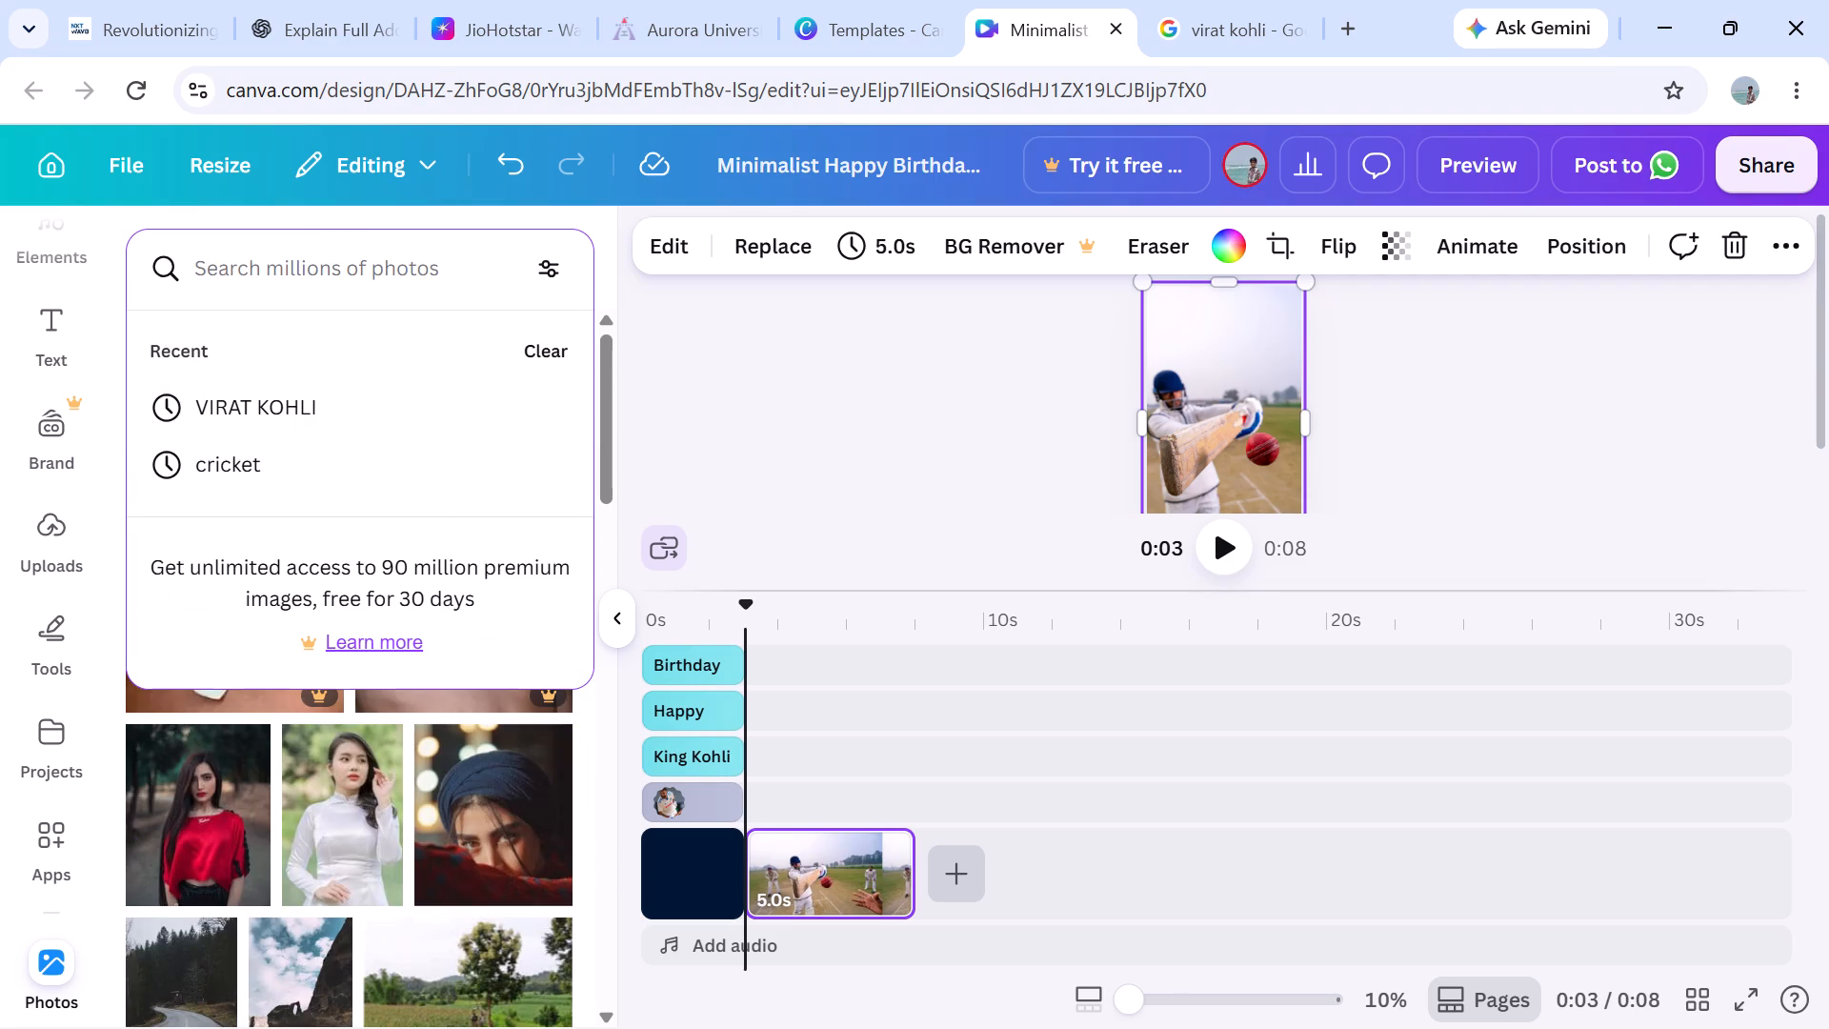
pyautogui.click(711, 437)
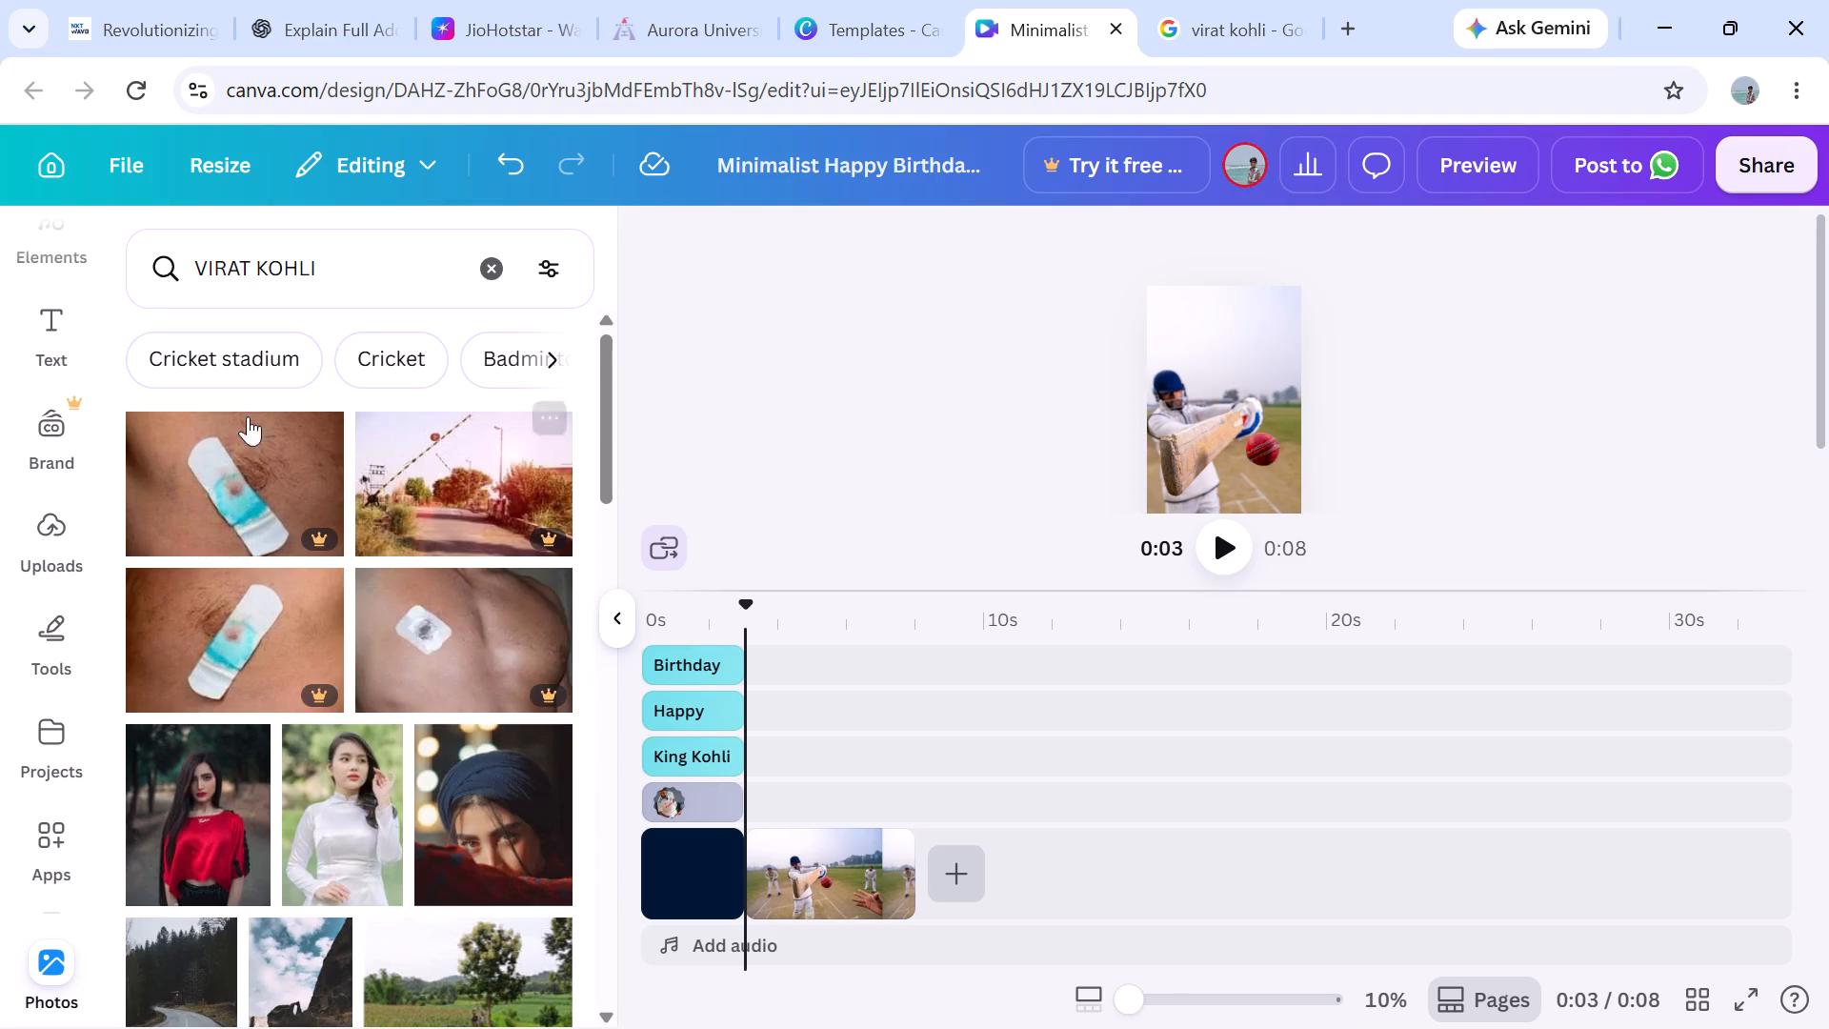
pyautogui.click(503, 270)
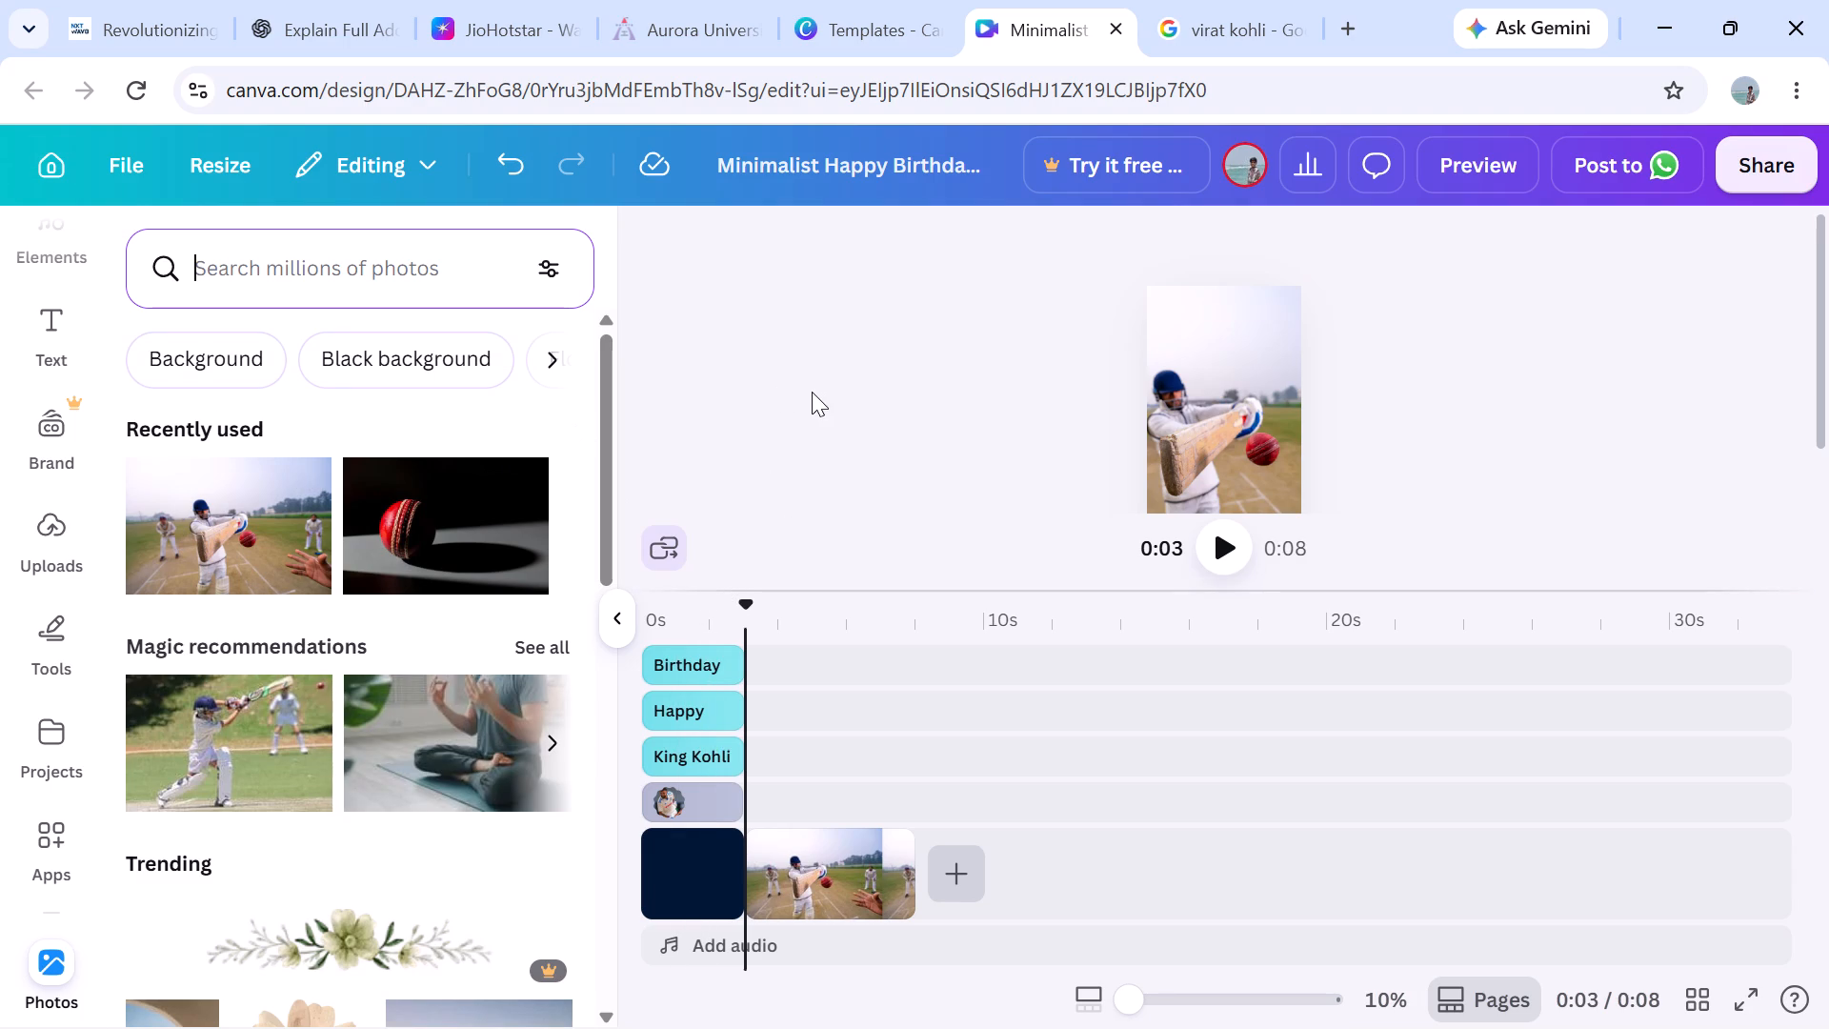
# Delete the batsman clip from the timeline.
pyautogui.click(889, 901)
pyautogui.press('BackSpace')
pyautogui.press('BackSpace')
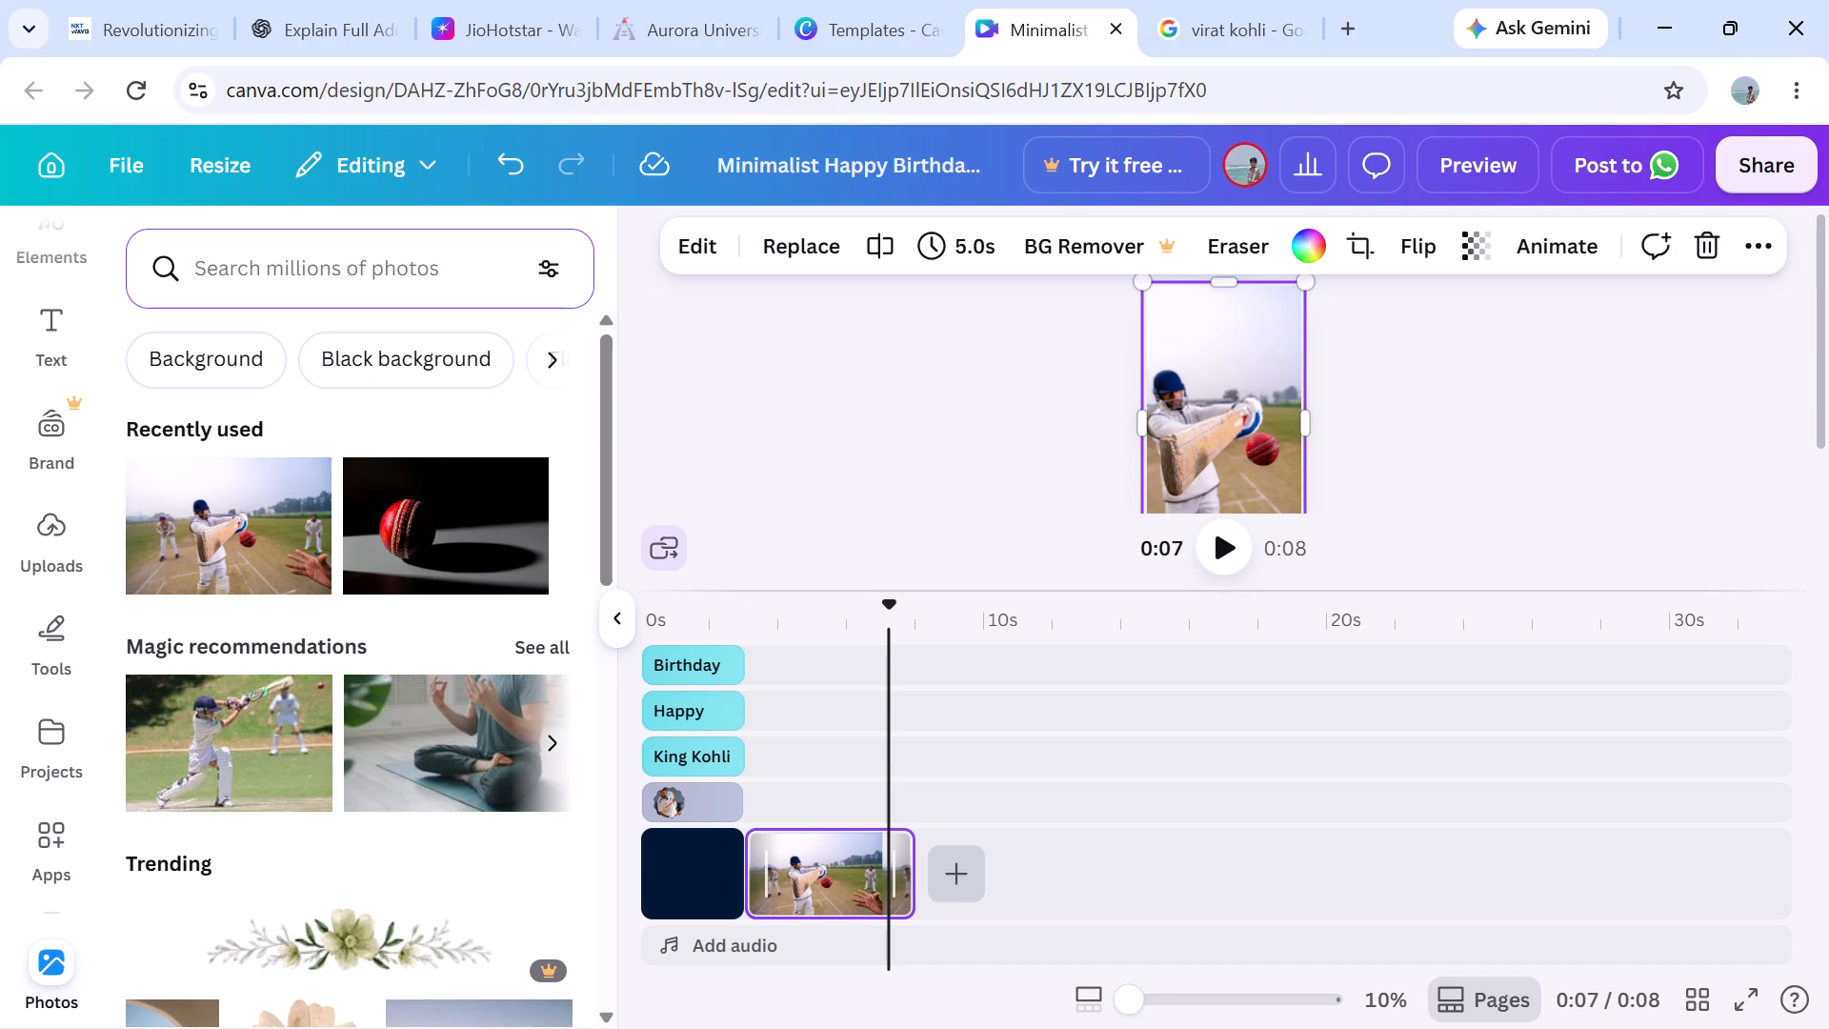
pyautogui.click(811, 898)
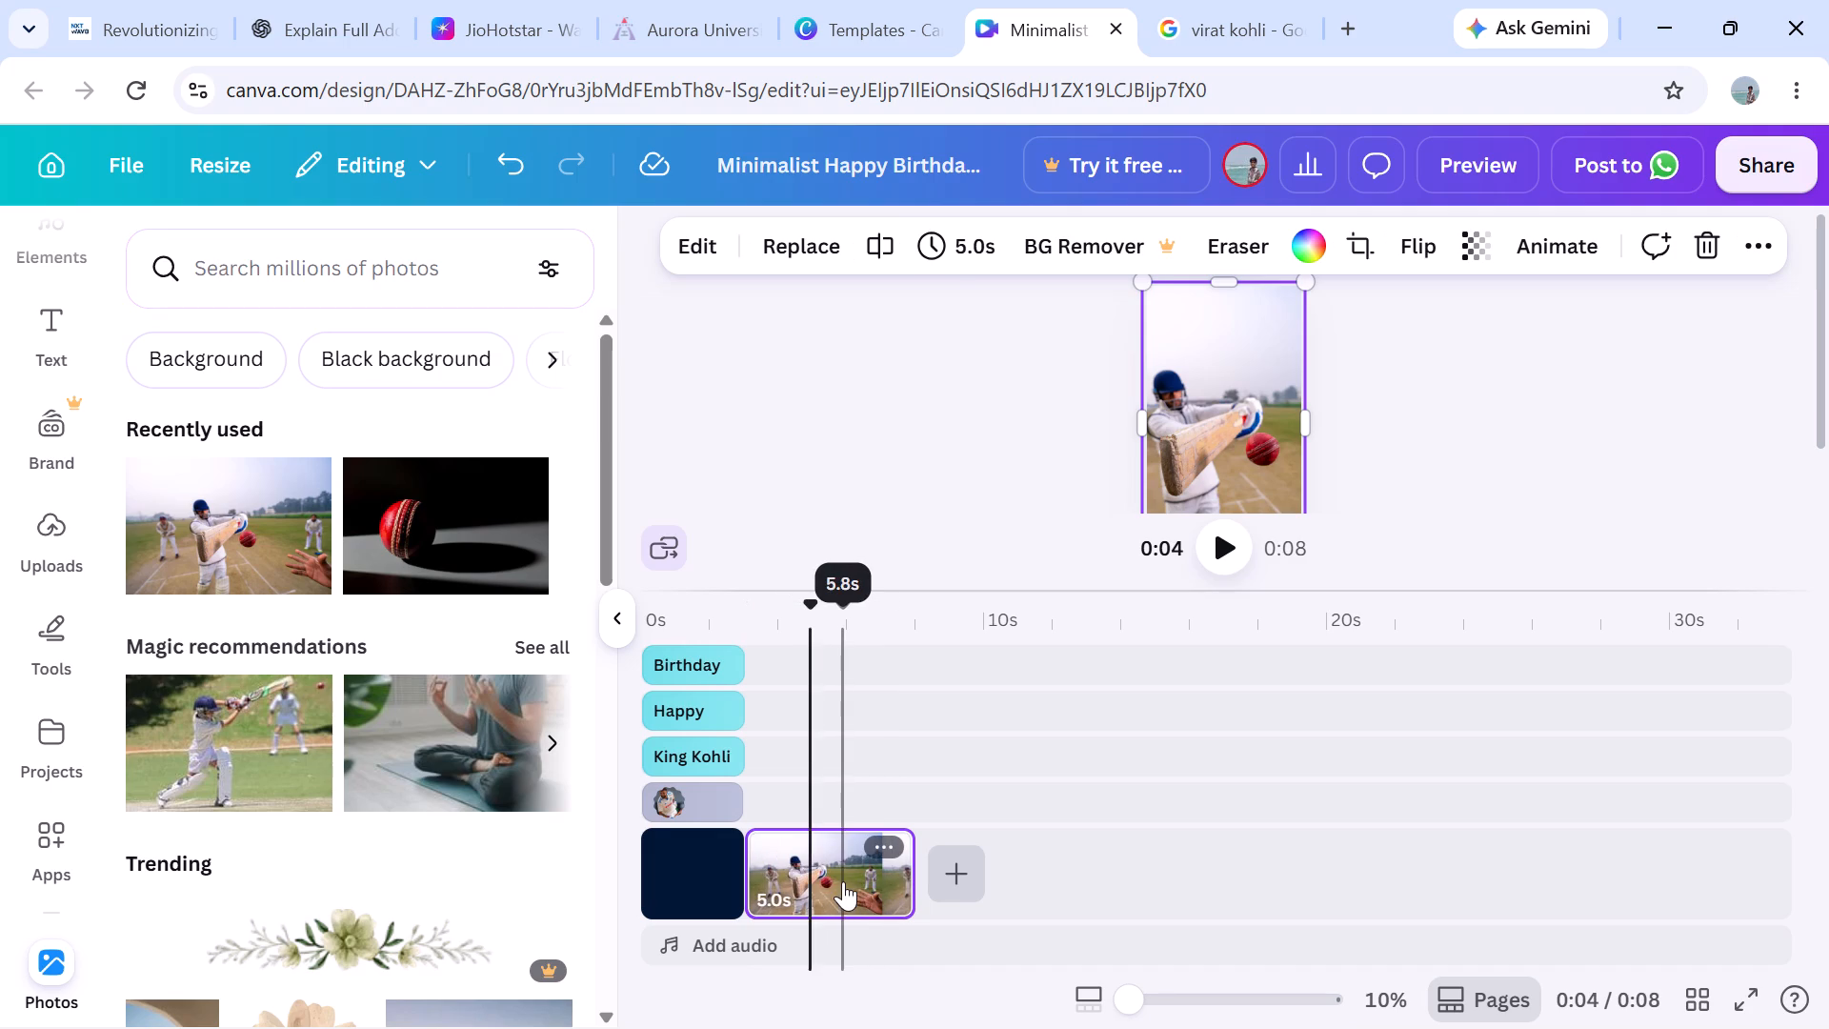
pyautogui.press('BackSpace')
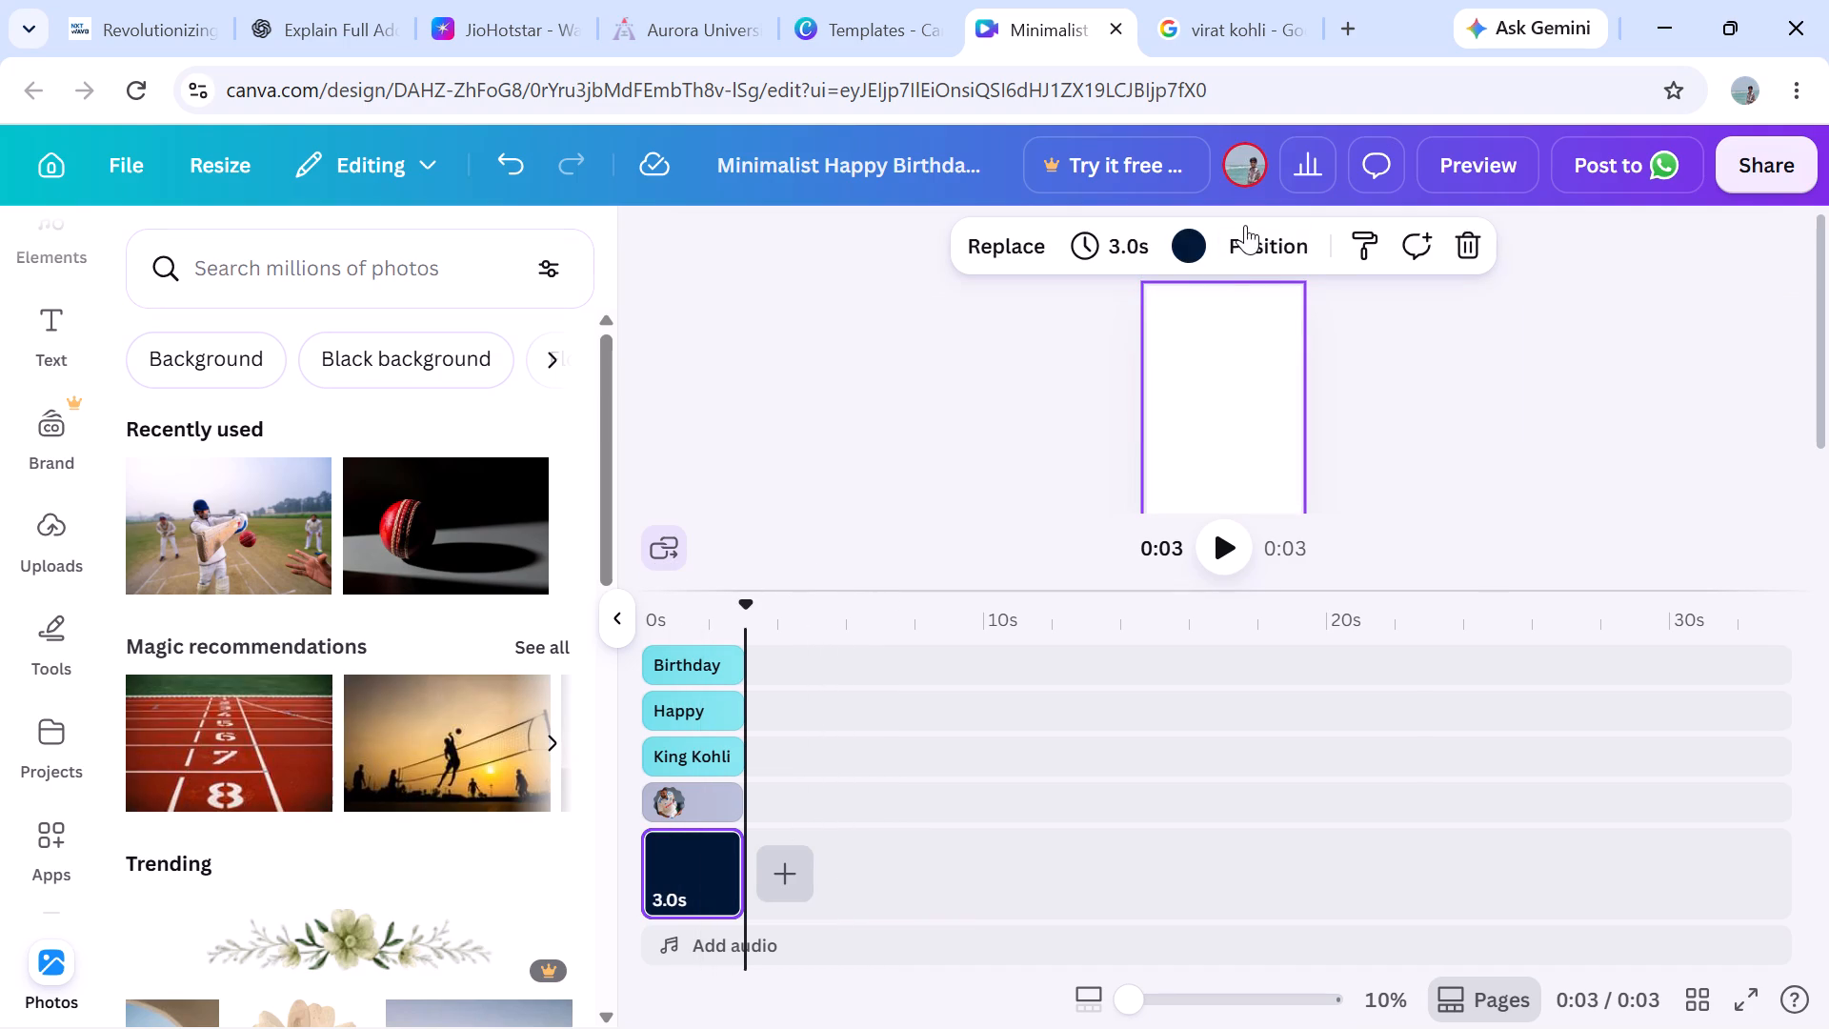
# Preview the birthday video and return to the editor.
pyautogui.click(1447, 184)
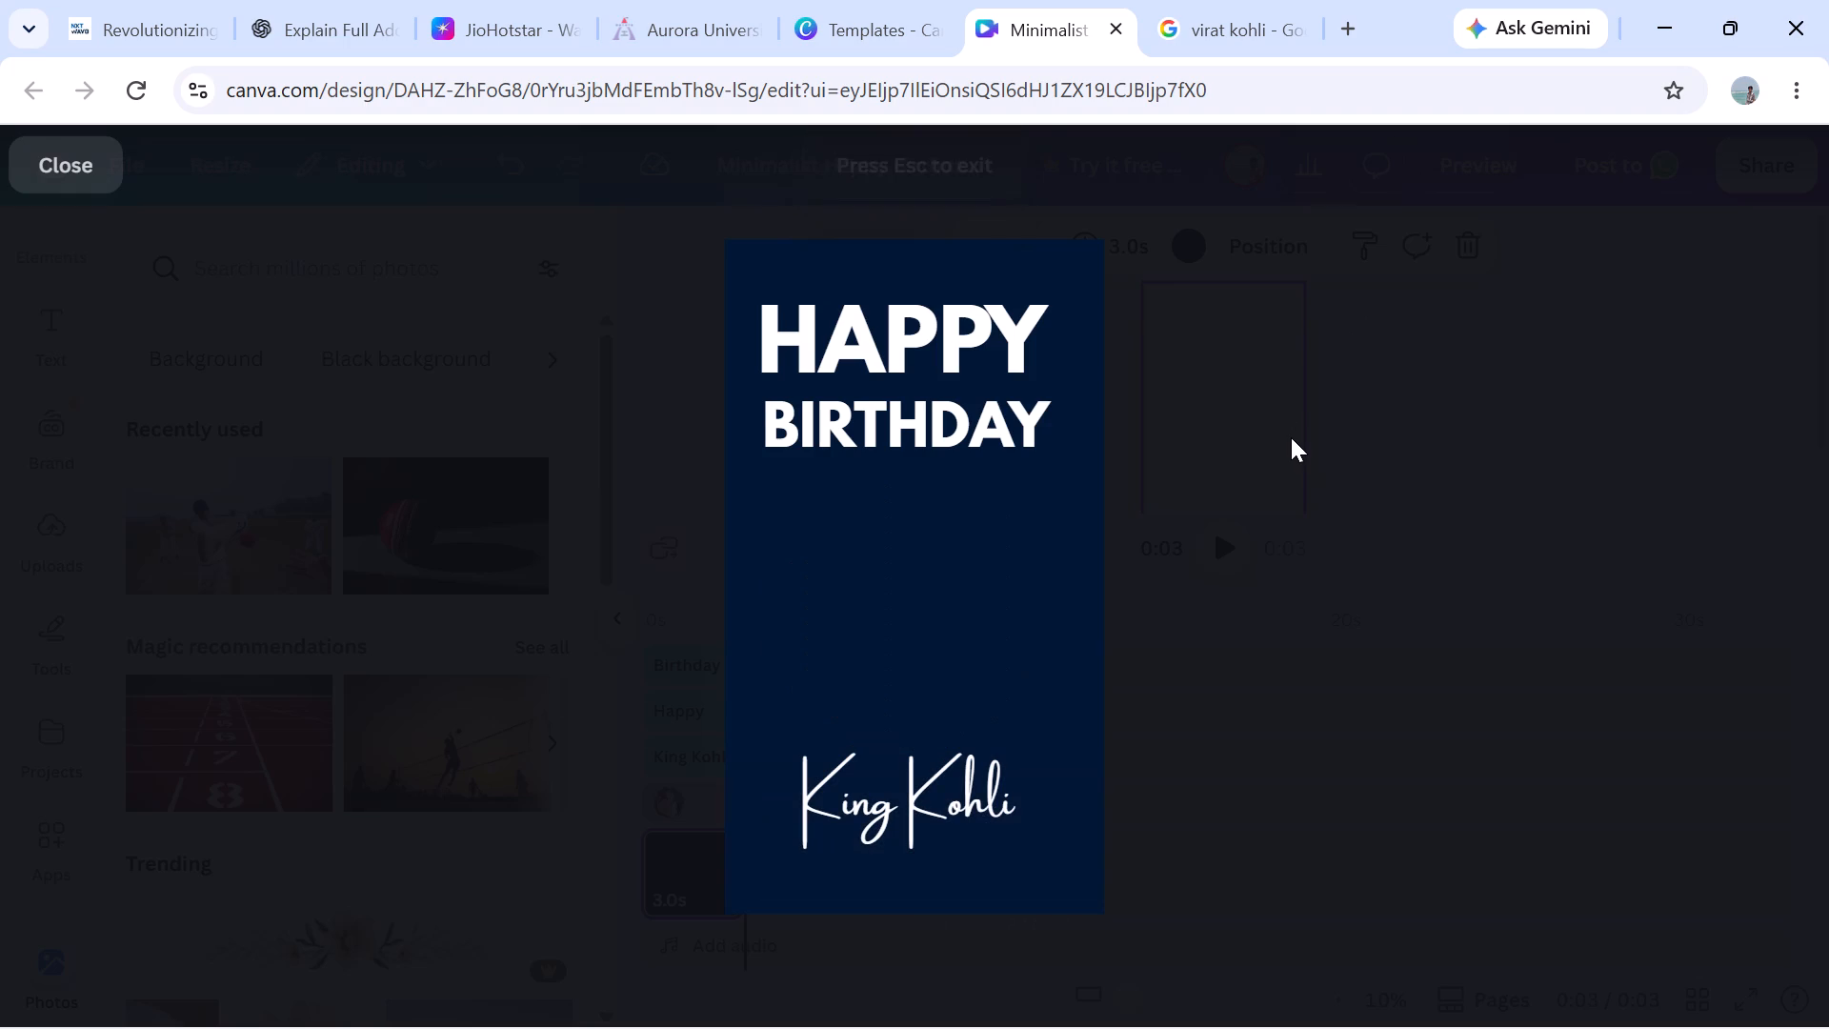
pyautogui.click(69, 162)
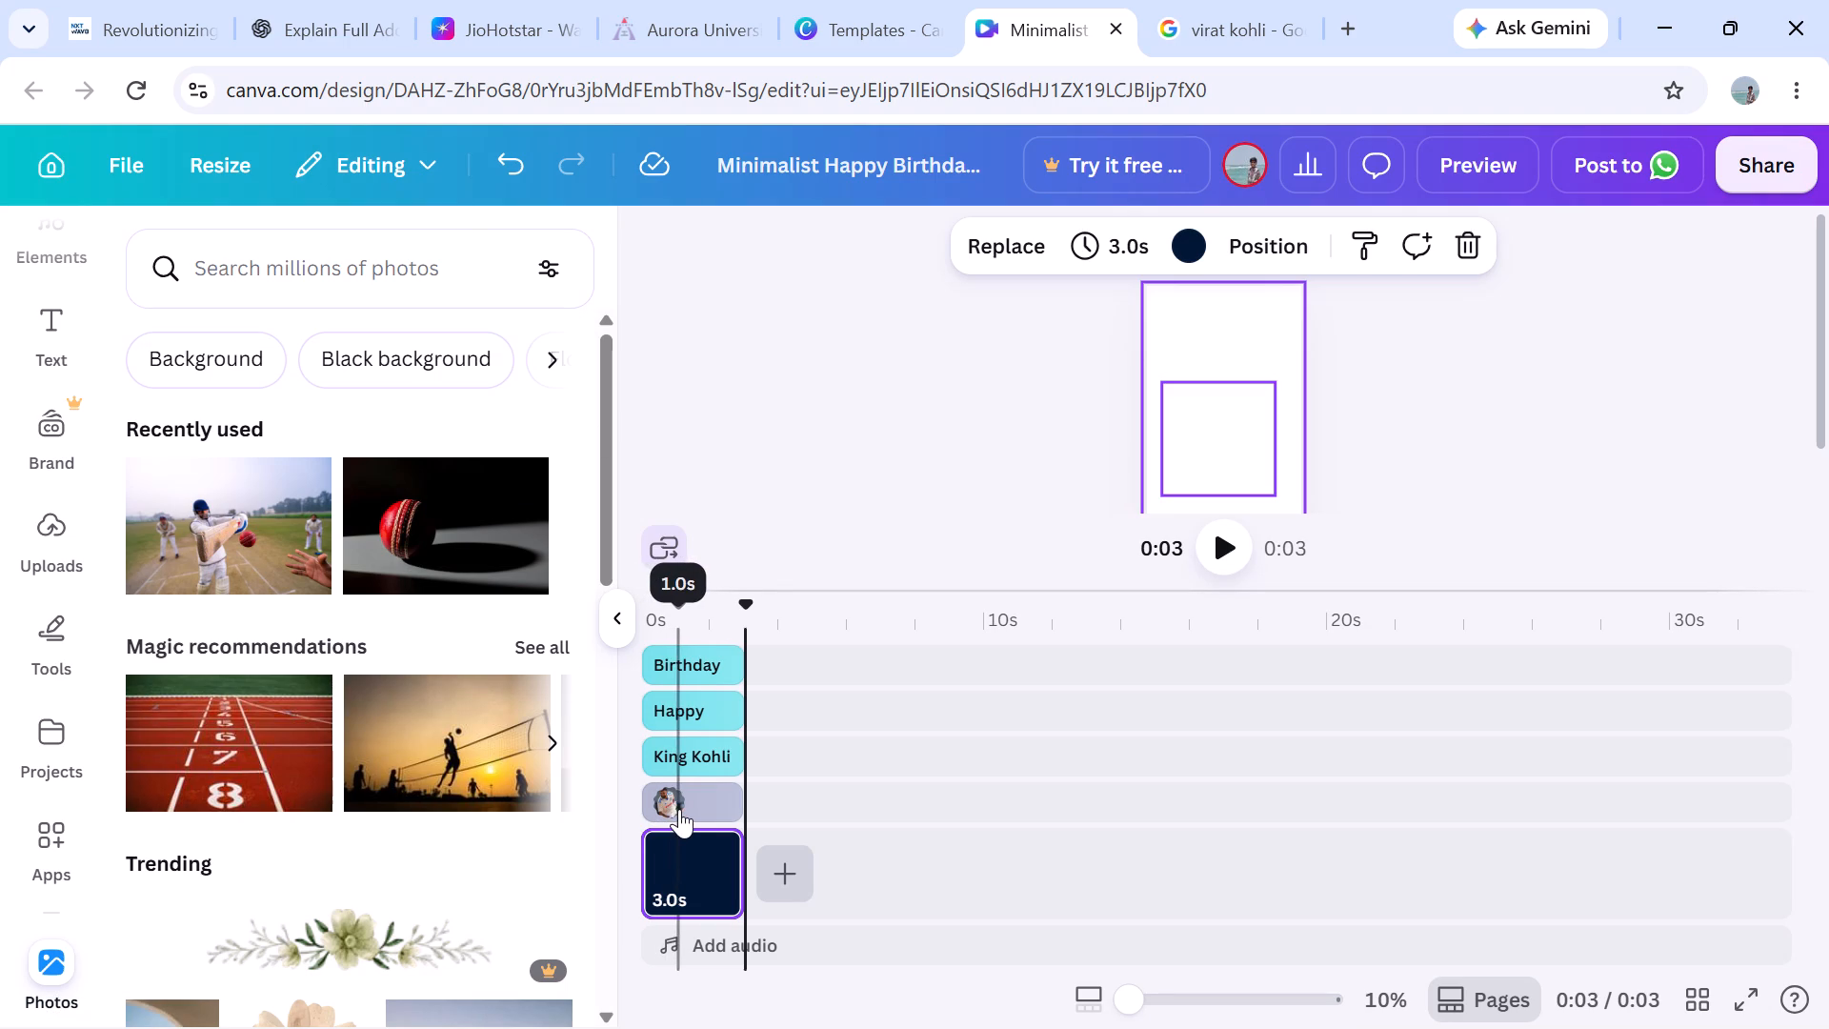
# Trim the start of the Kohli photo's timeline layer to a duration of 1.4 s and preview the video.
pyautogui.moveTo(735, 797); pyautogui.dragTo(749, 797)
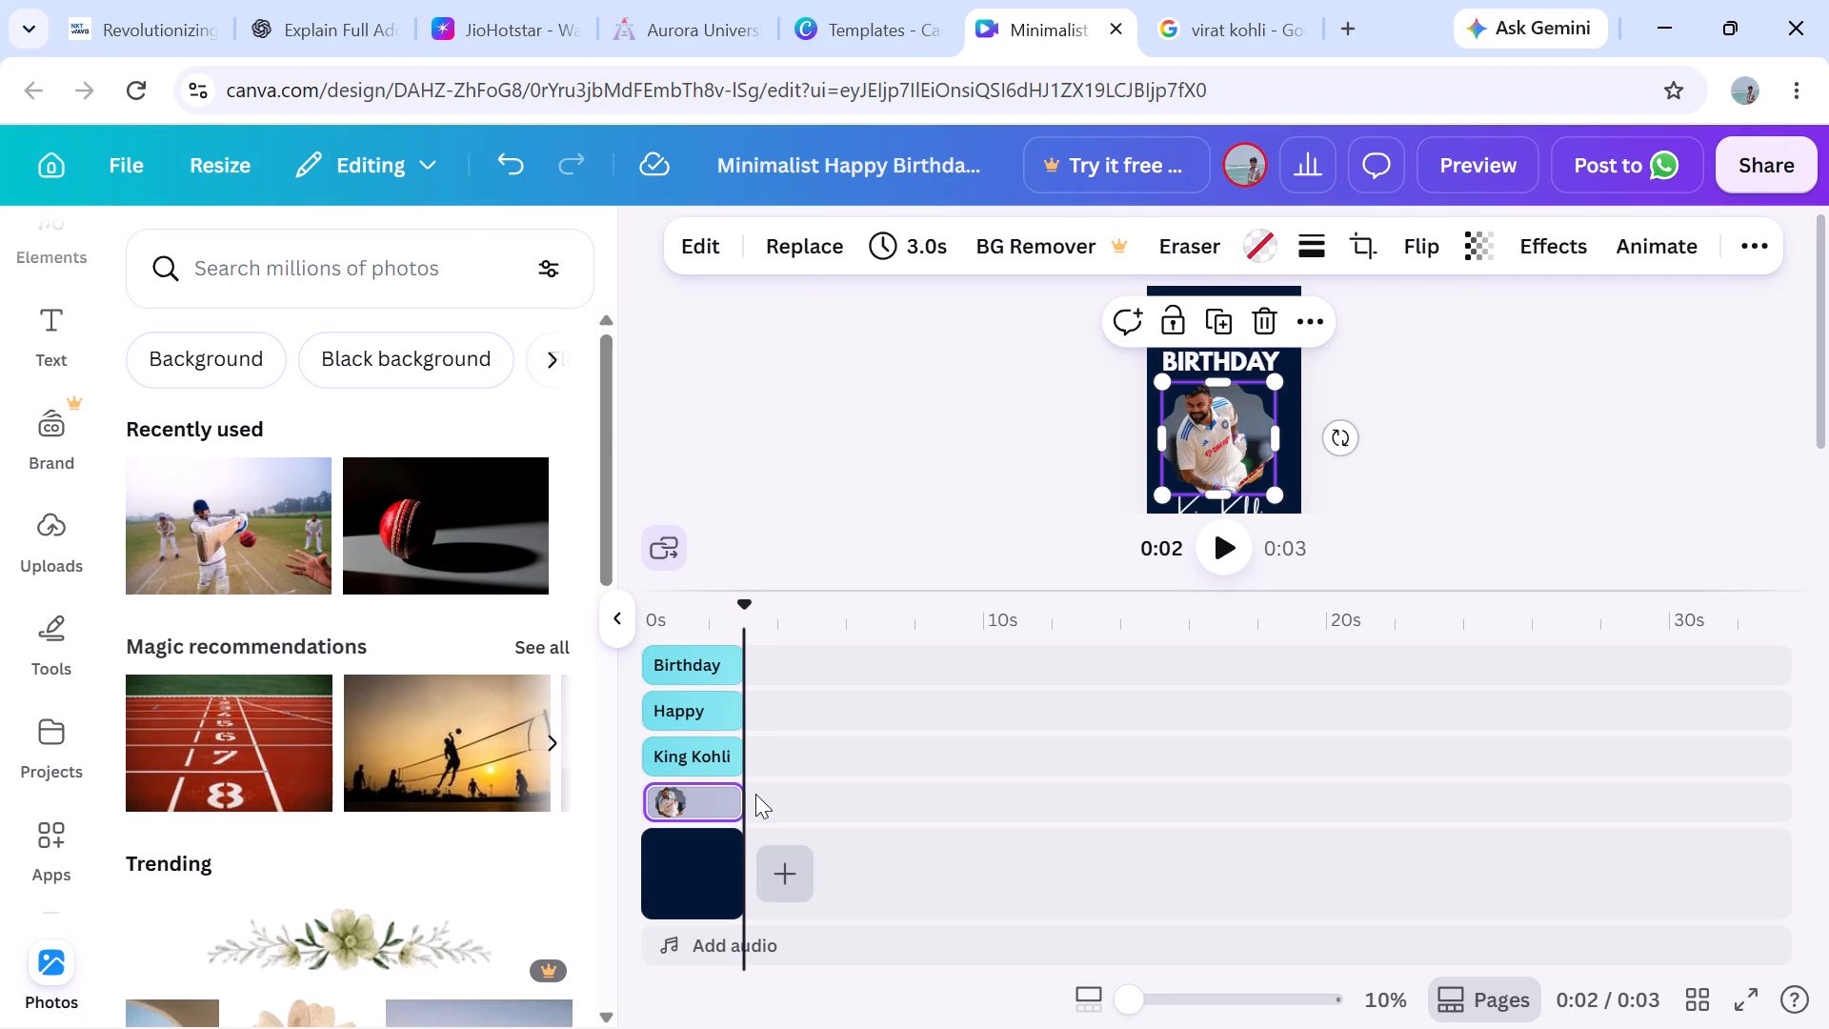
pyautogui.moveTo(666, 796); pyautogui.dragTo(708, 796)
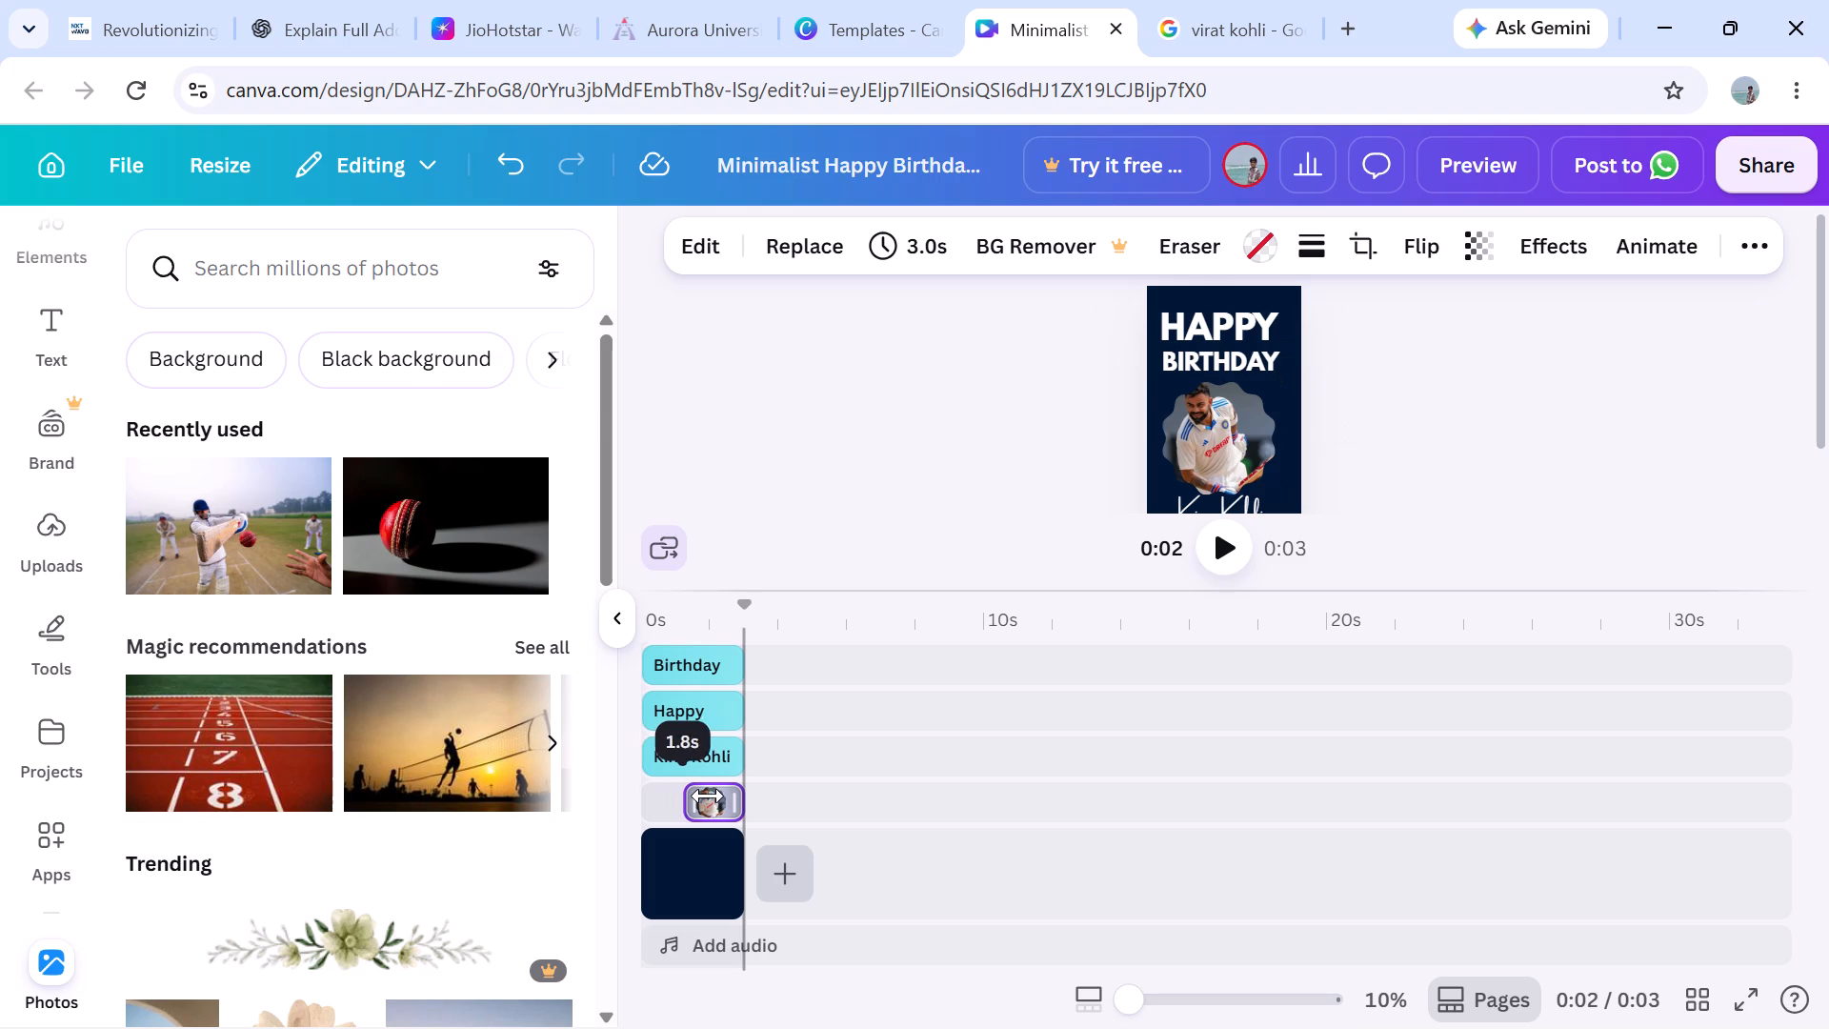
pyautogui.moveTo(708, 796); pyautogui.dragTo(719, 796)
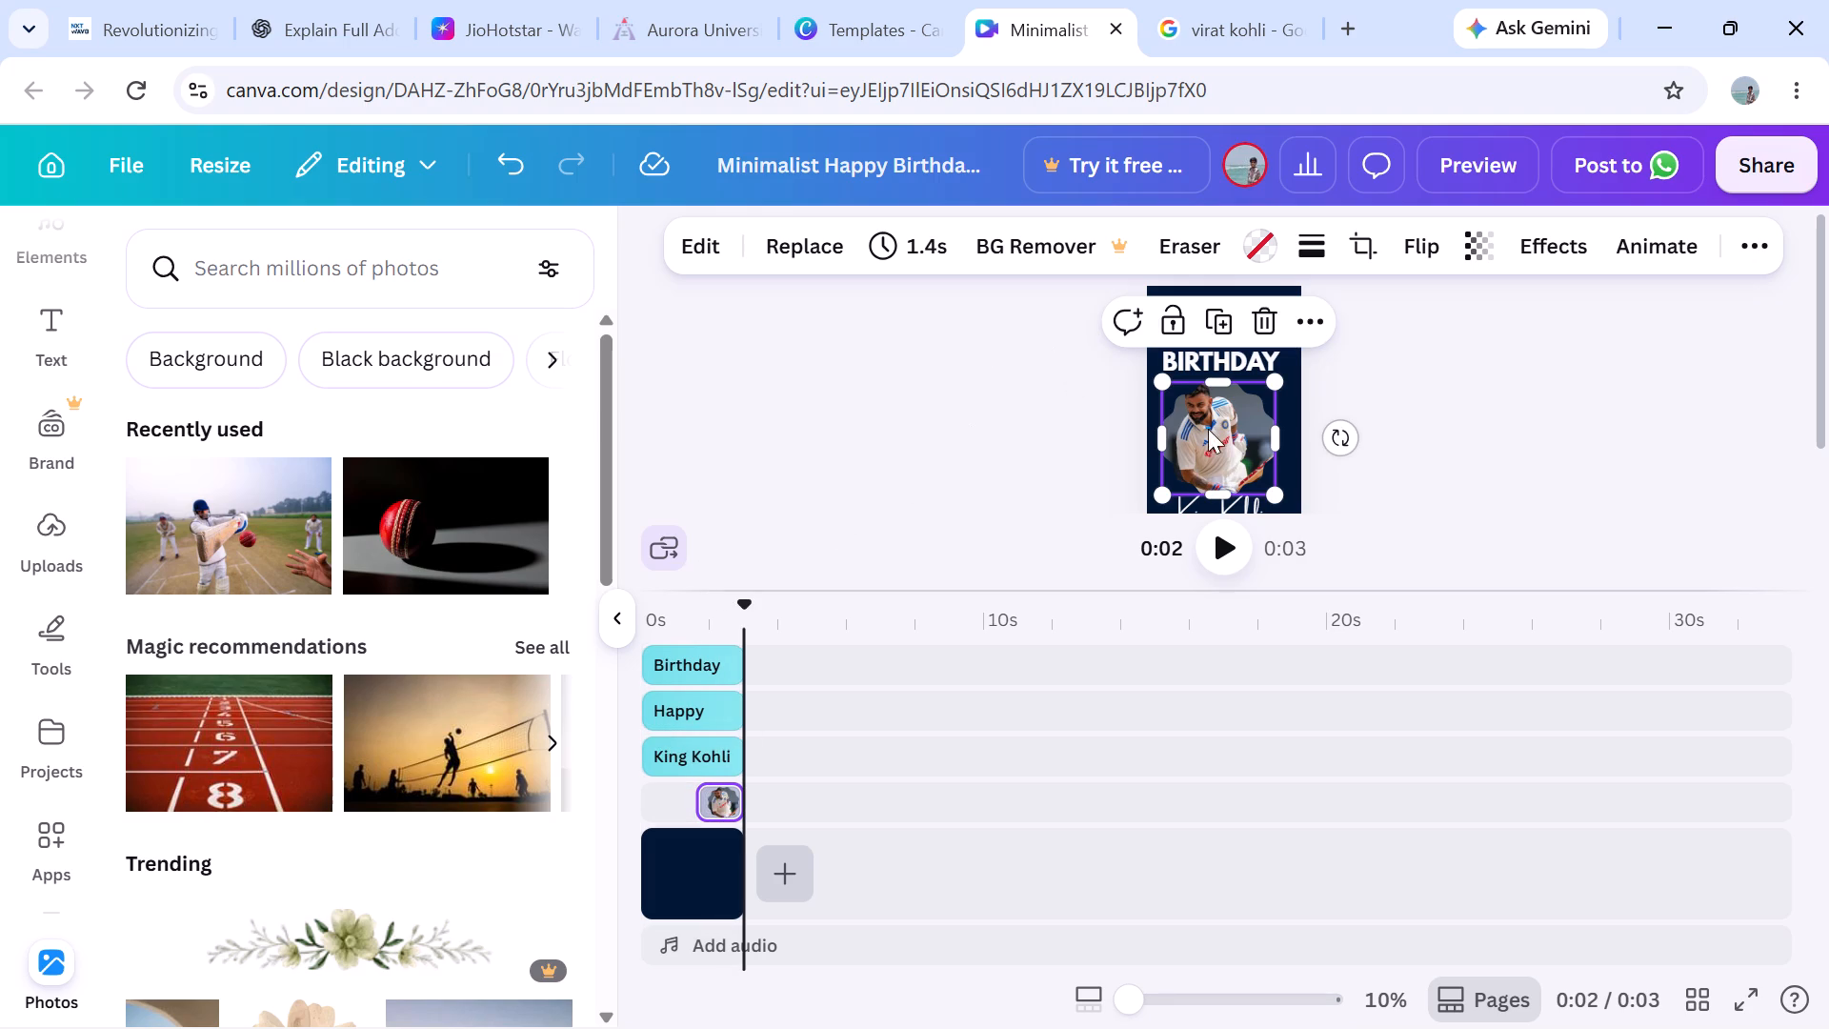
pyautogui.click(1233, 532)
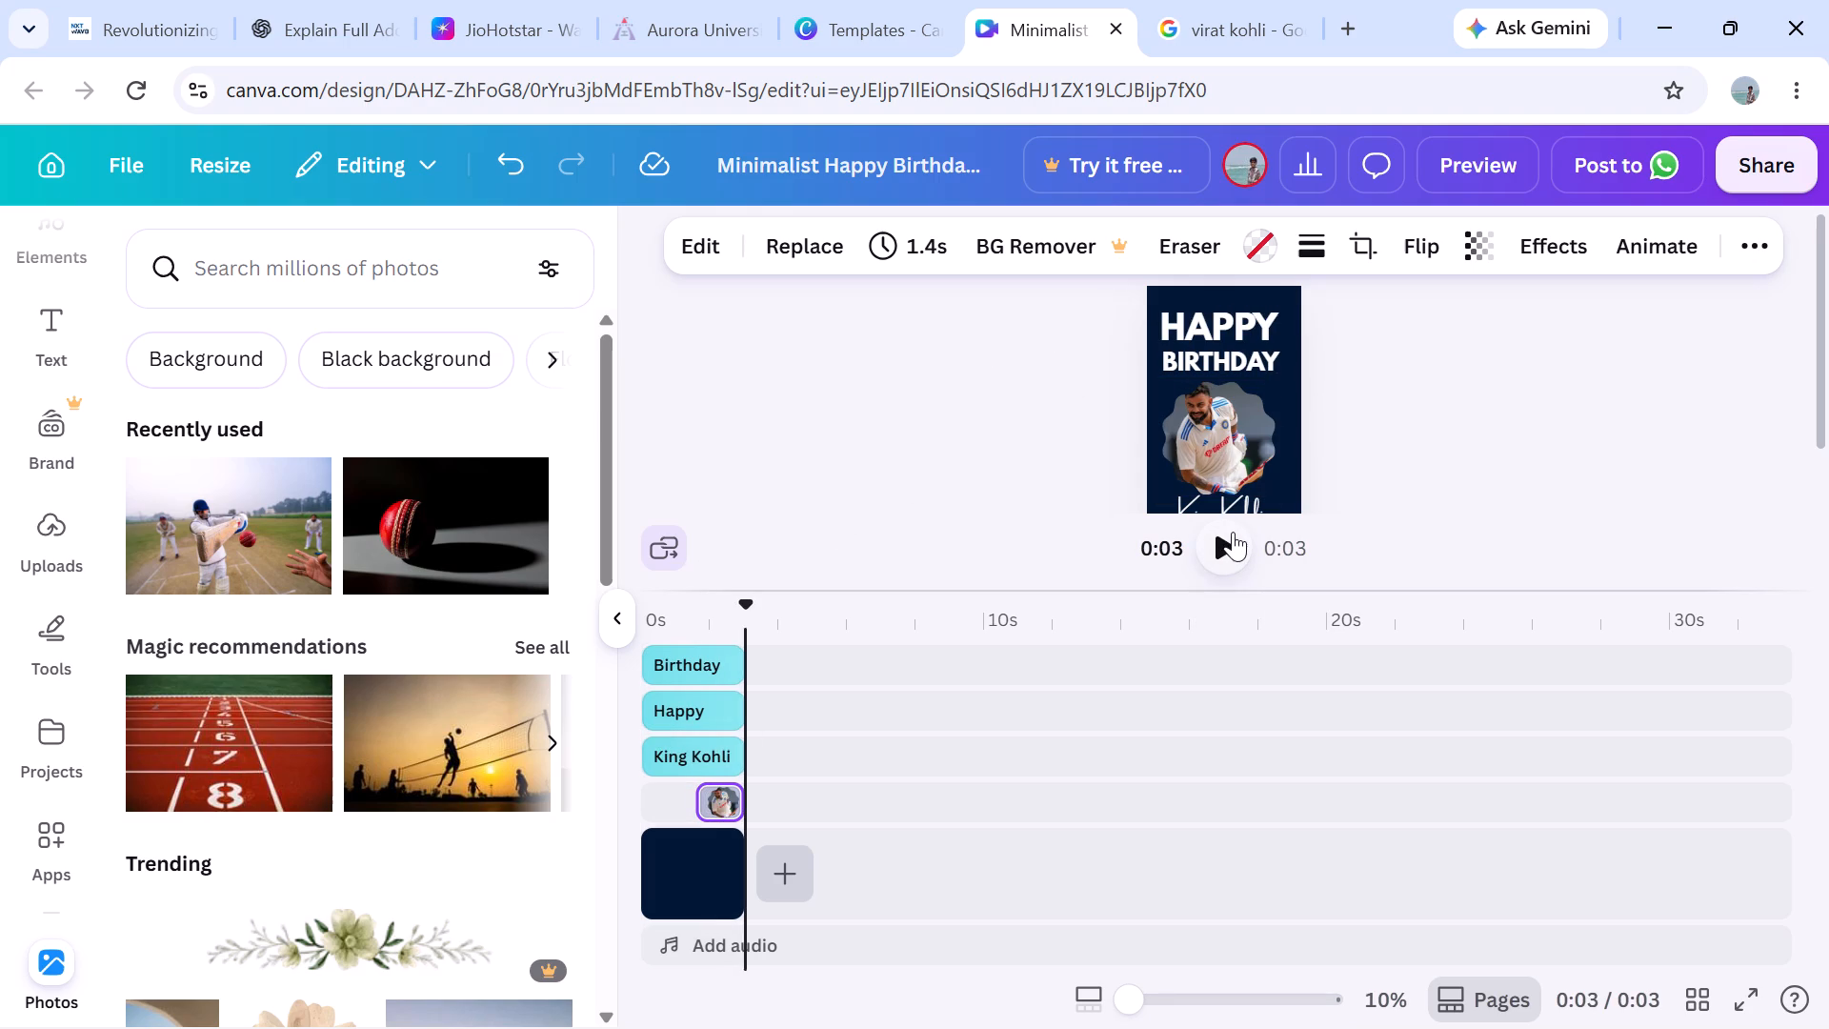
pyautogui.click(1483, 154)
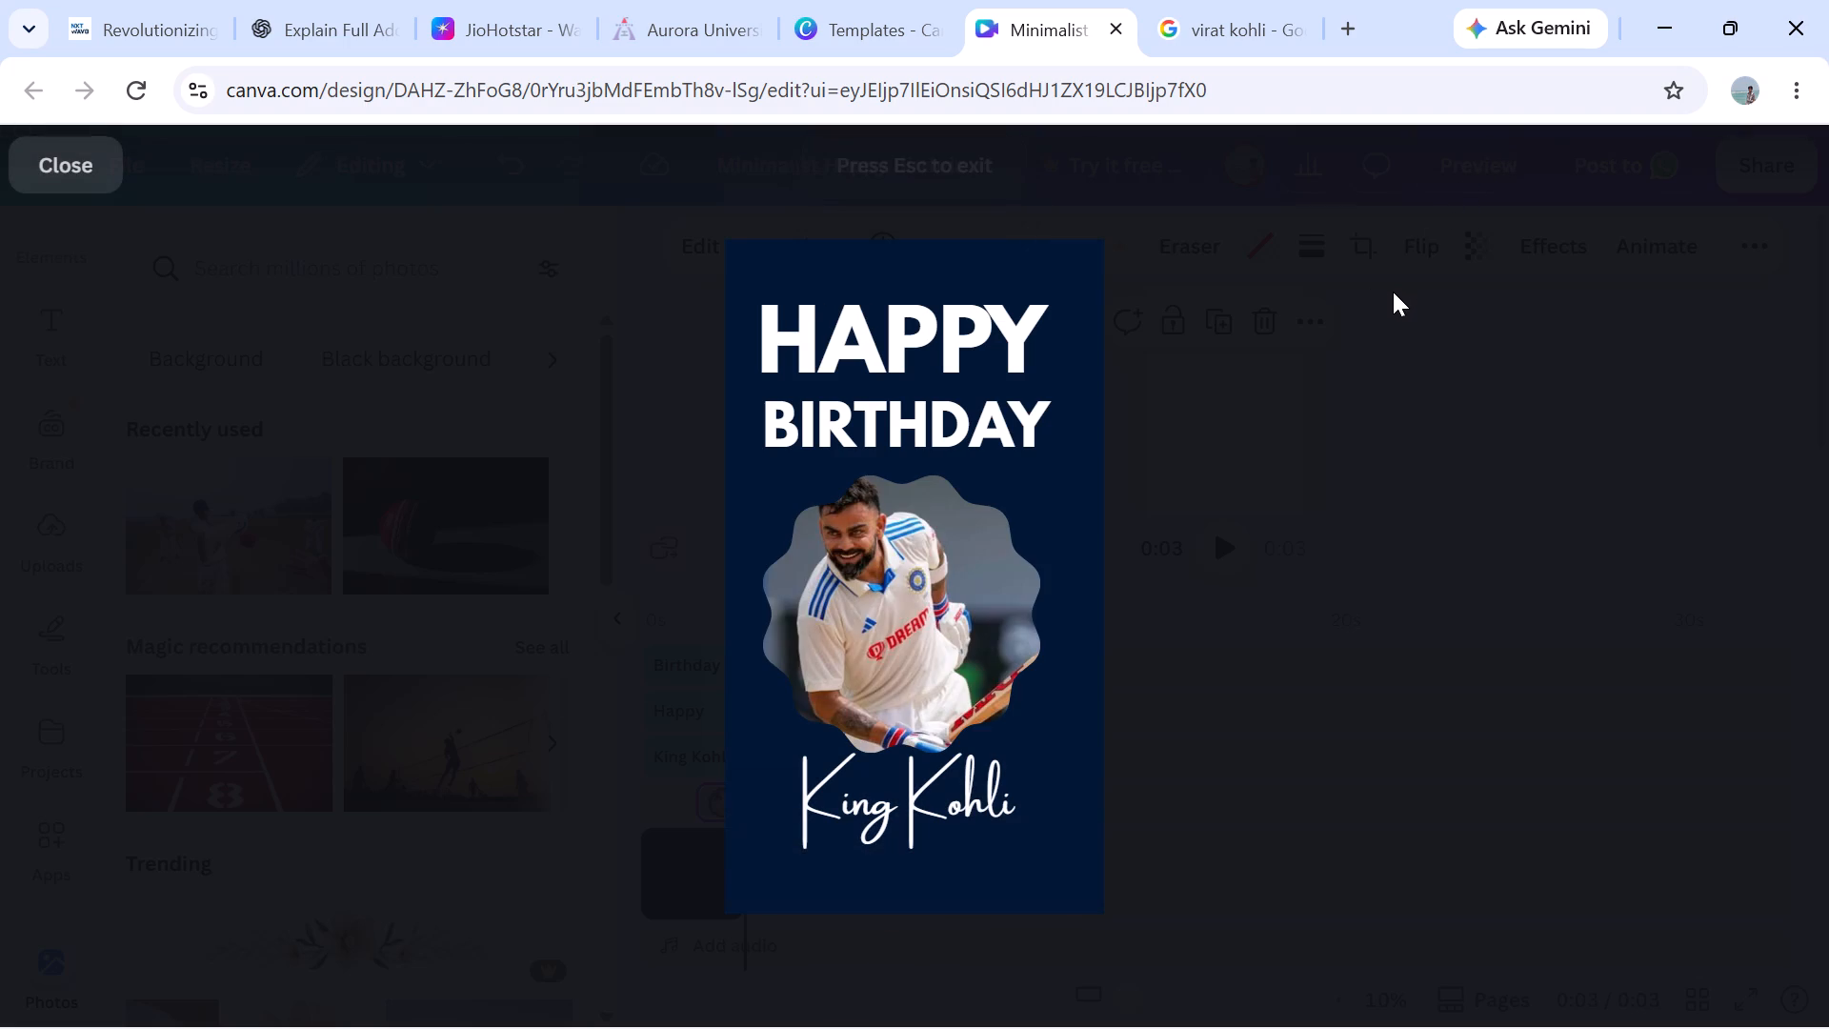
pyautogui.click(61, 182)
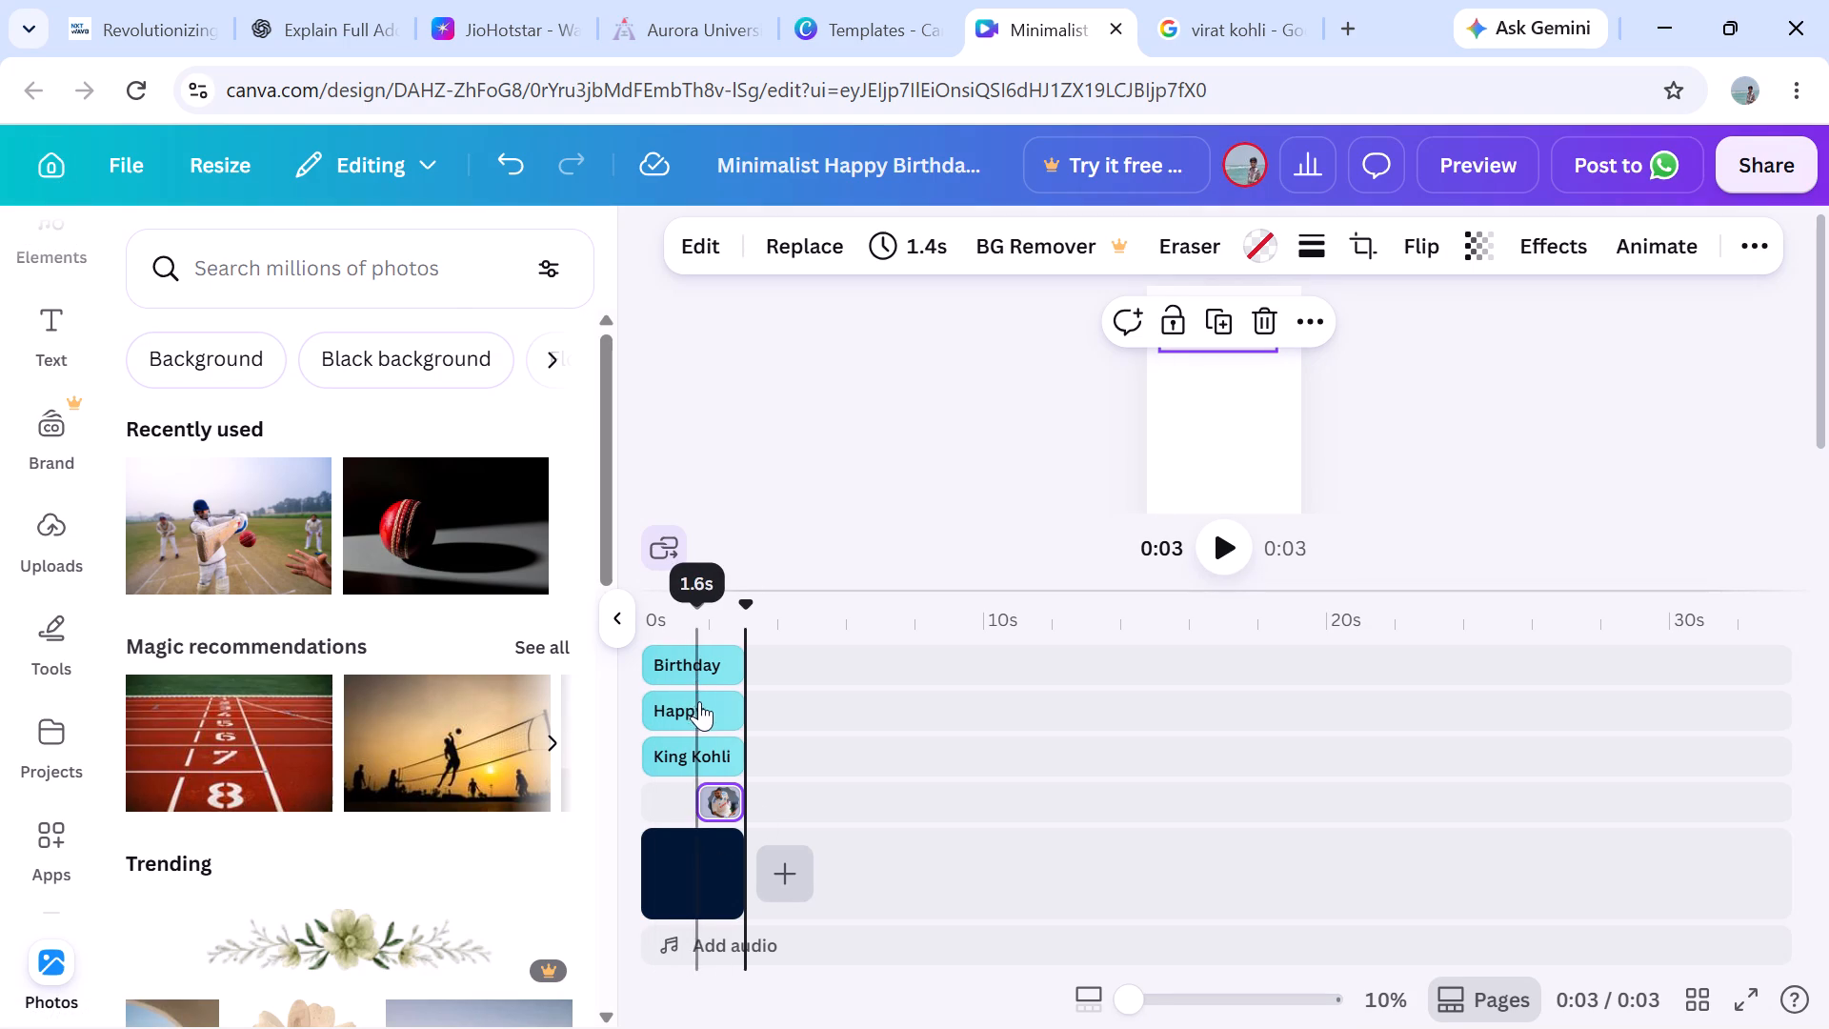
# Move the King Kohli text layer to start where the 3-second background clip ends, and preview the video.
pyautogui.moveTo(693, 752); pyautogui.dragTo(736, 755)
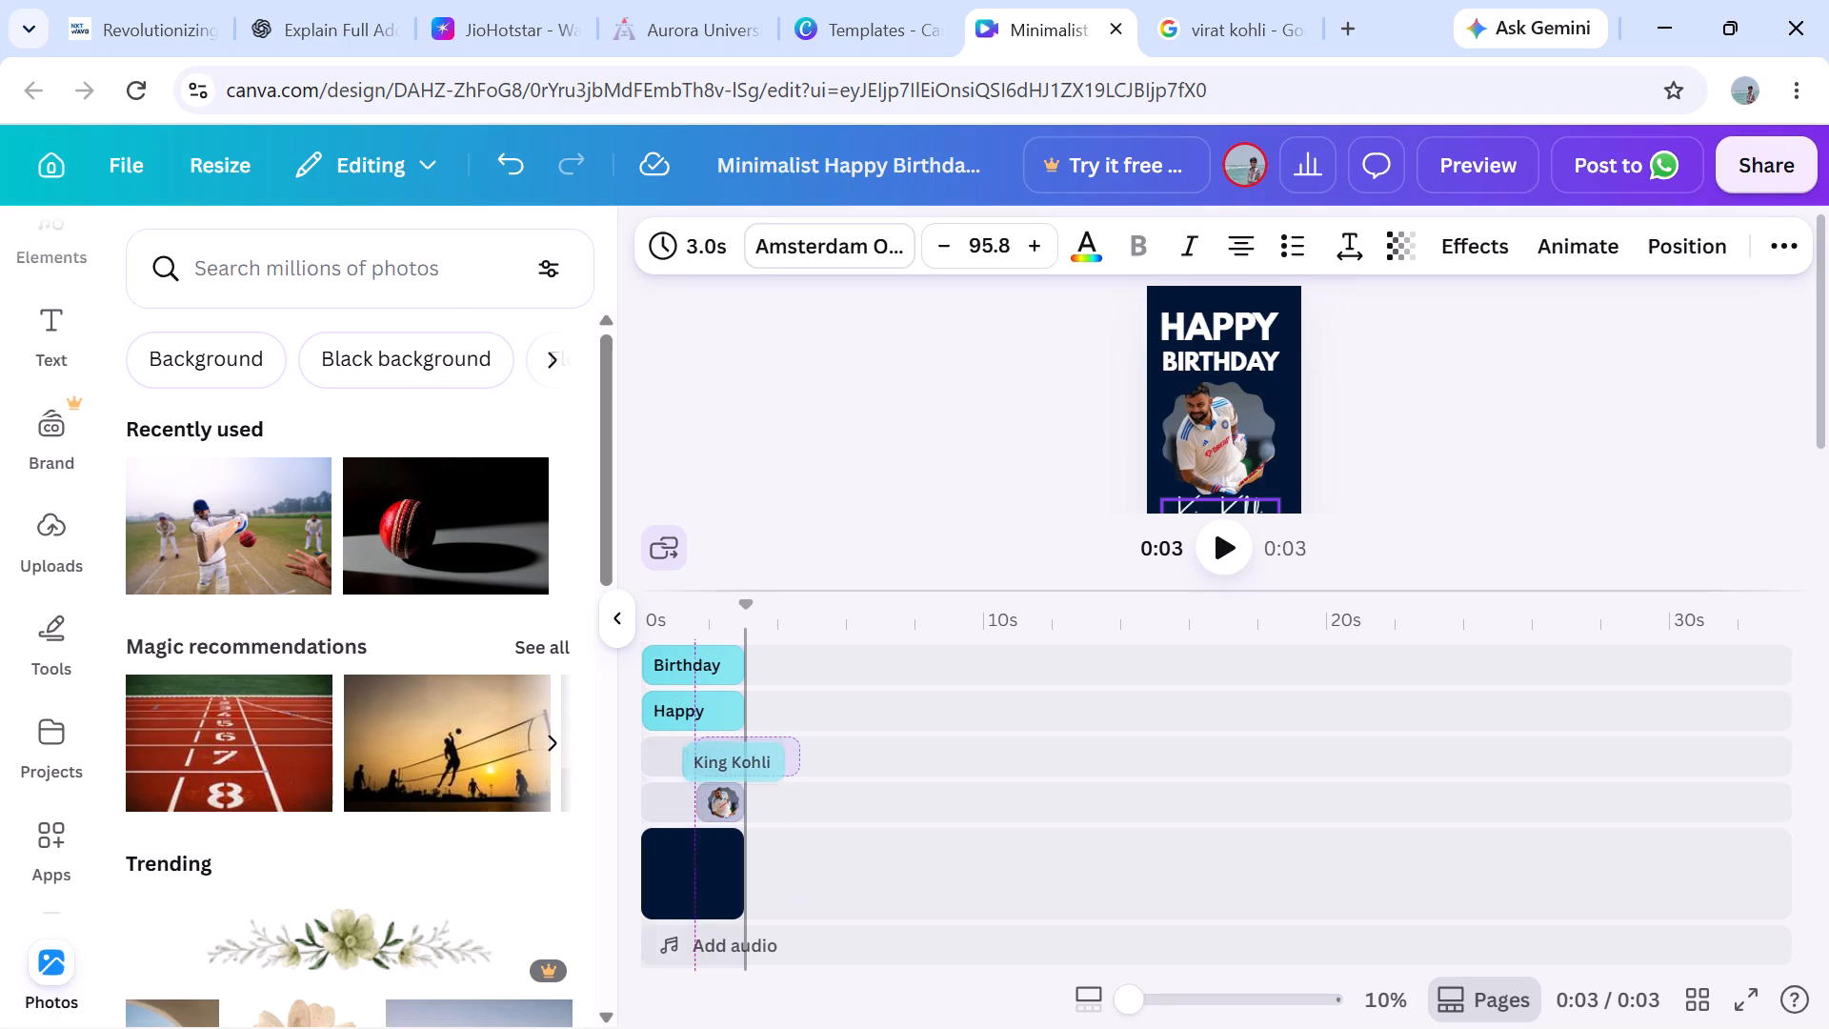
pyautogui.moveTo(736, 755); pyautogui.dragTo(792, 751)
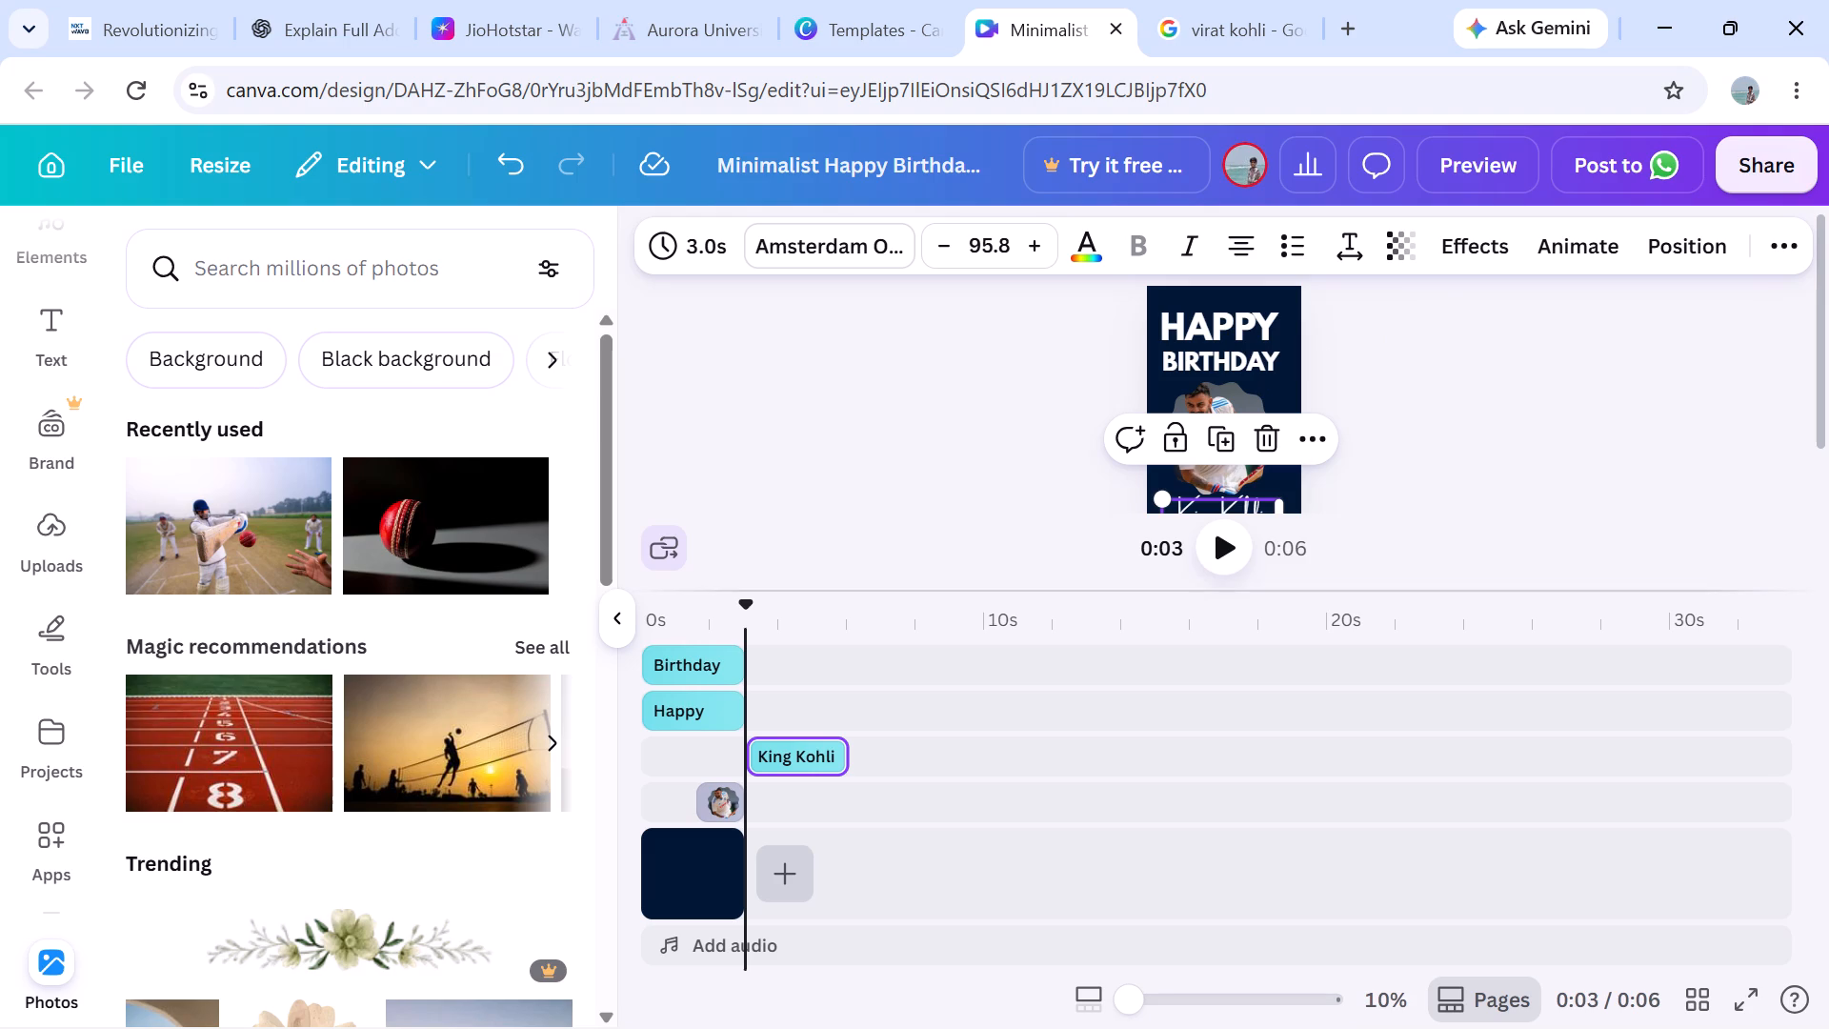
pyautogui.click(1470, 166)
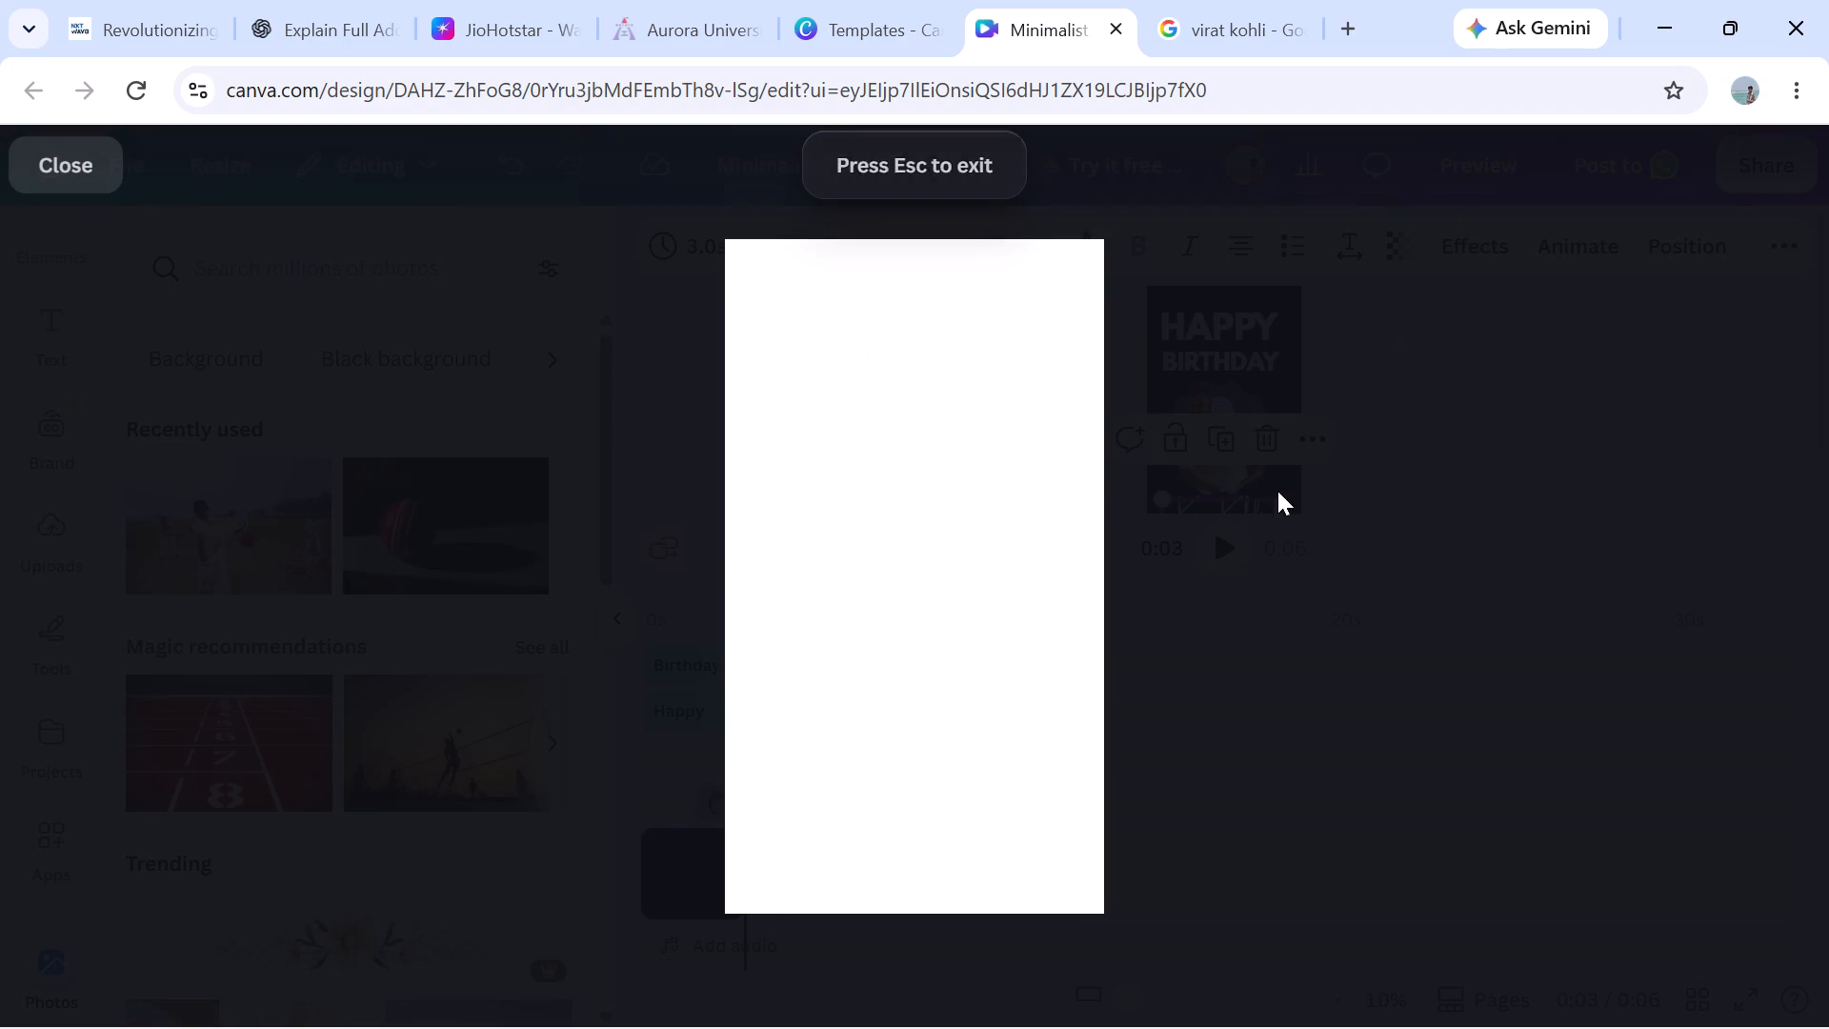
pyautogui.click(62, 179)
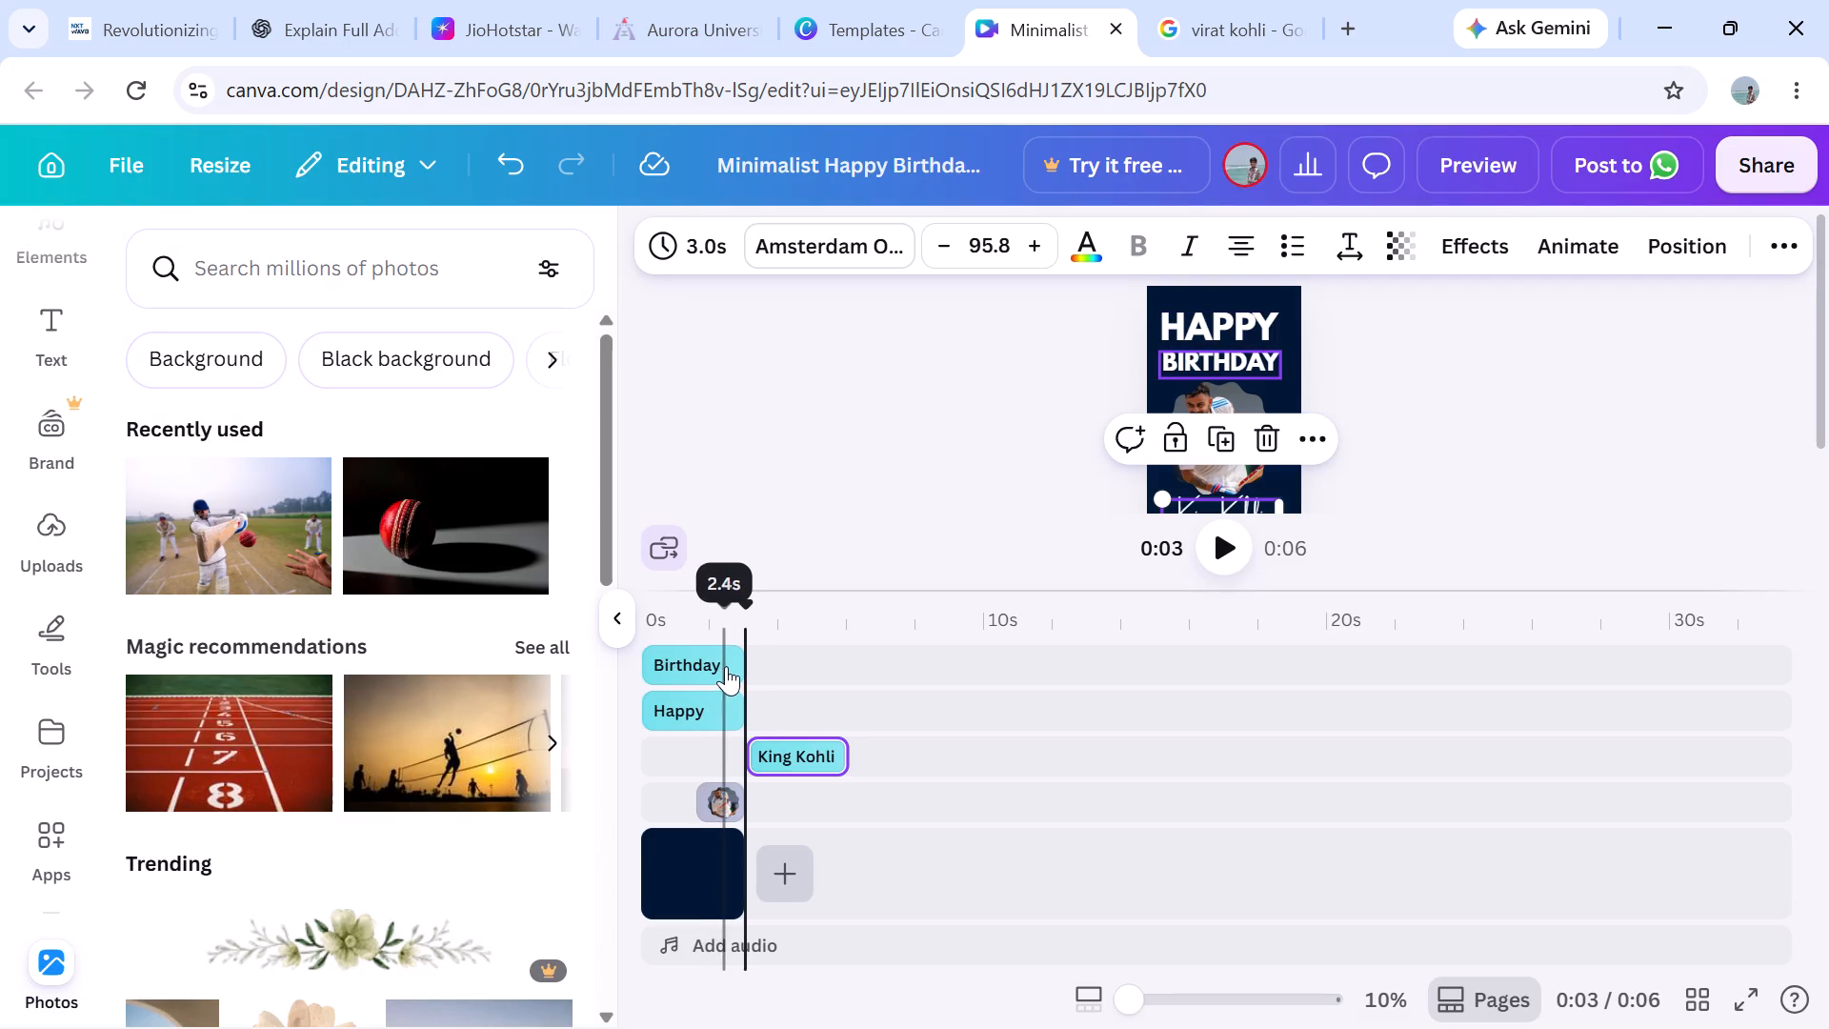
# Extend the Birthday and Happy text layers on the timeline to 6.0 s each.
pyautogui.moveTo(743, 666); pyautogui.dragTo(768, 666)
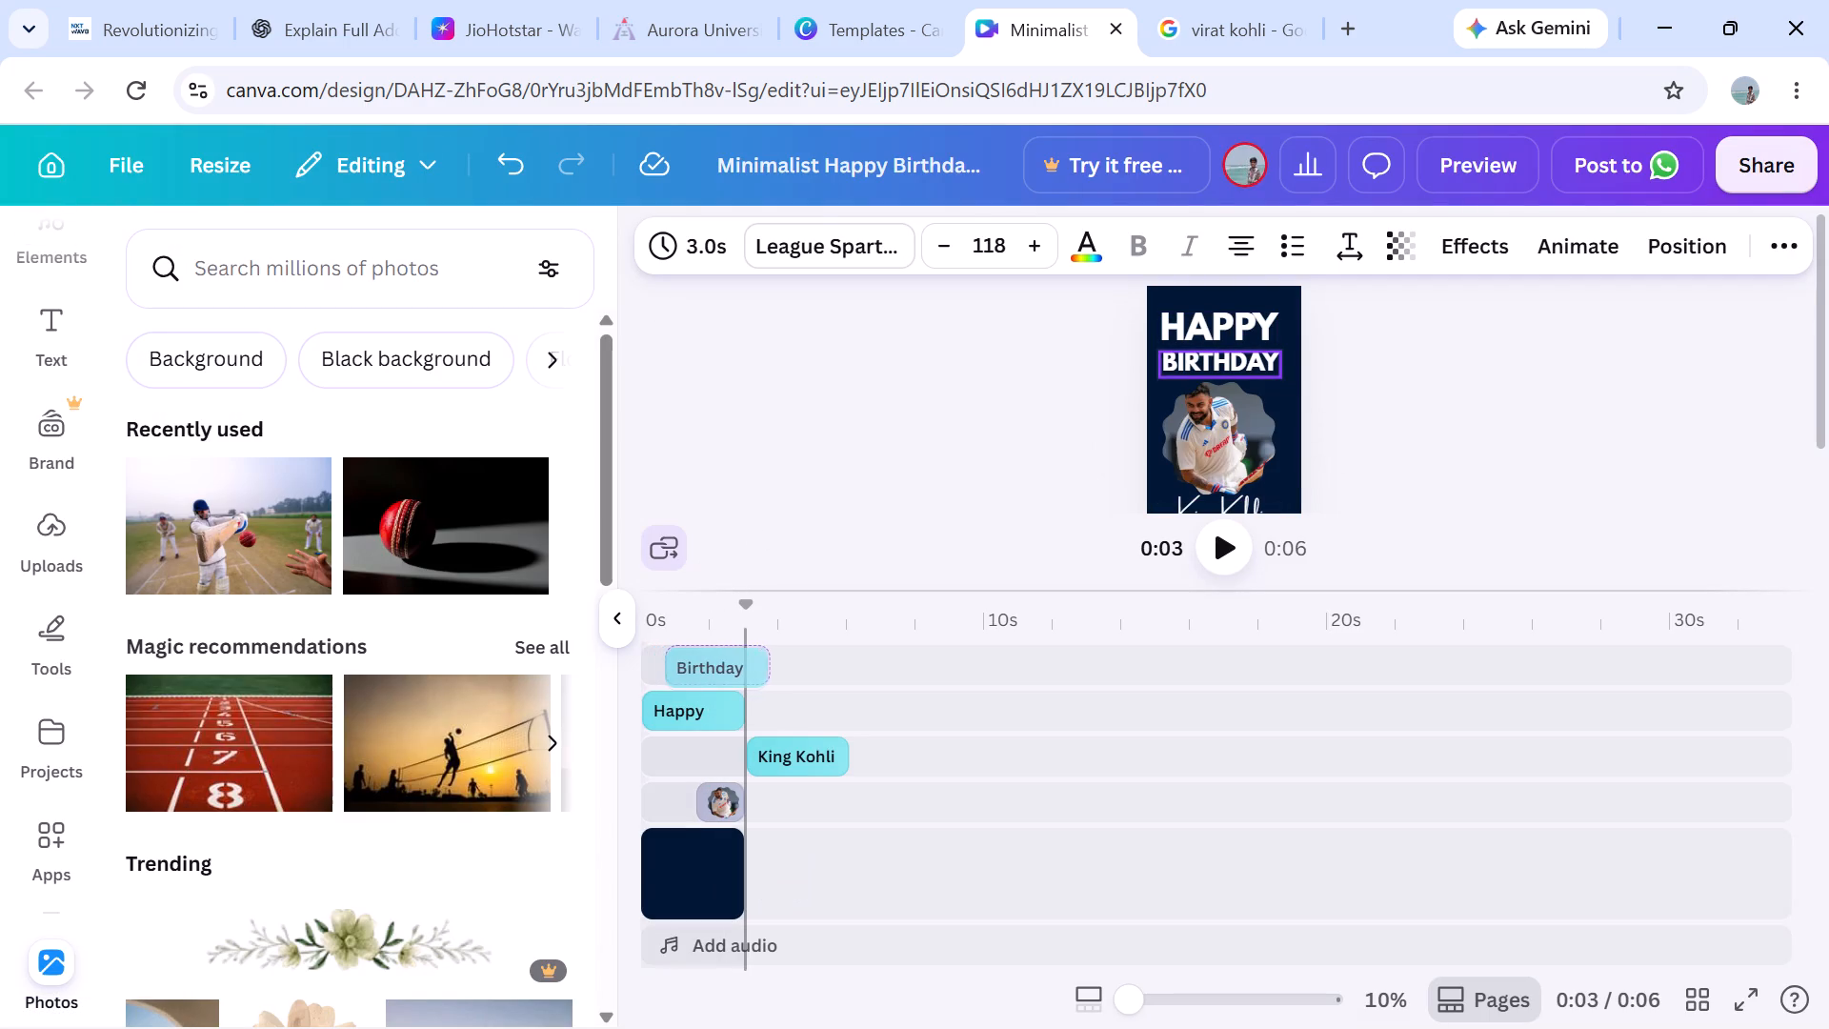
pyautogui.moveTo(768, 666); pyautogui.dragTo(754, 667)
pyautogui.click(698, 647)
pyautogui.click(698, 647)
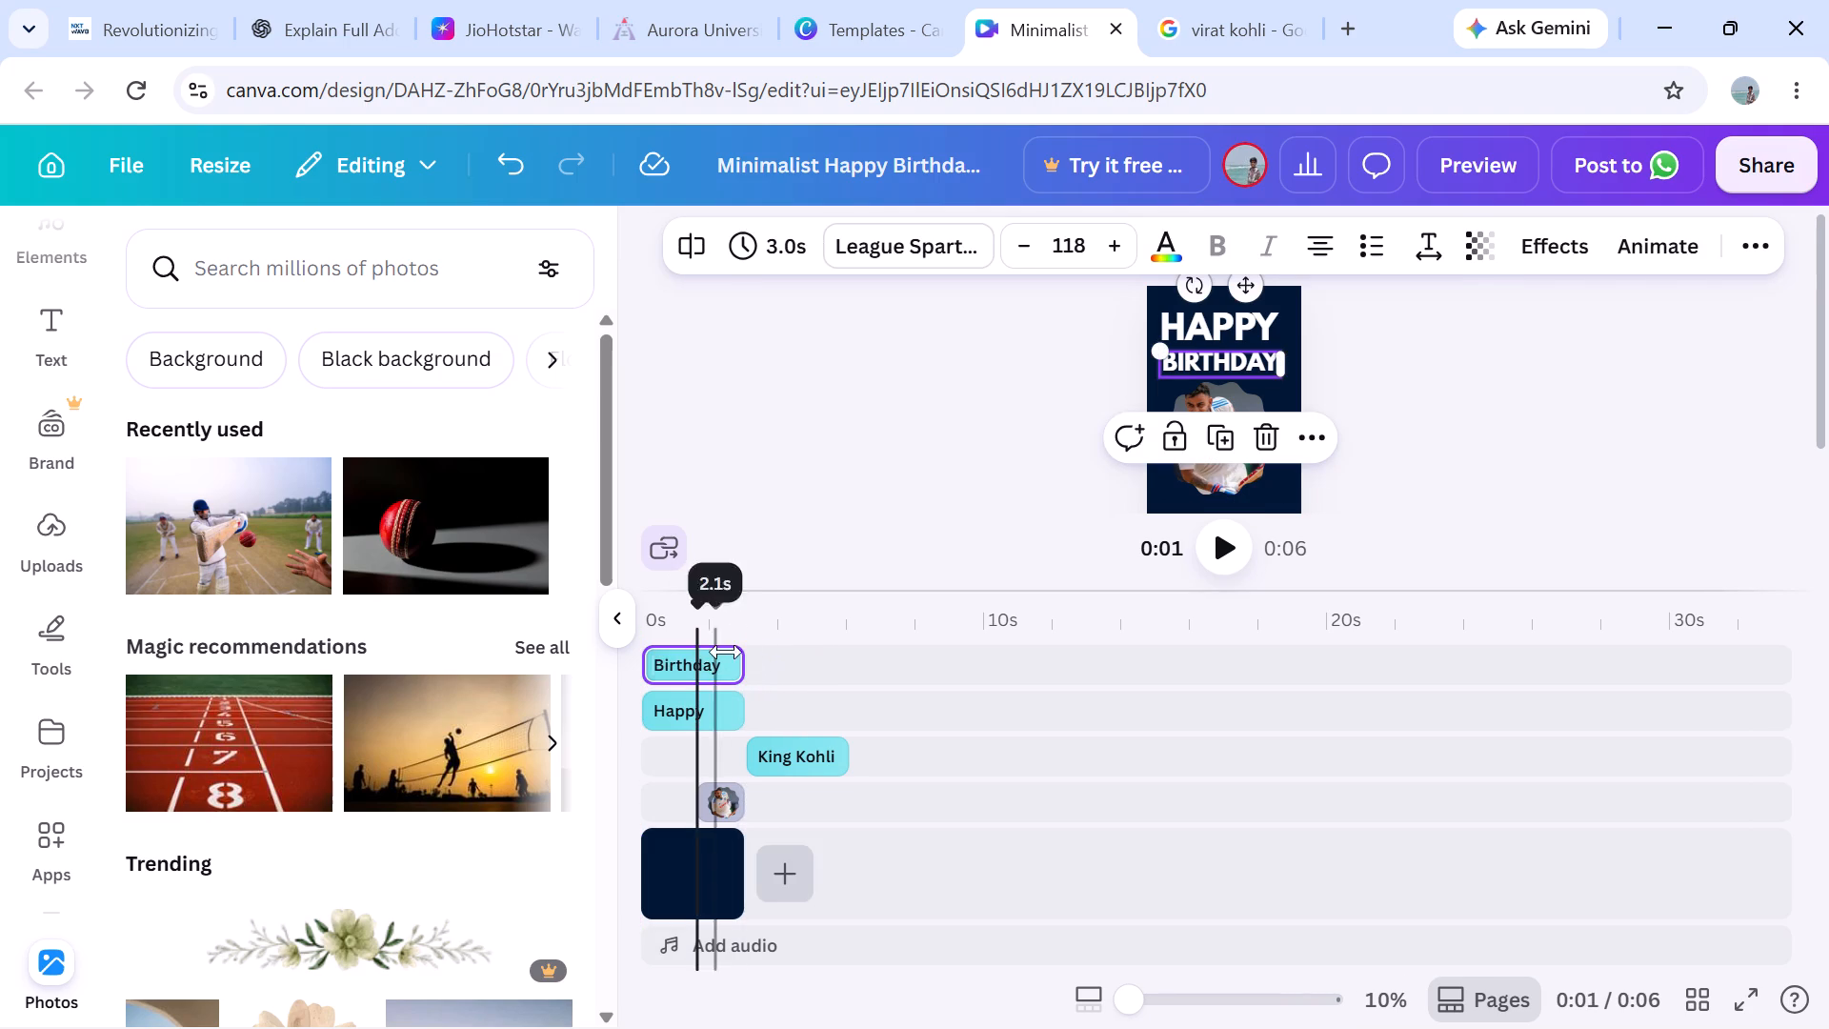
pyautogui.moveTo(739, 661); pyautogui.dragTo(762, 660)
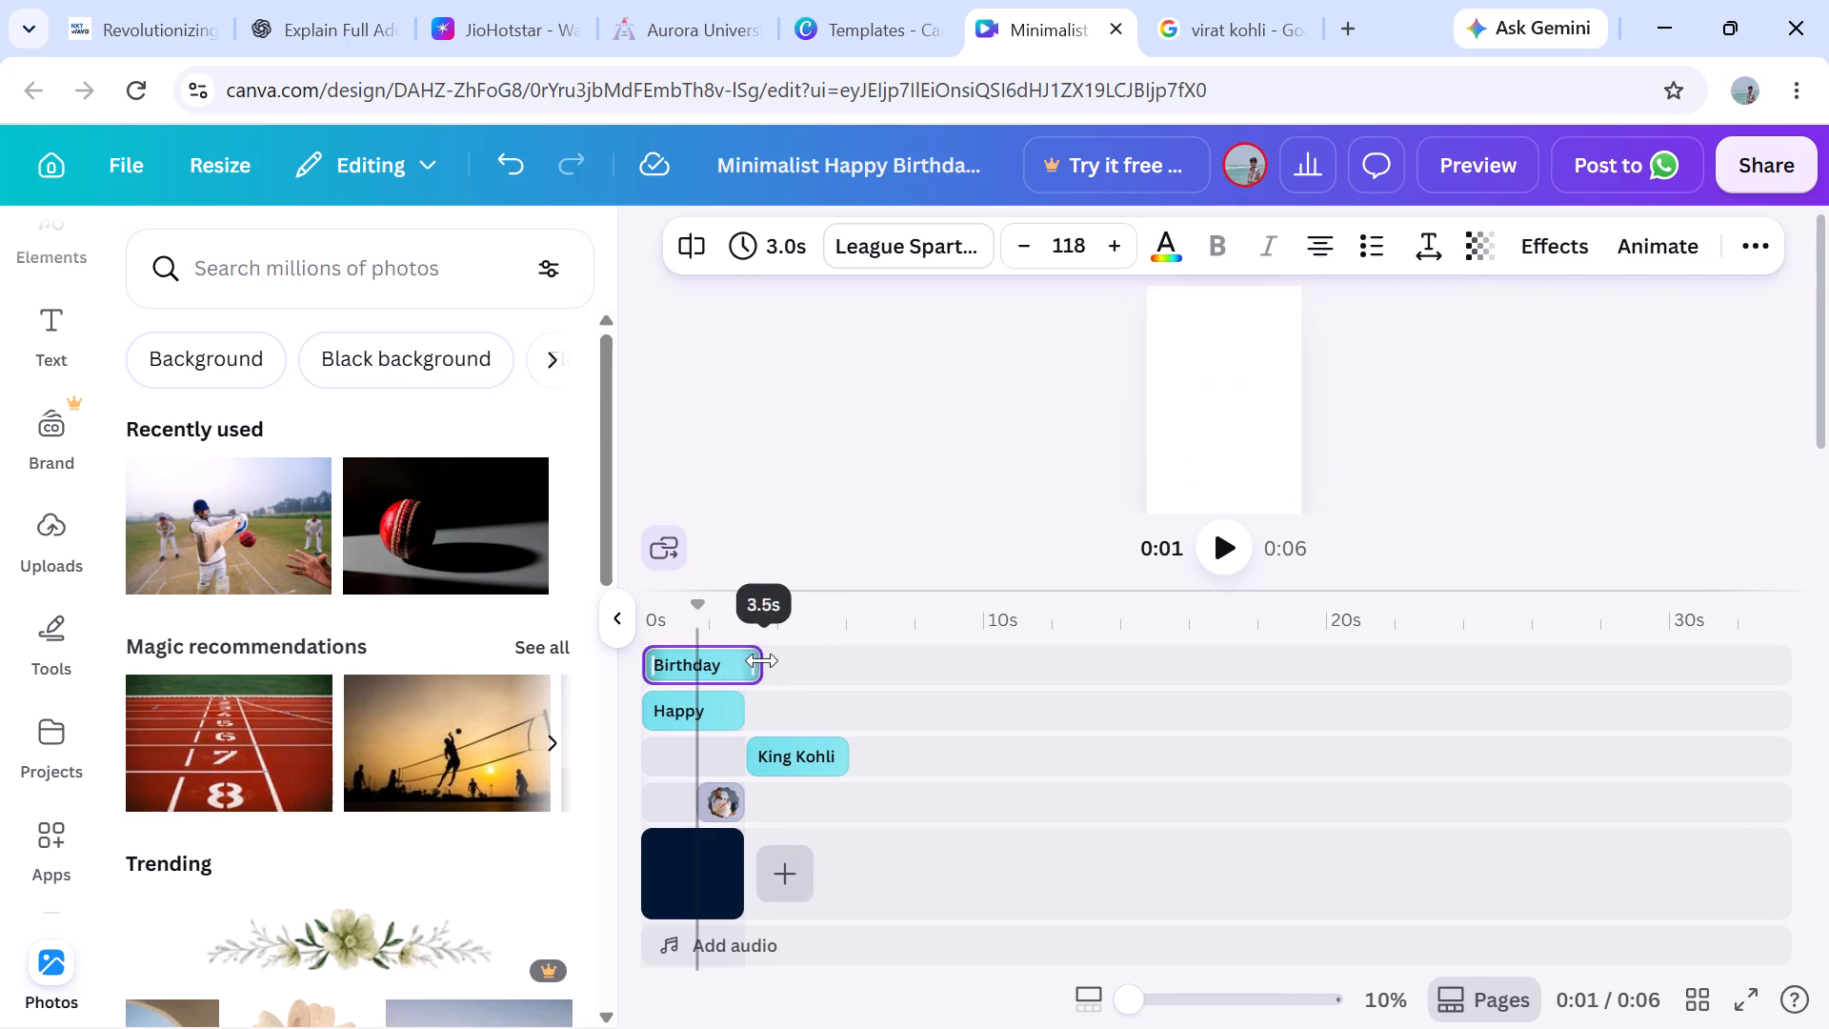
pyautogui.moveTo(762, 660); pyautogui.dragTo(834, 663)
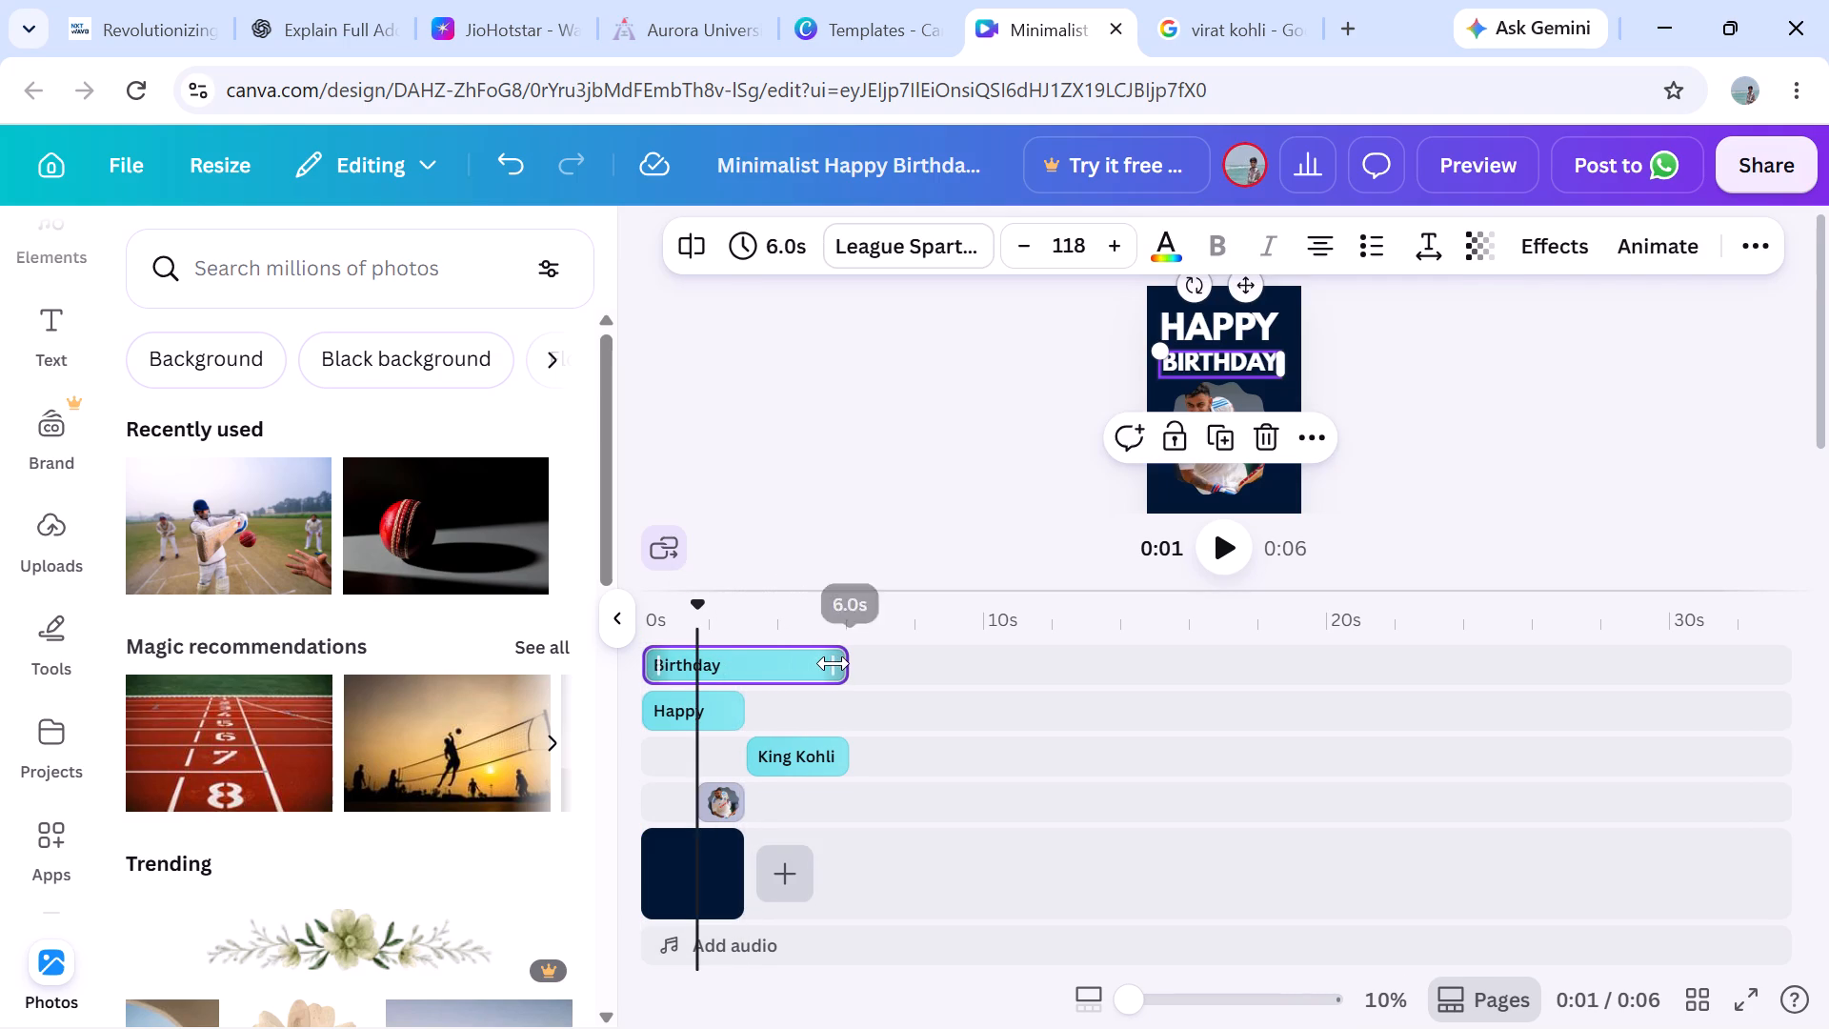
pyautogui.click(734, 709)
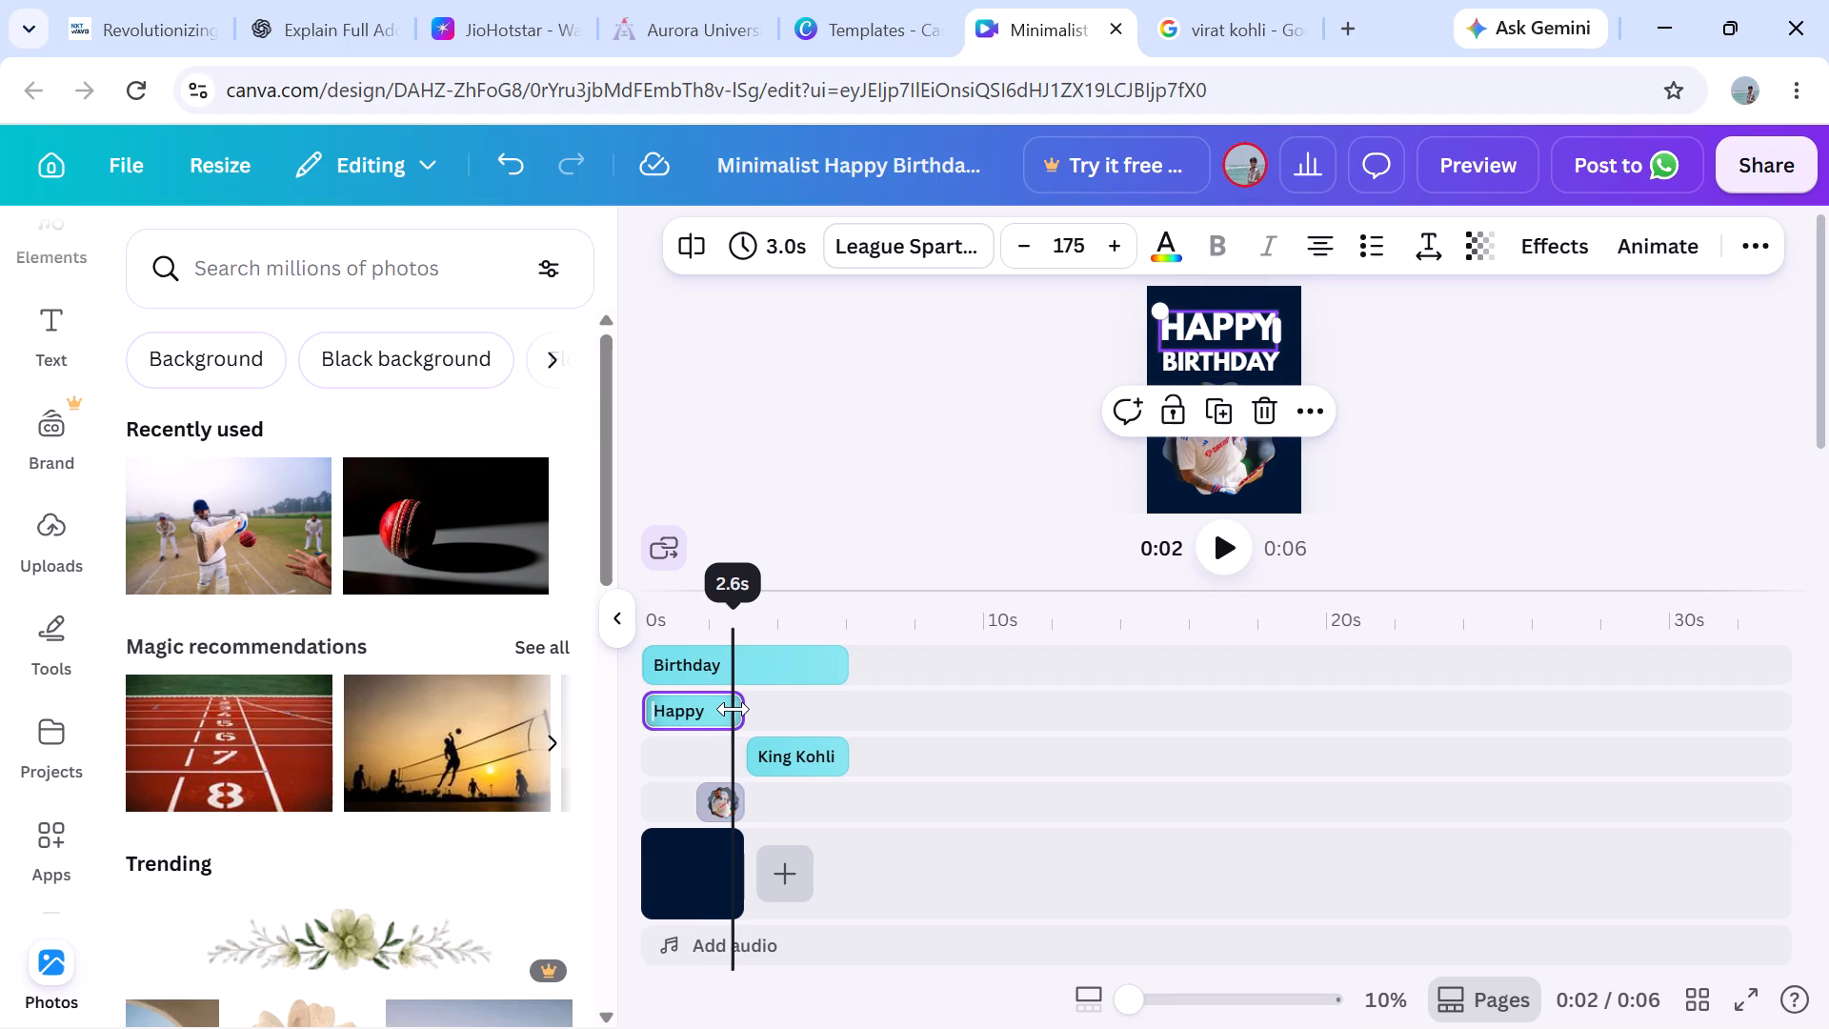
pyautogui.moveTo(734, 710); pyautogui.dragTo(838, 717)
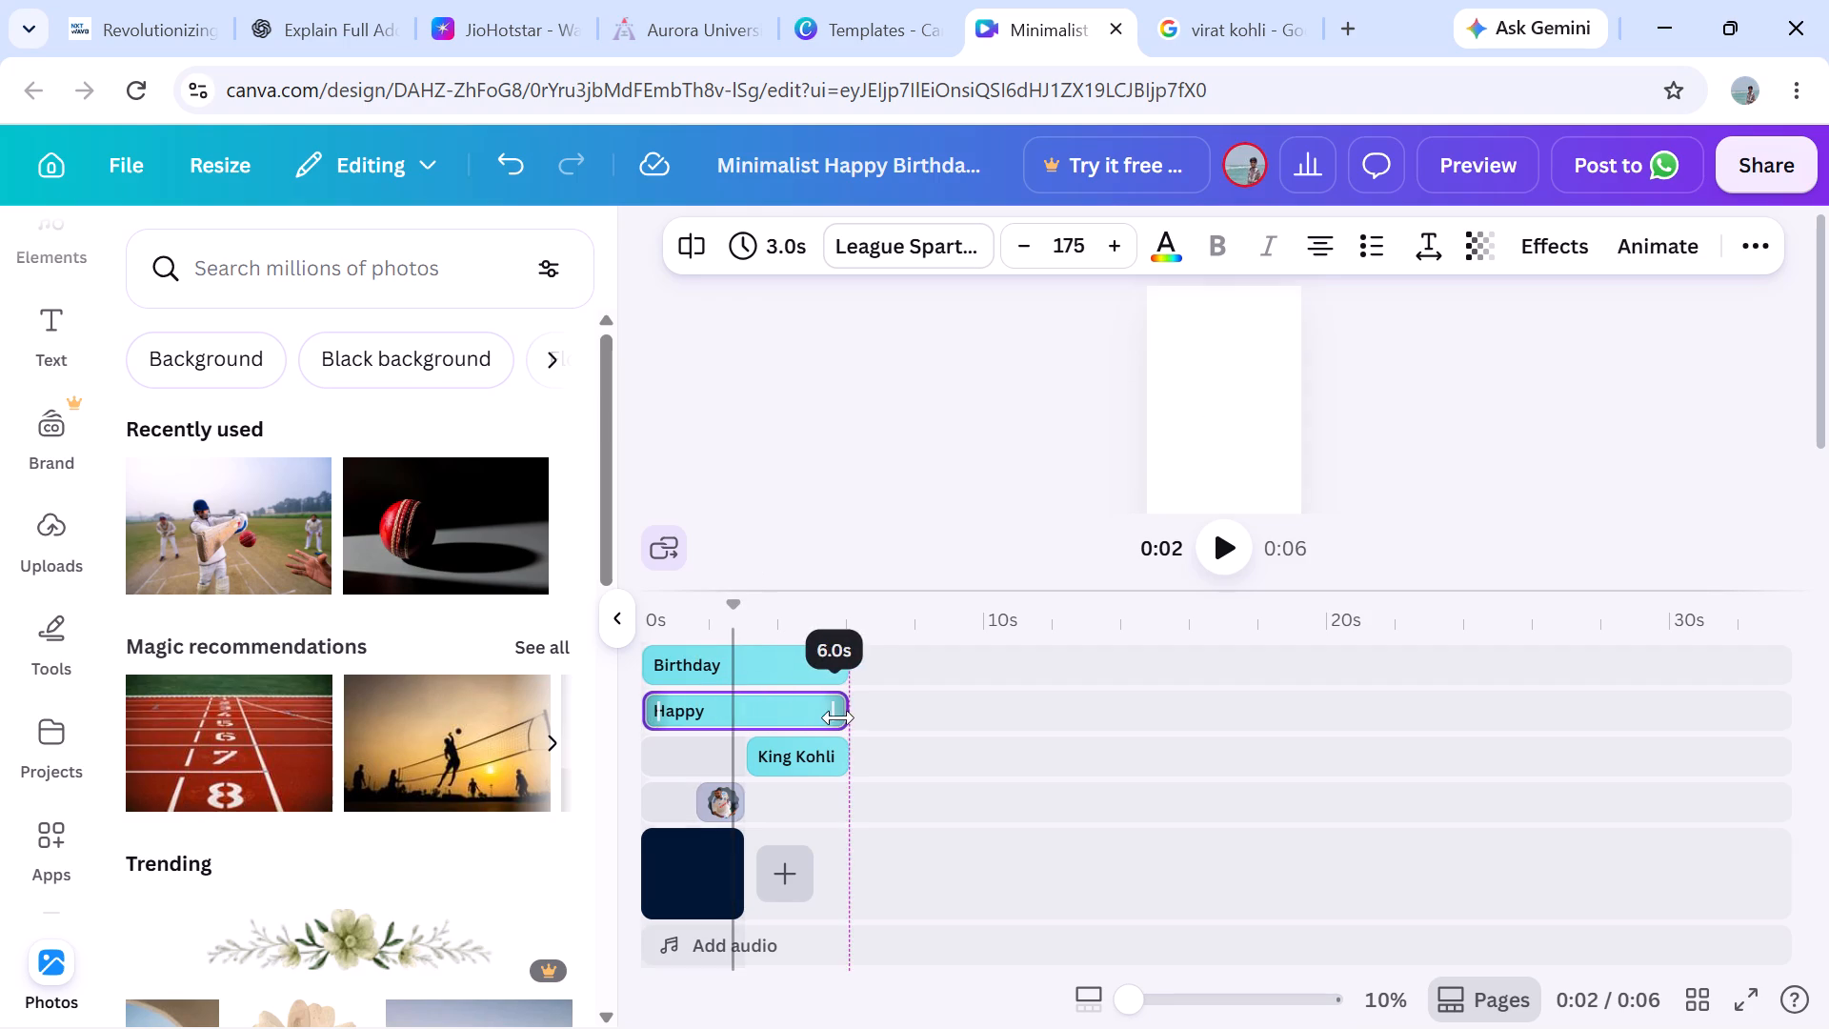
pyautogui.moveTo(838, 717); pyautogui.dragTo(843, 717)
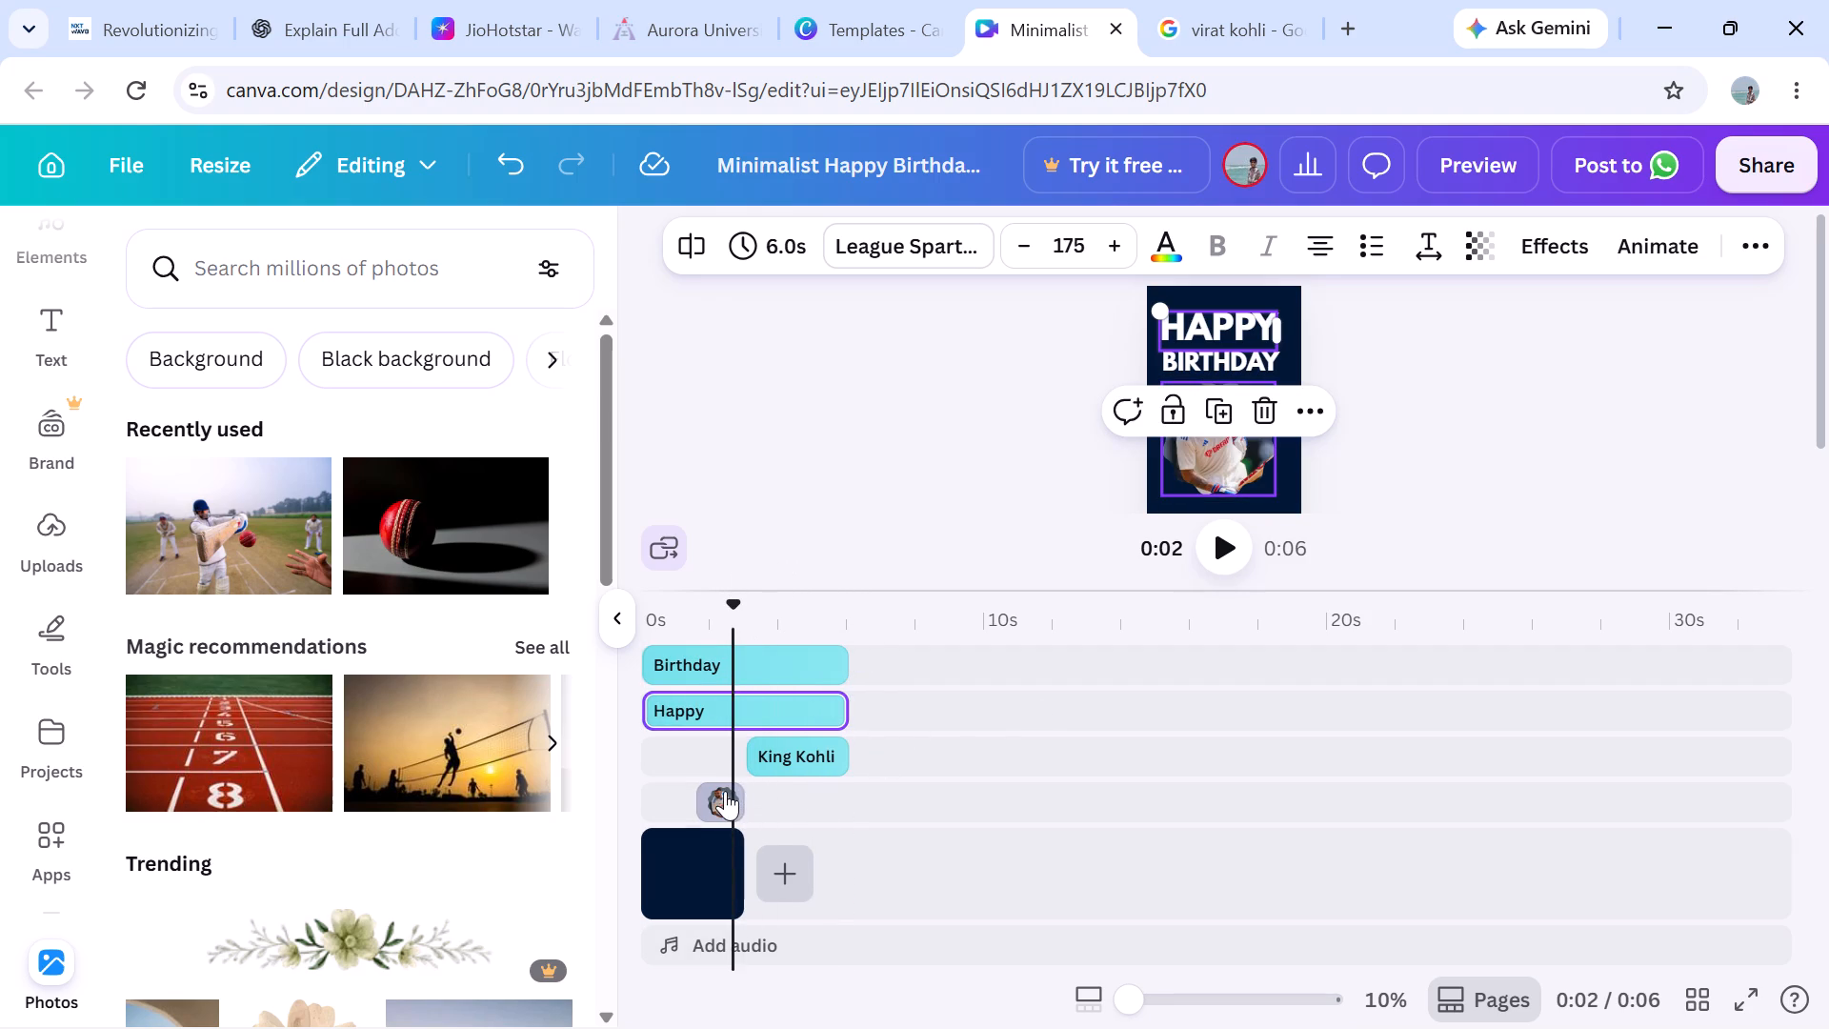
# Extend the end of the Kohli photo layer to match the text layers, for a duration of 4.4 s.
pyautogui.click(725, 791)
pyautogui.moveTo(740, 795); pyautogui.dragTo(854, 797)
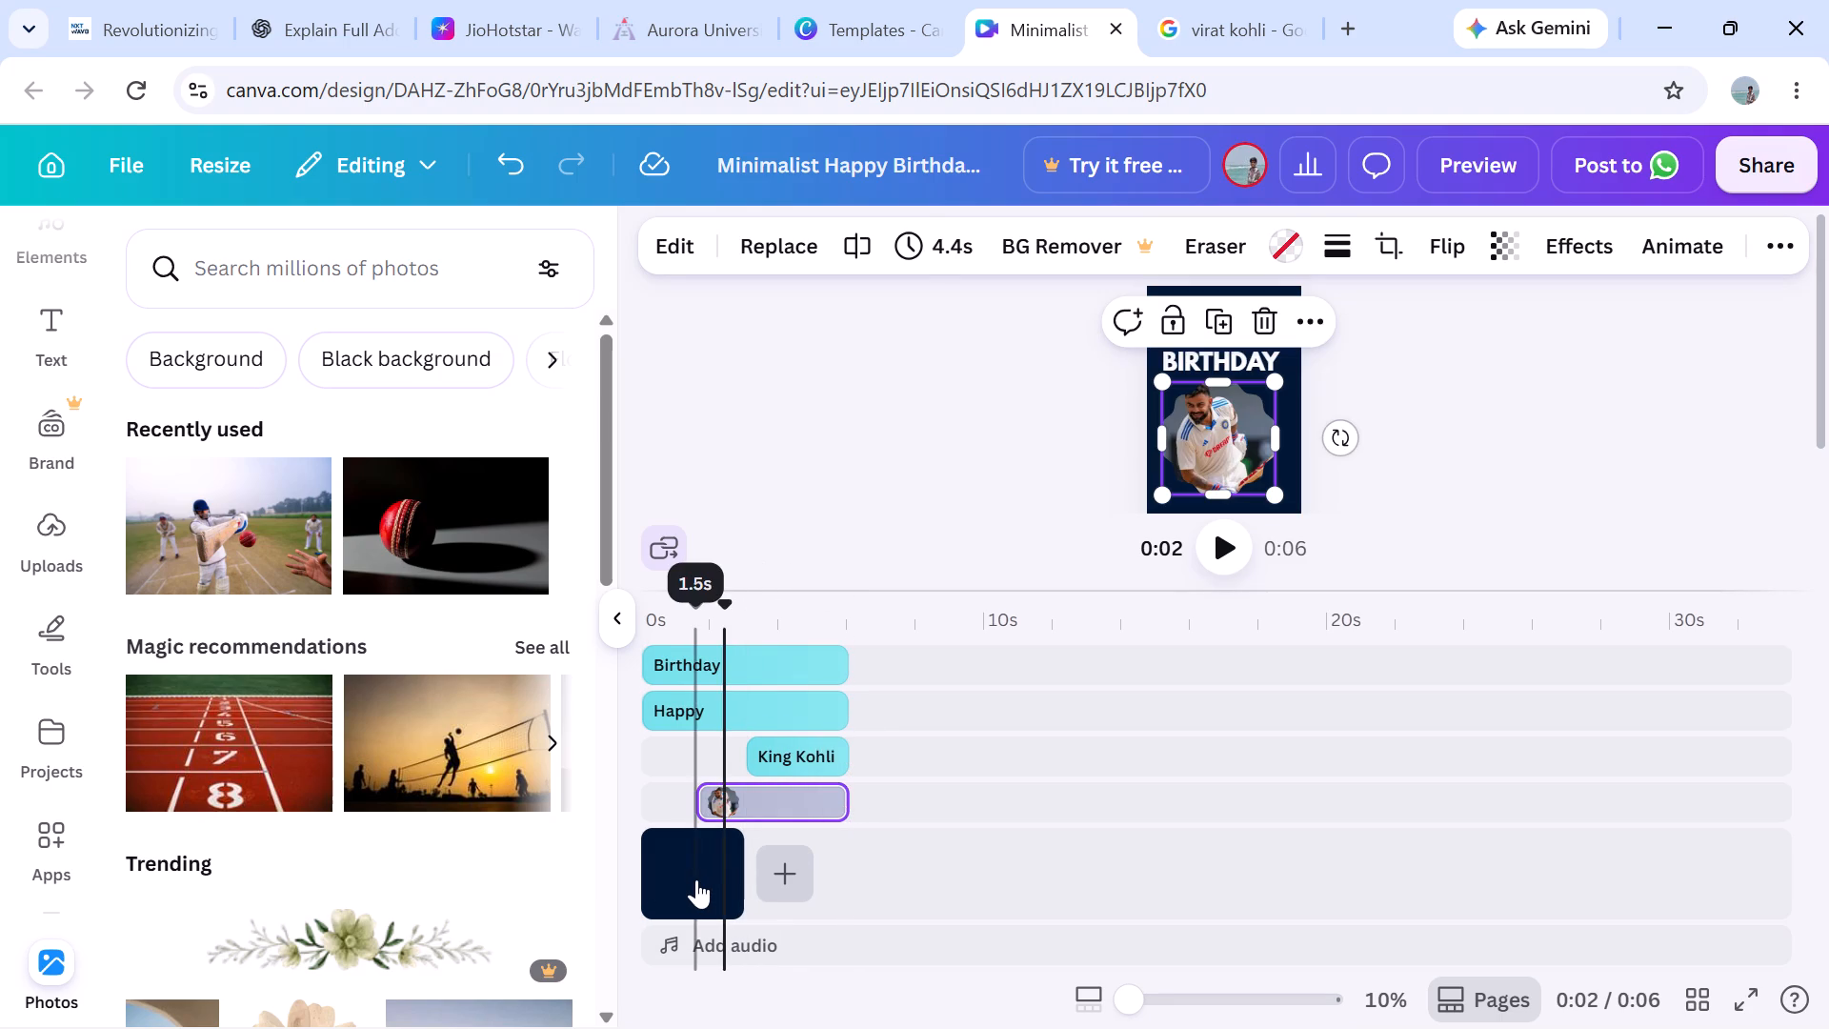
# Extend the dark blue background clip to 6.0 s and preview the video.
pyautogui.click(696, 879)
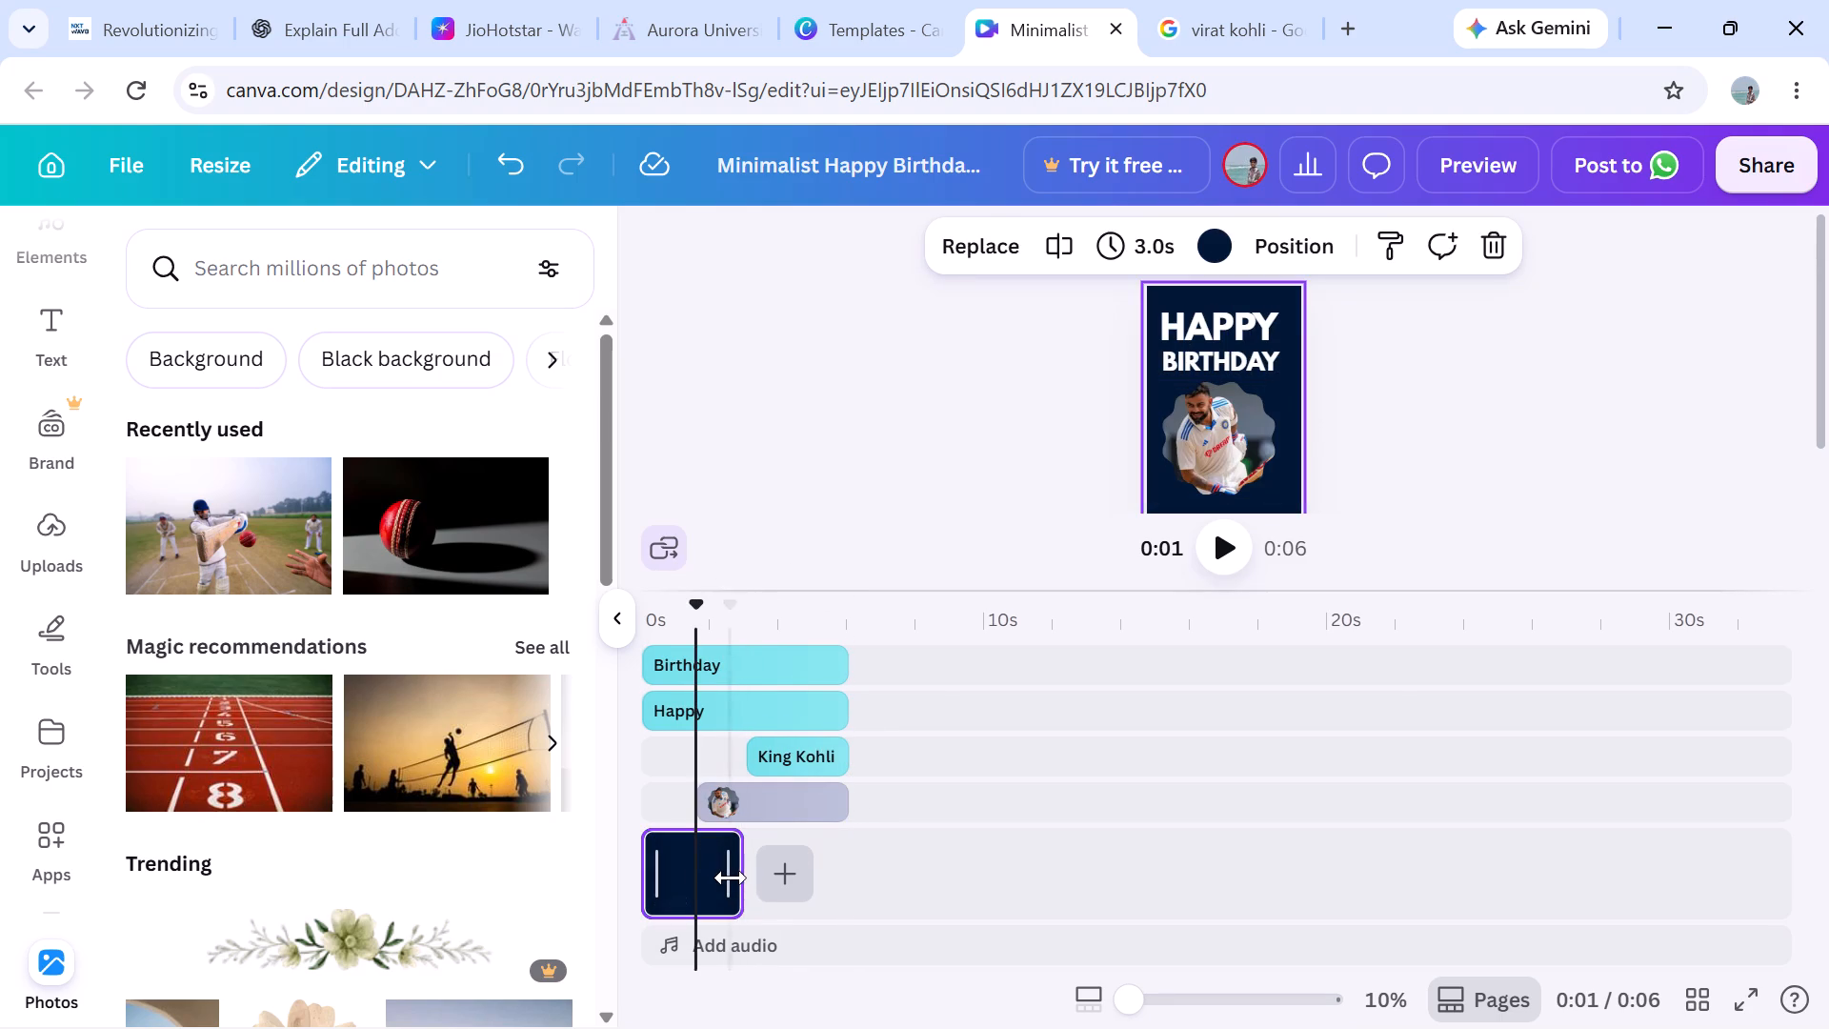
pyautogui.moveTo(731, 878); pyautogui.dragTo(837, 881)
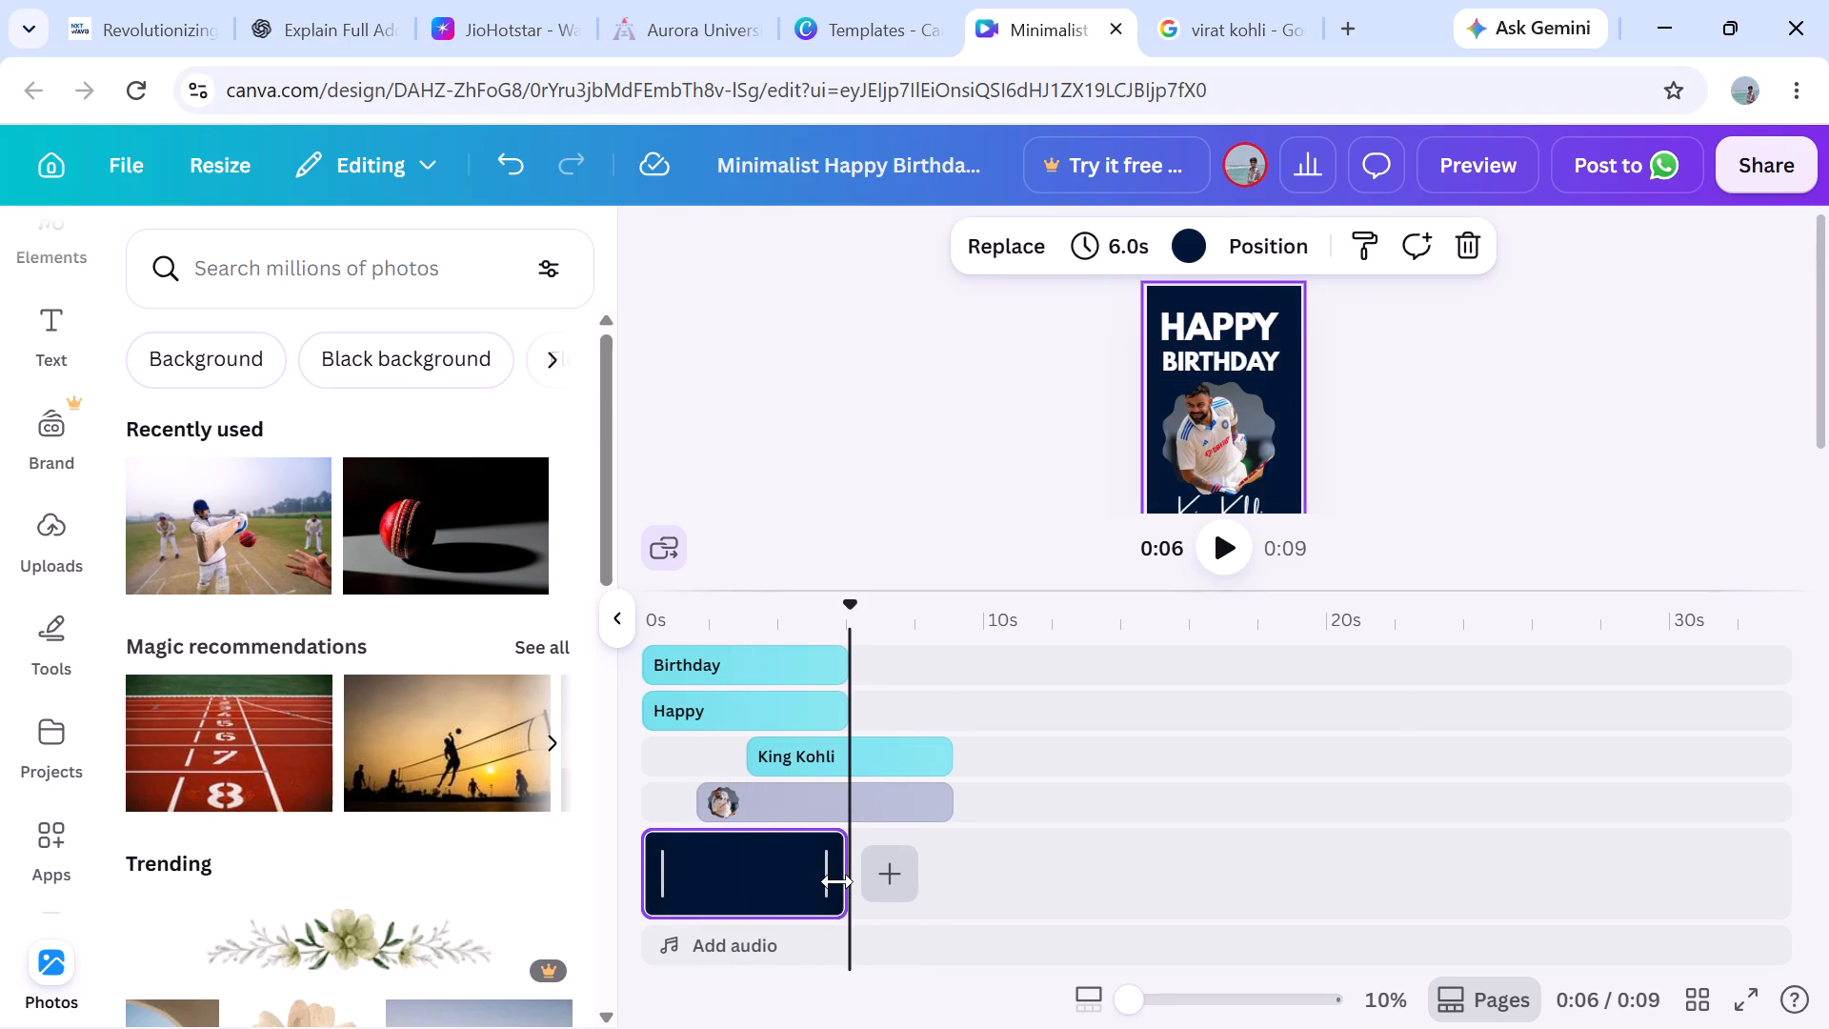
pyautogui.click(1453, 172)
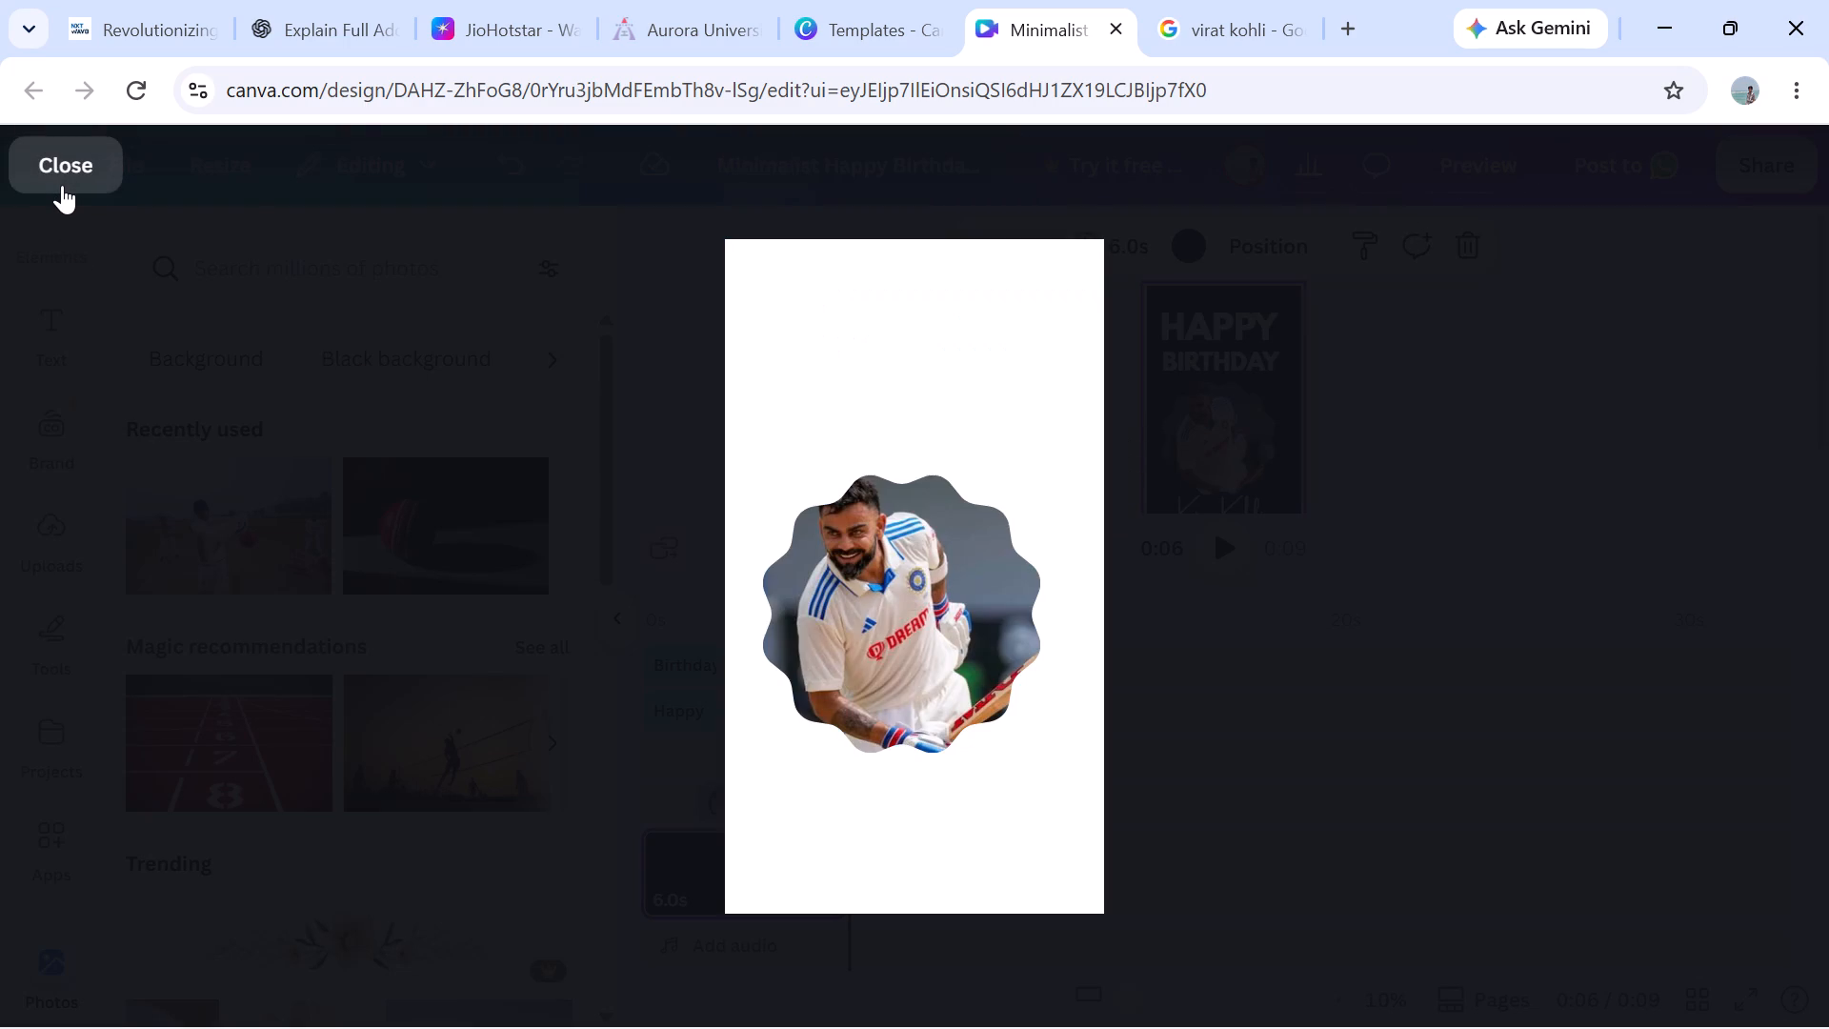
pyautogui.click(46, 176)
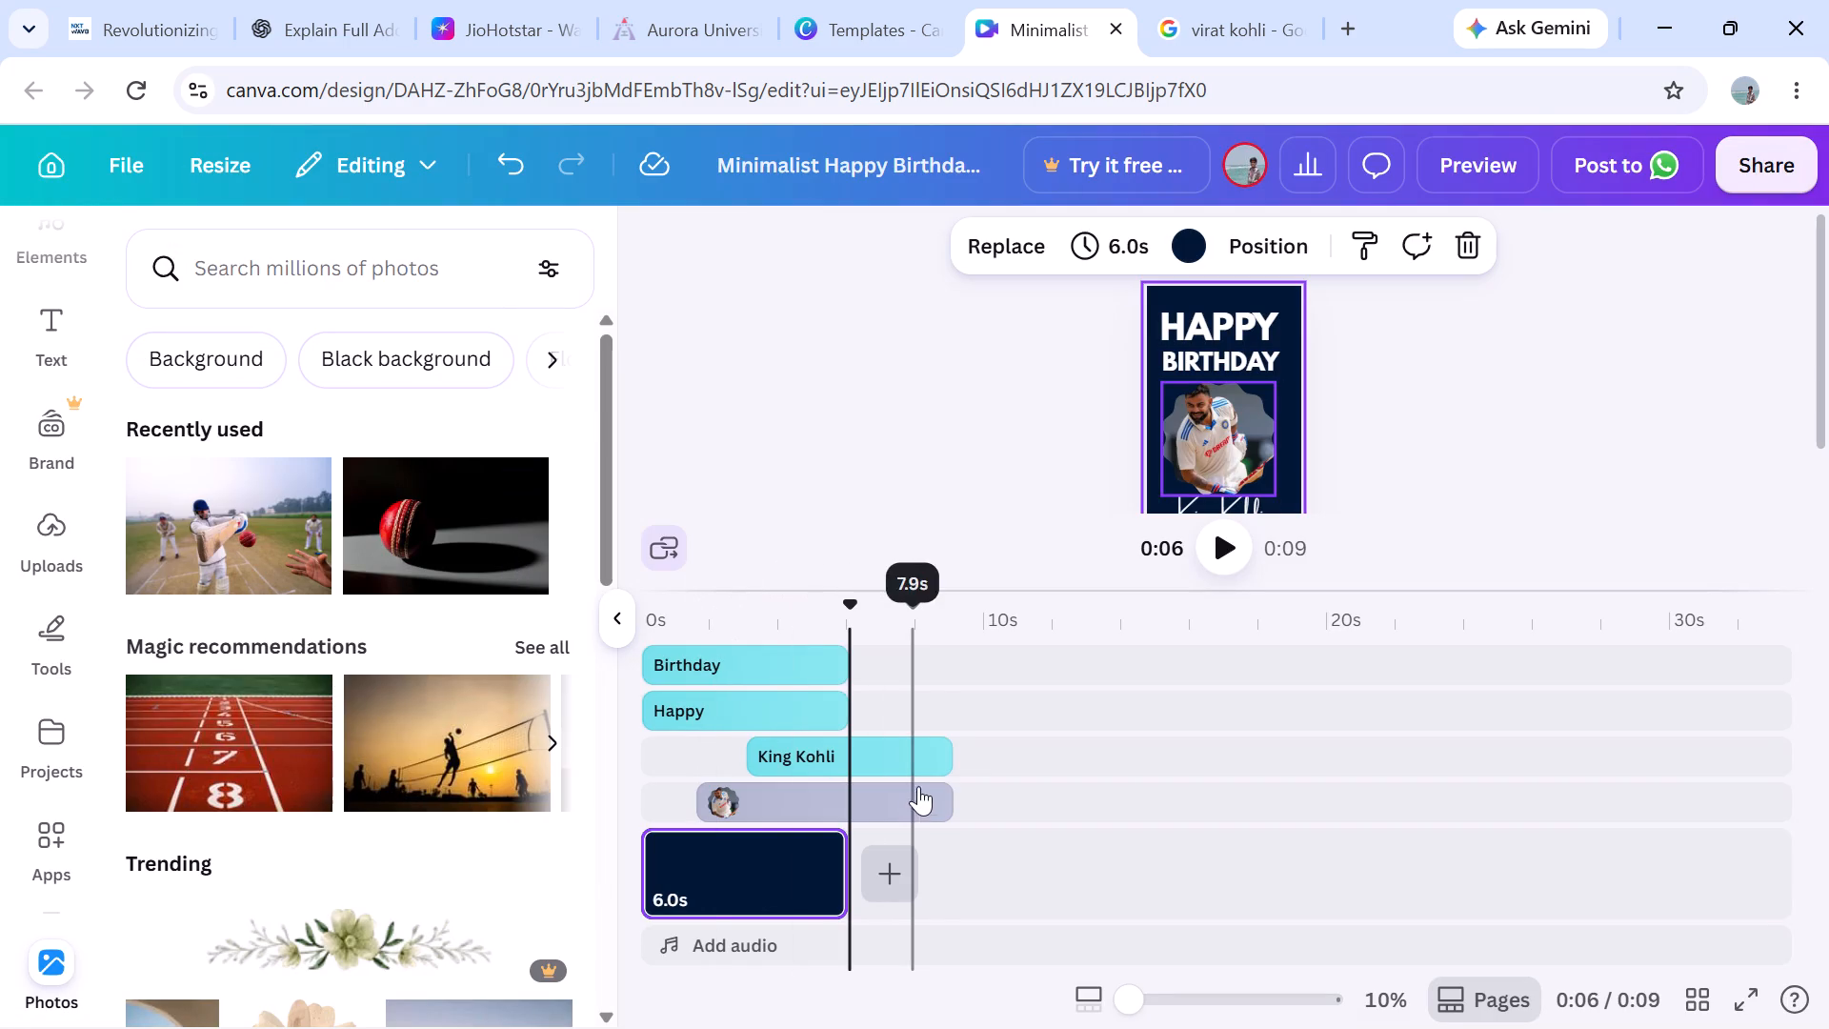
# Trim the ends of the King Kohli text to 3.0 s and the photo layer to 4.4 s, aligning both with the background clip's end.
pyautogui.click(946, 756)
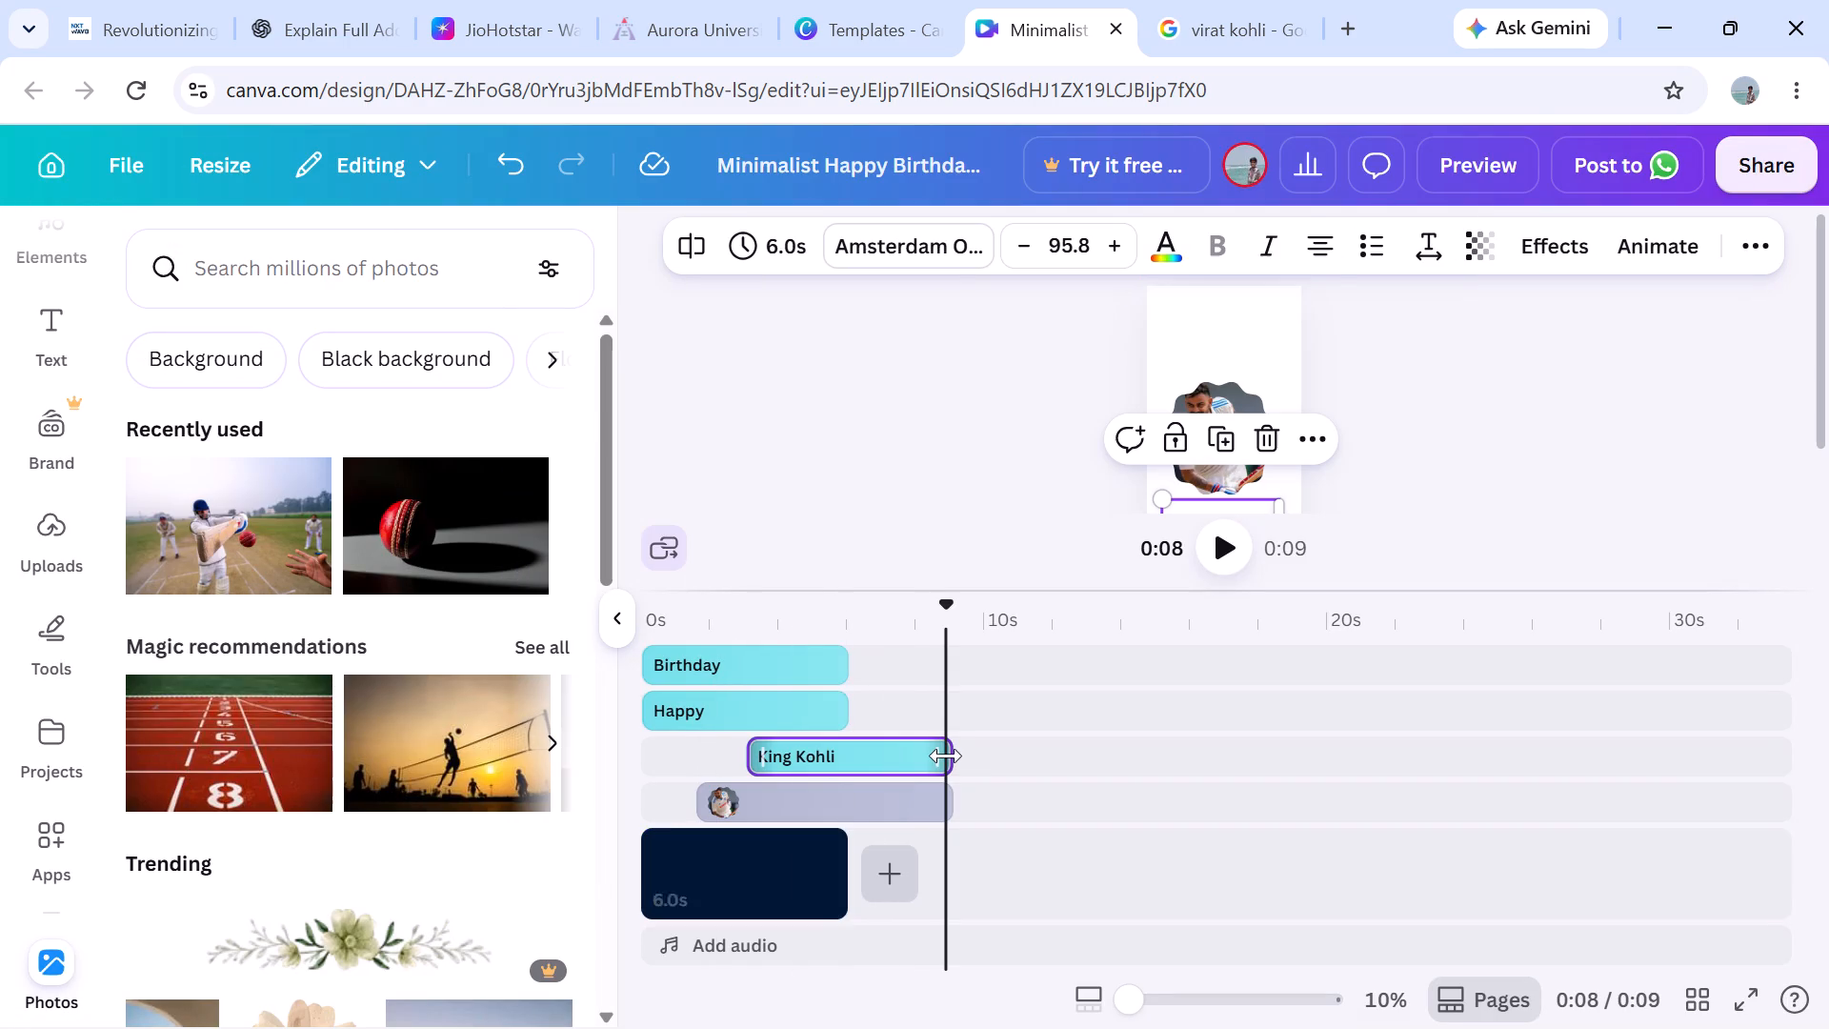
pyautogui.moveTo(946, 756); pyautogui.dragTo(852, 752)
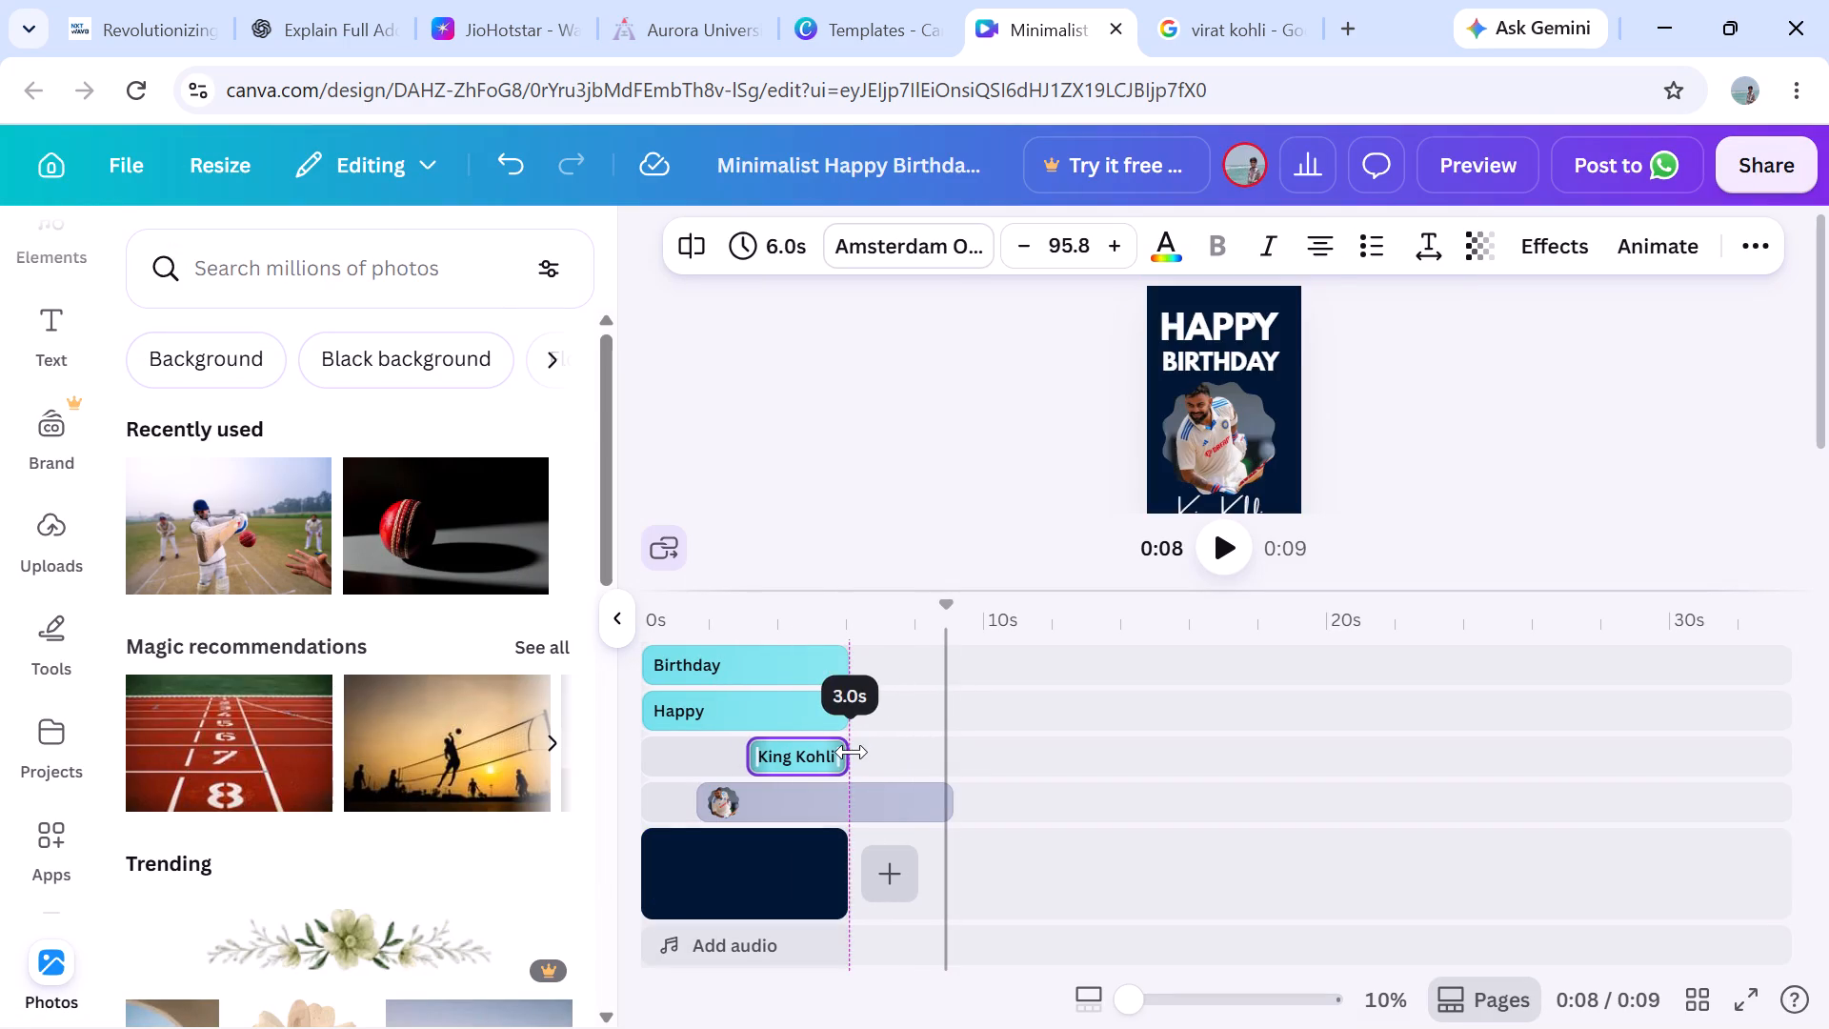
pyautogui.moveTo(852, 752); pyautogui.dragTo(851, 752)
pyautogui.moveTo(848, 752); pyautogui.dragTo(839, 753)
pyautogui.click(952, 801)
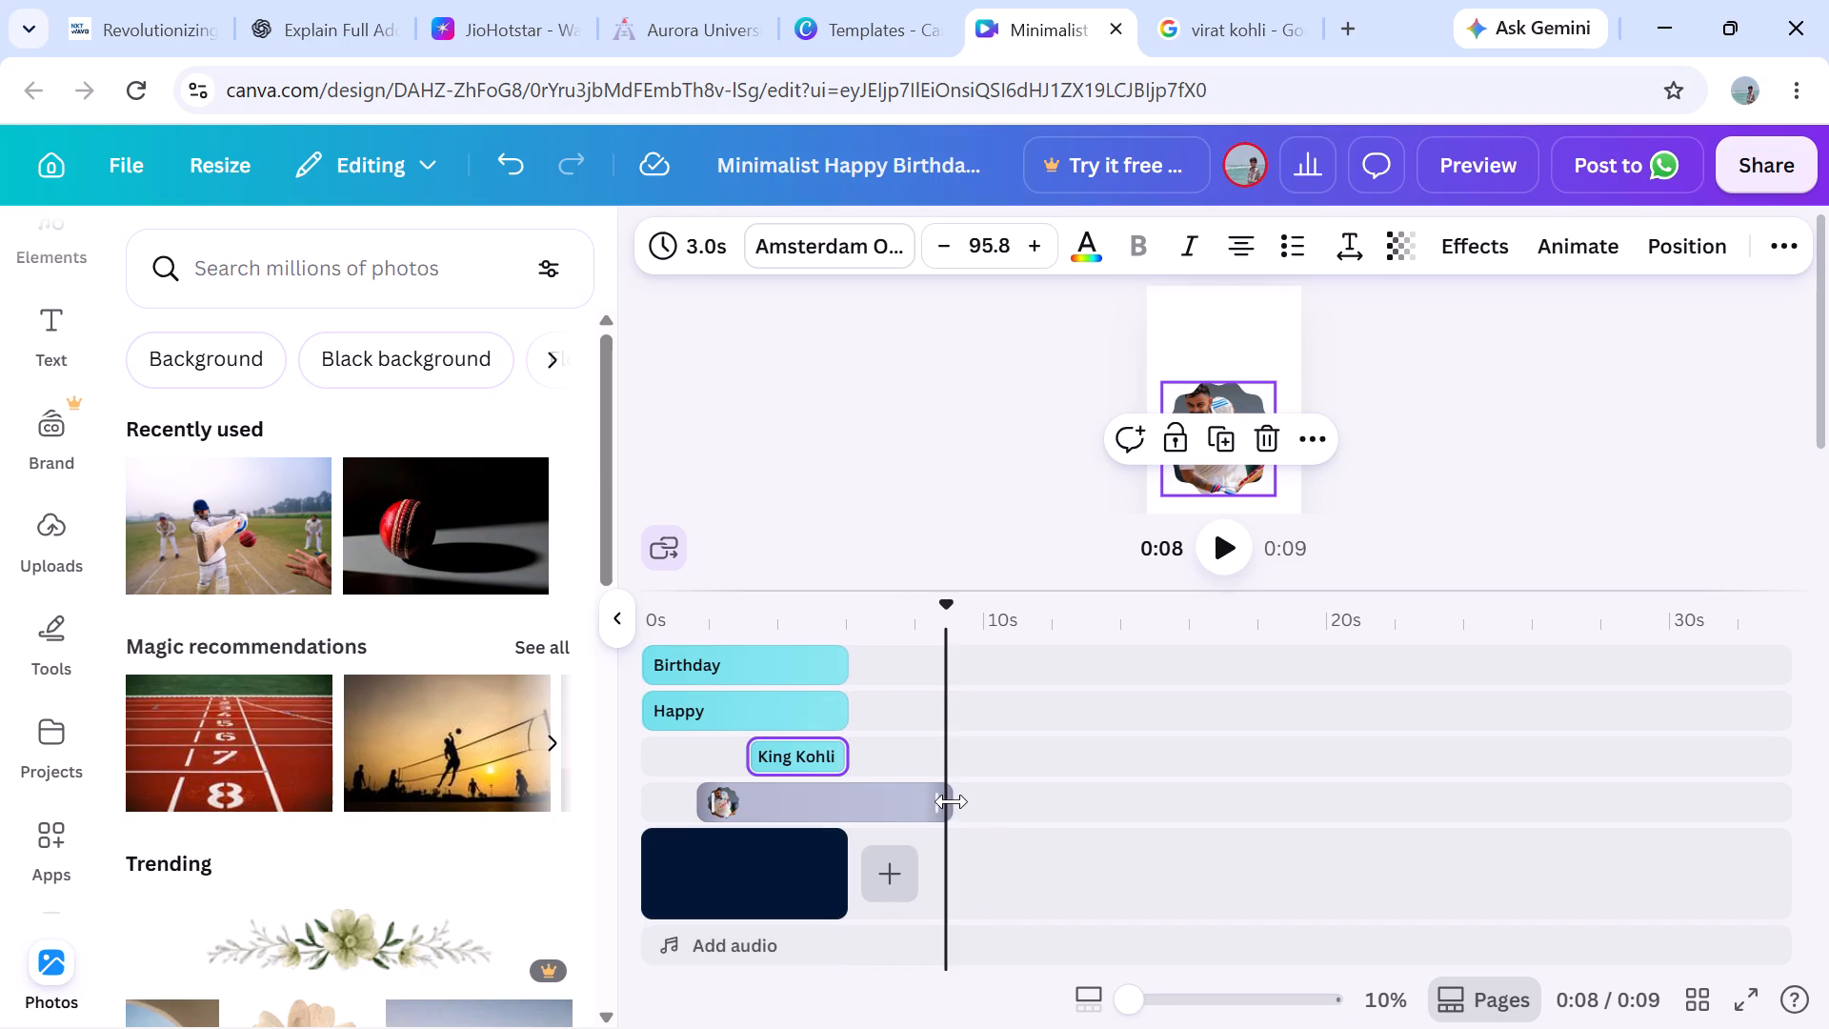
pyautogui.moveTo(952, 801); pyautogui.dragTo(850, 806)
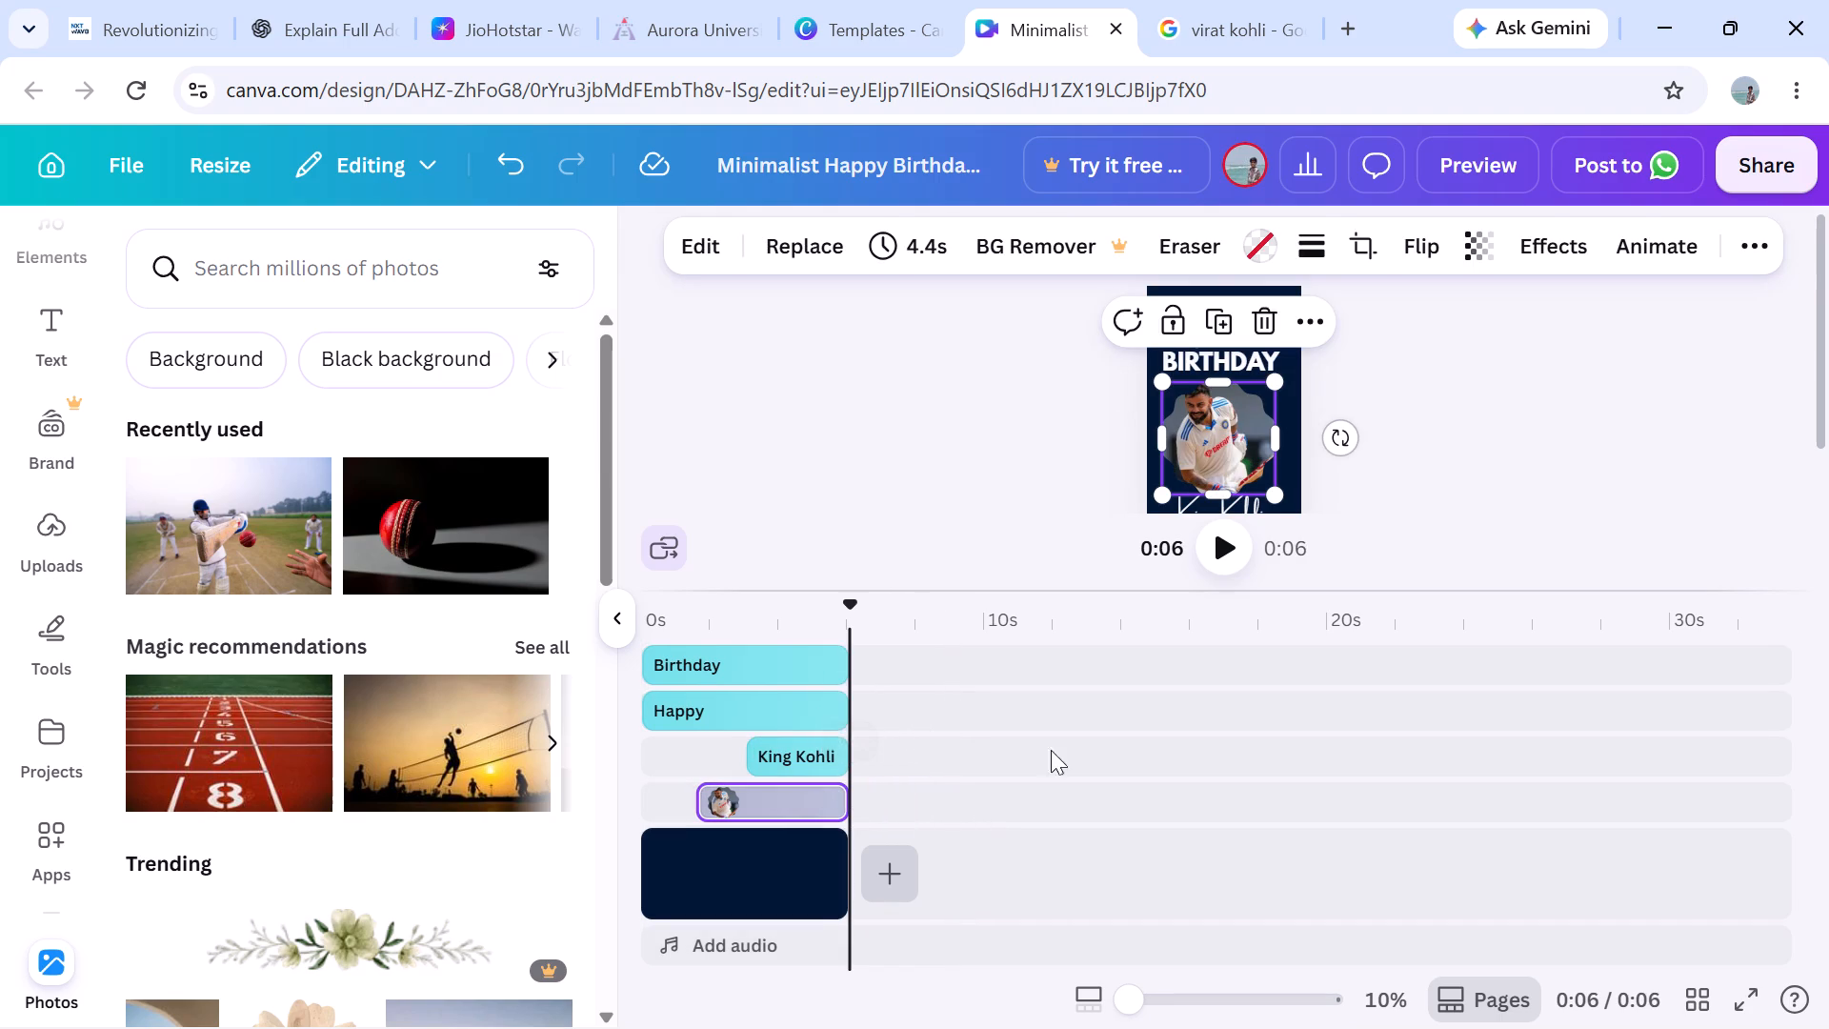
# Preview the full video, replay it from the start twice to check the layer timing, and clear the layer selection.
pyautogui.click(1484, 137)
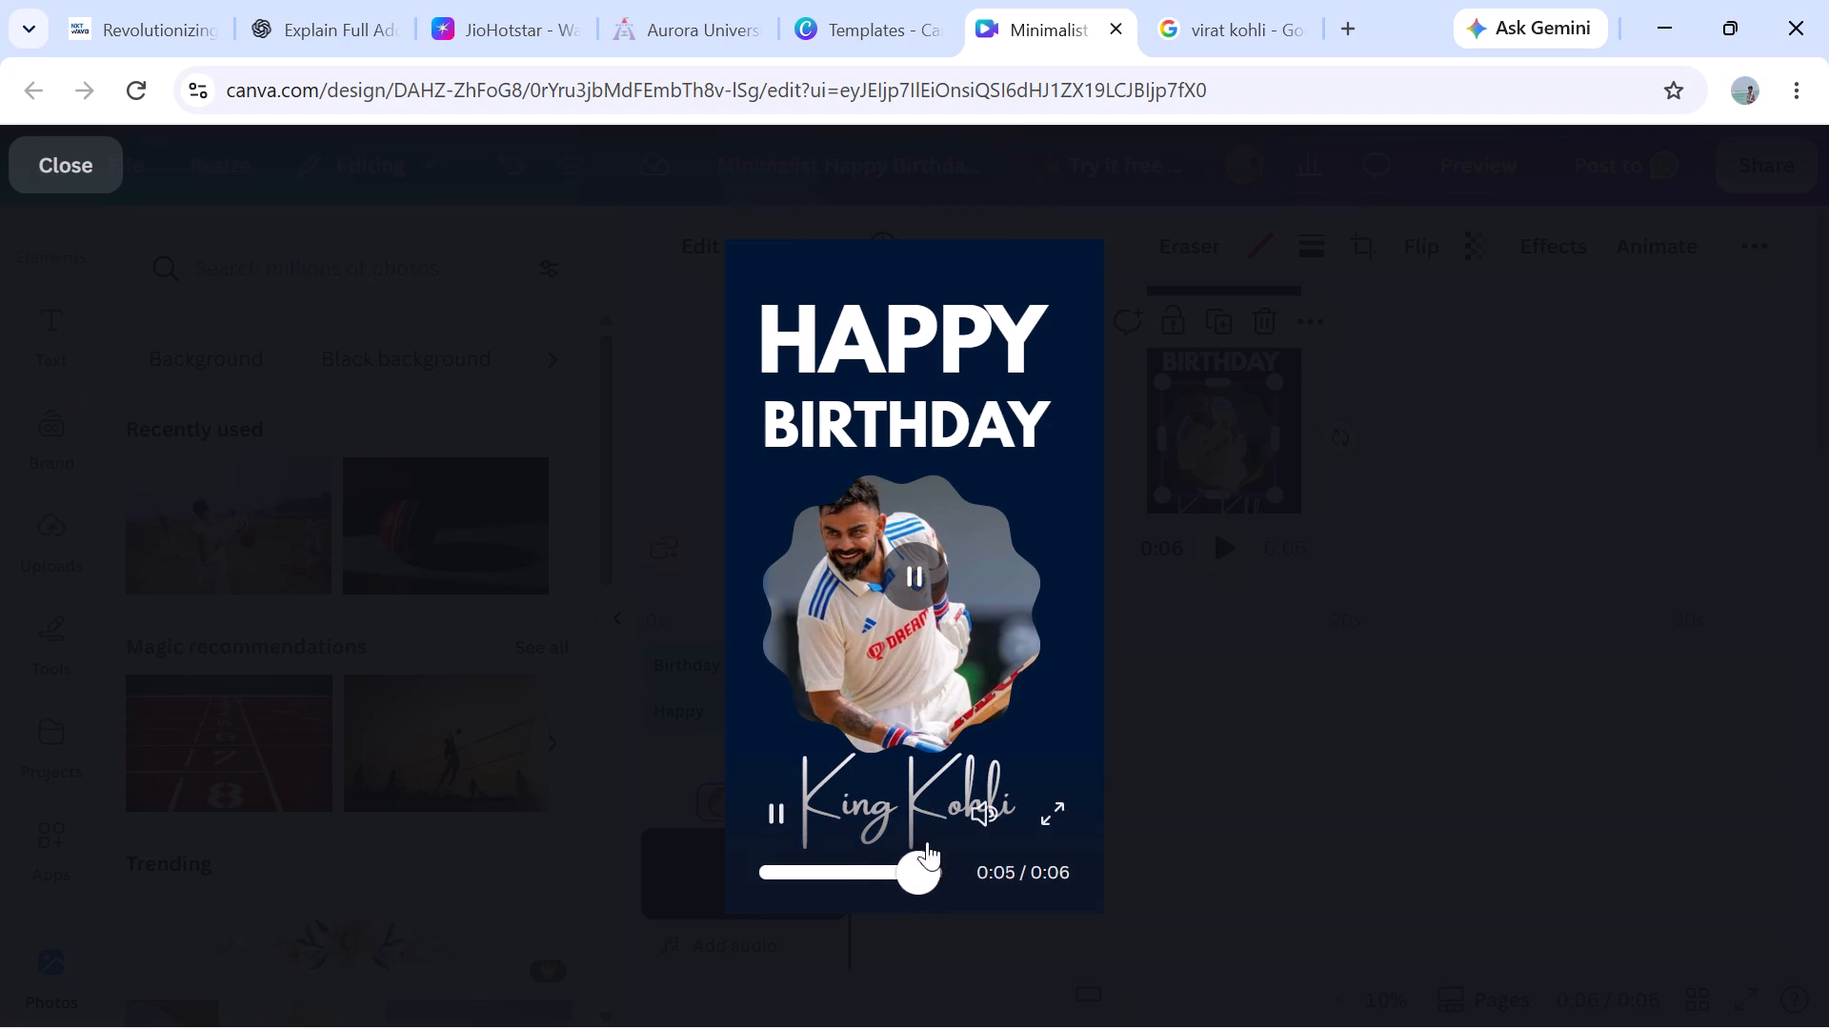
pyautogui.moveTo(935, 869); pyautogui.dragTo(700, 881)
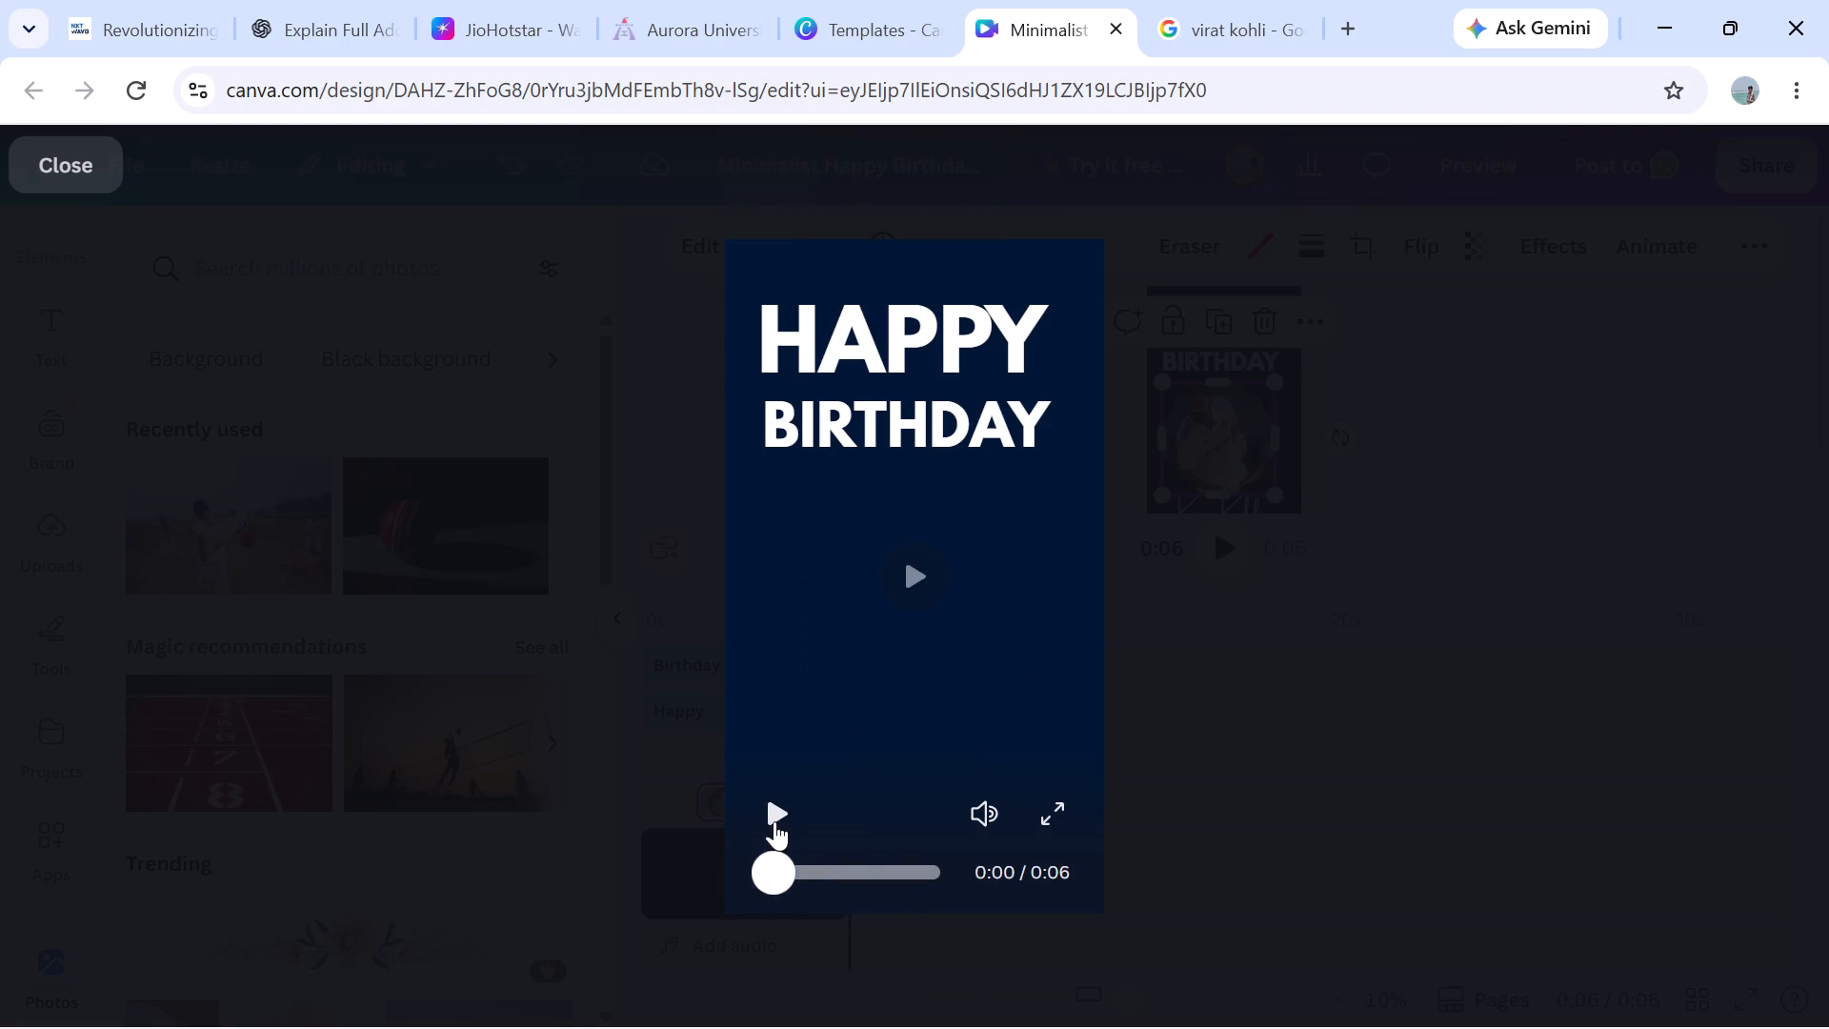
pyautogui.click(783, 810)
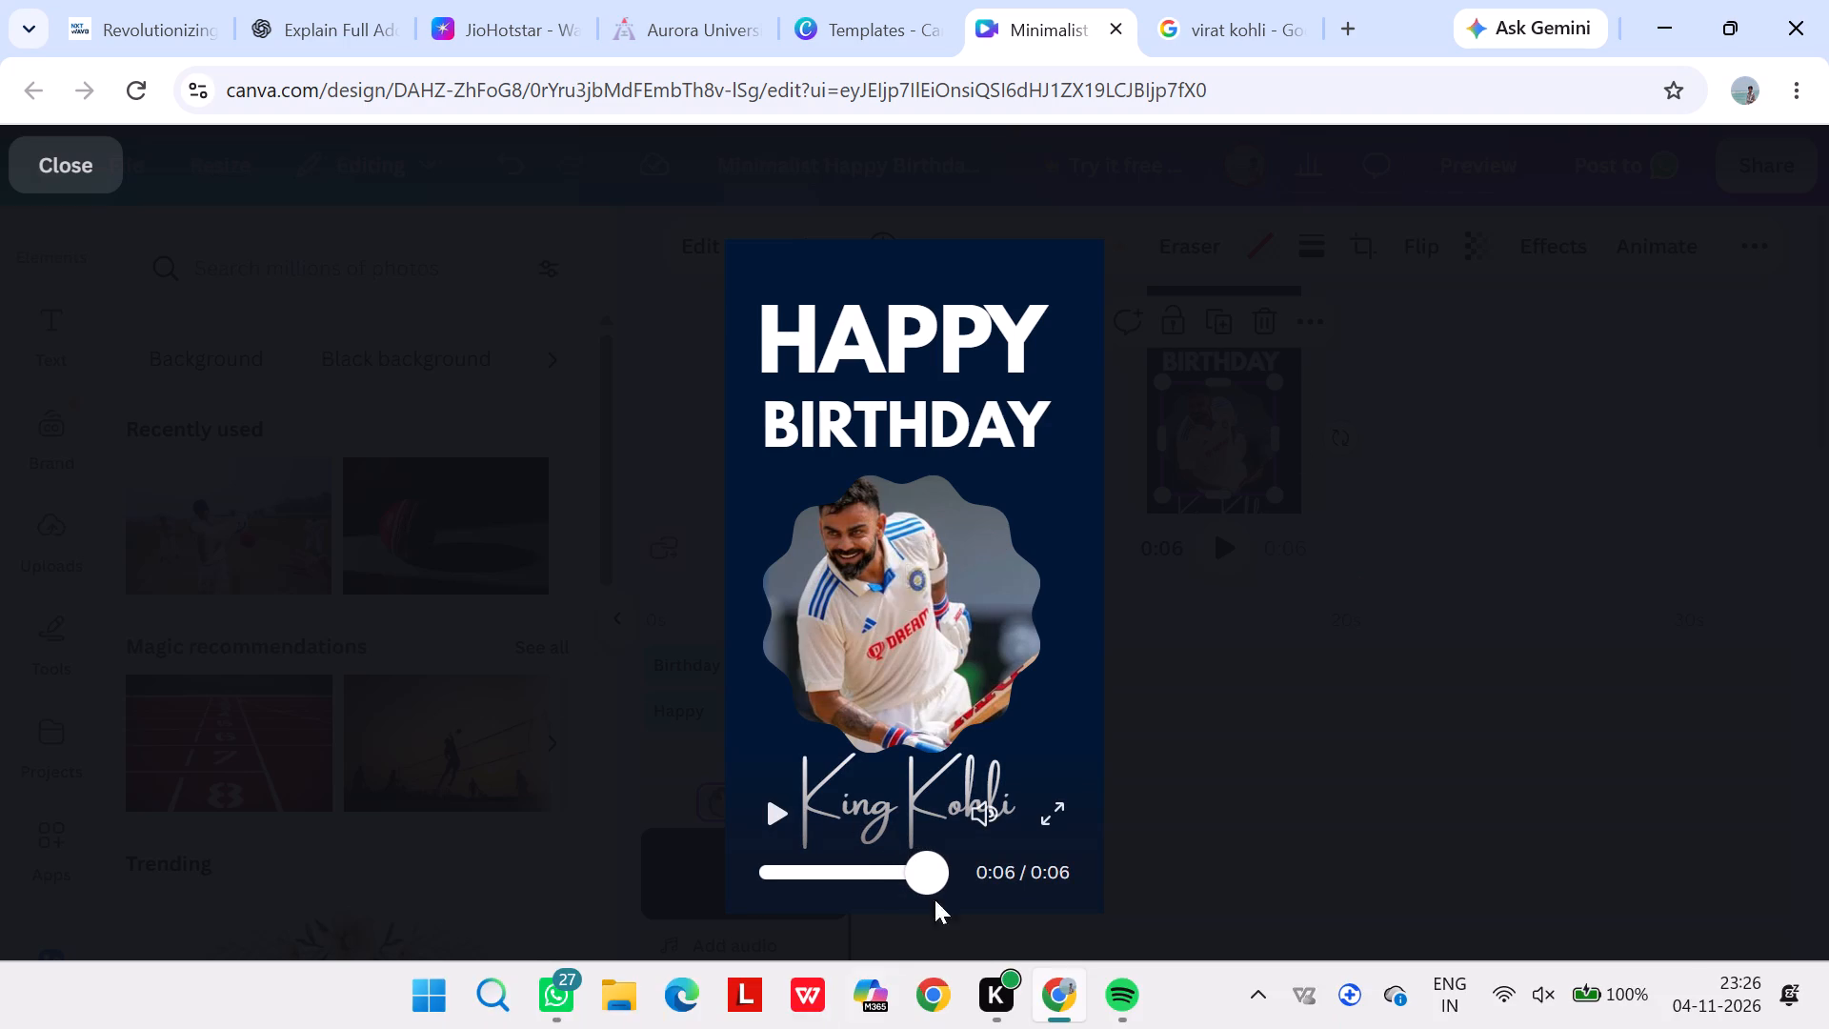
pyautogui.moveTo(924, 871); pyautogui.dragTo(667, 884)
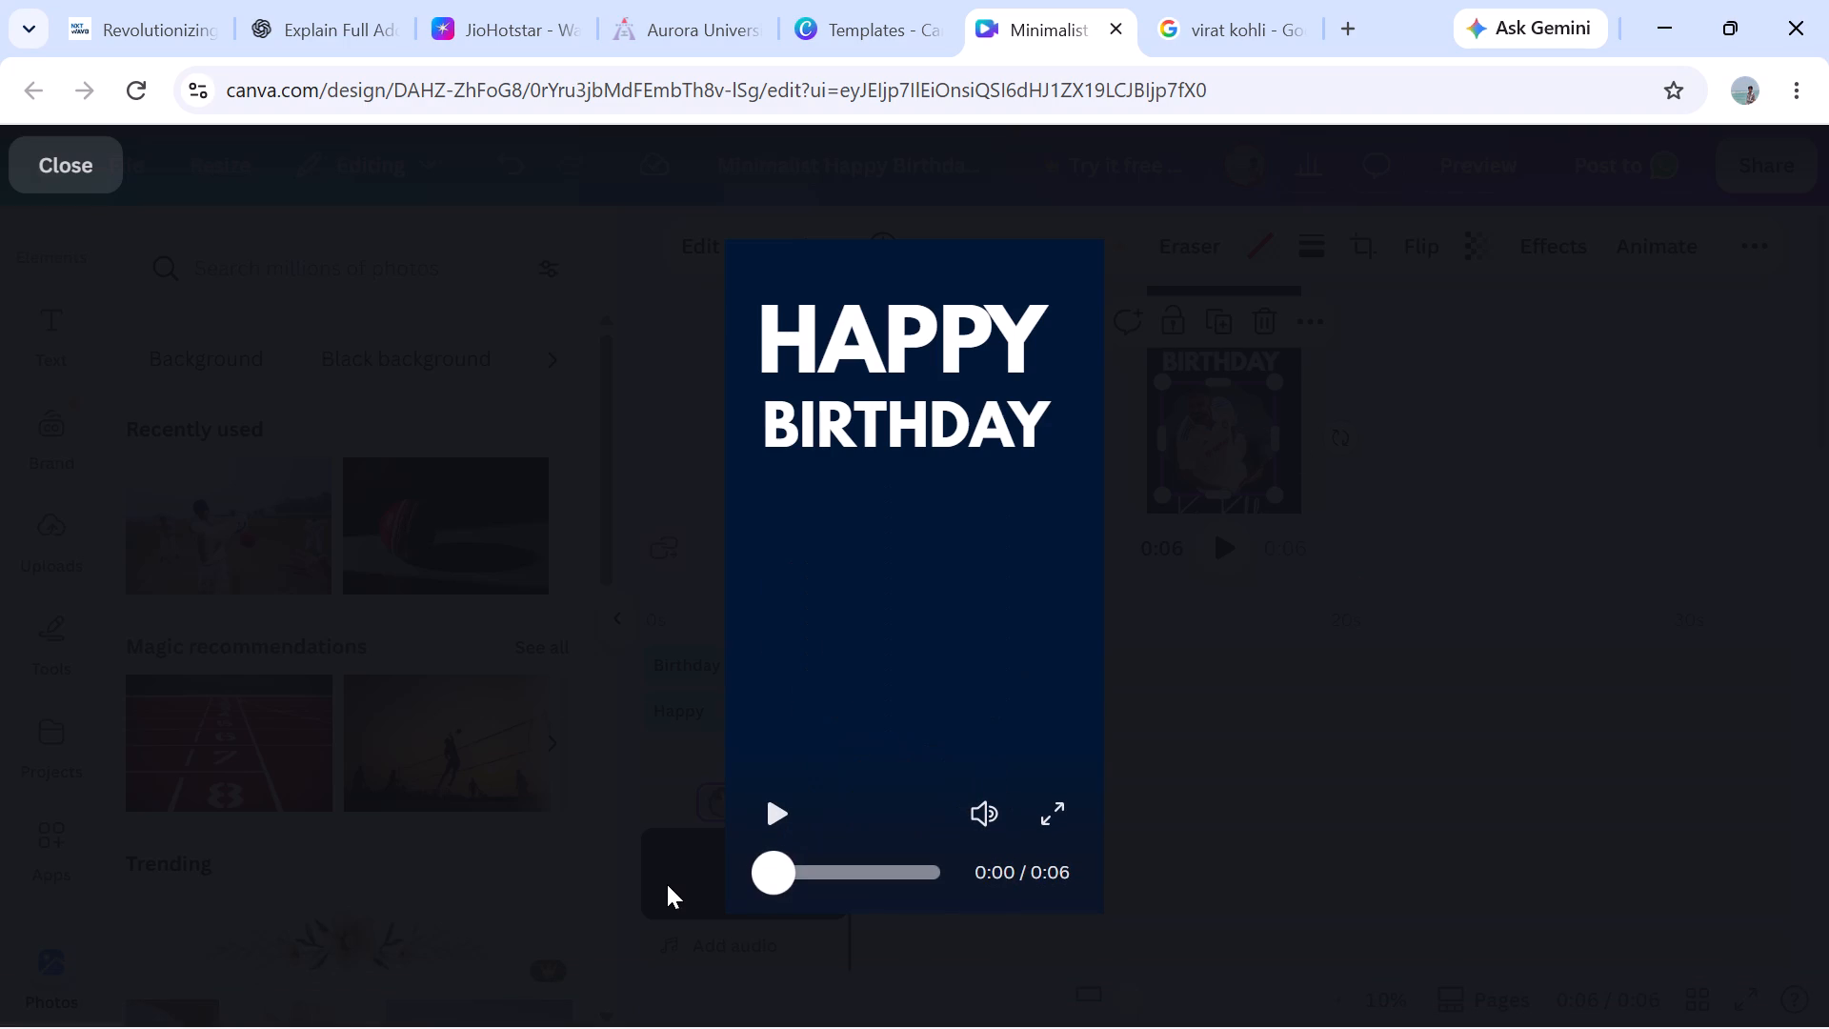
pyautogui.click(771, 812)
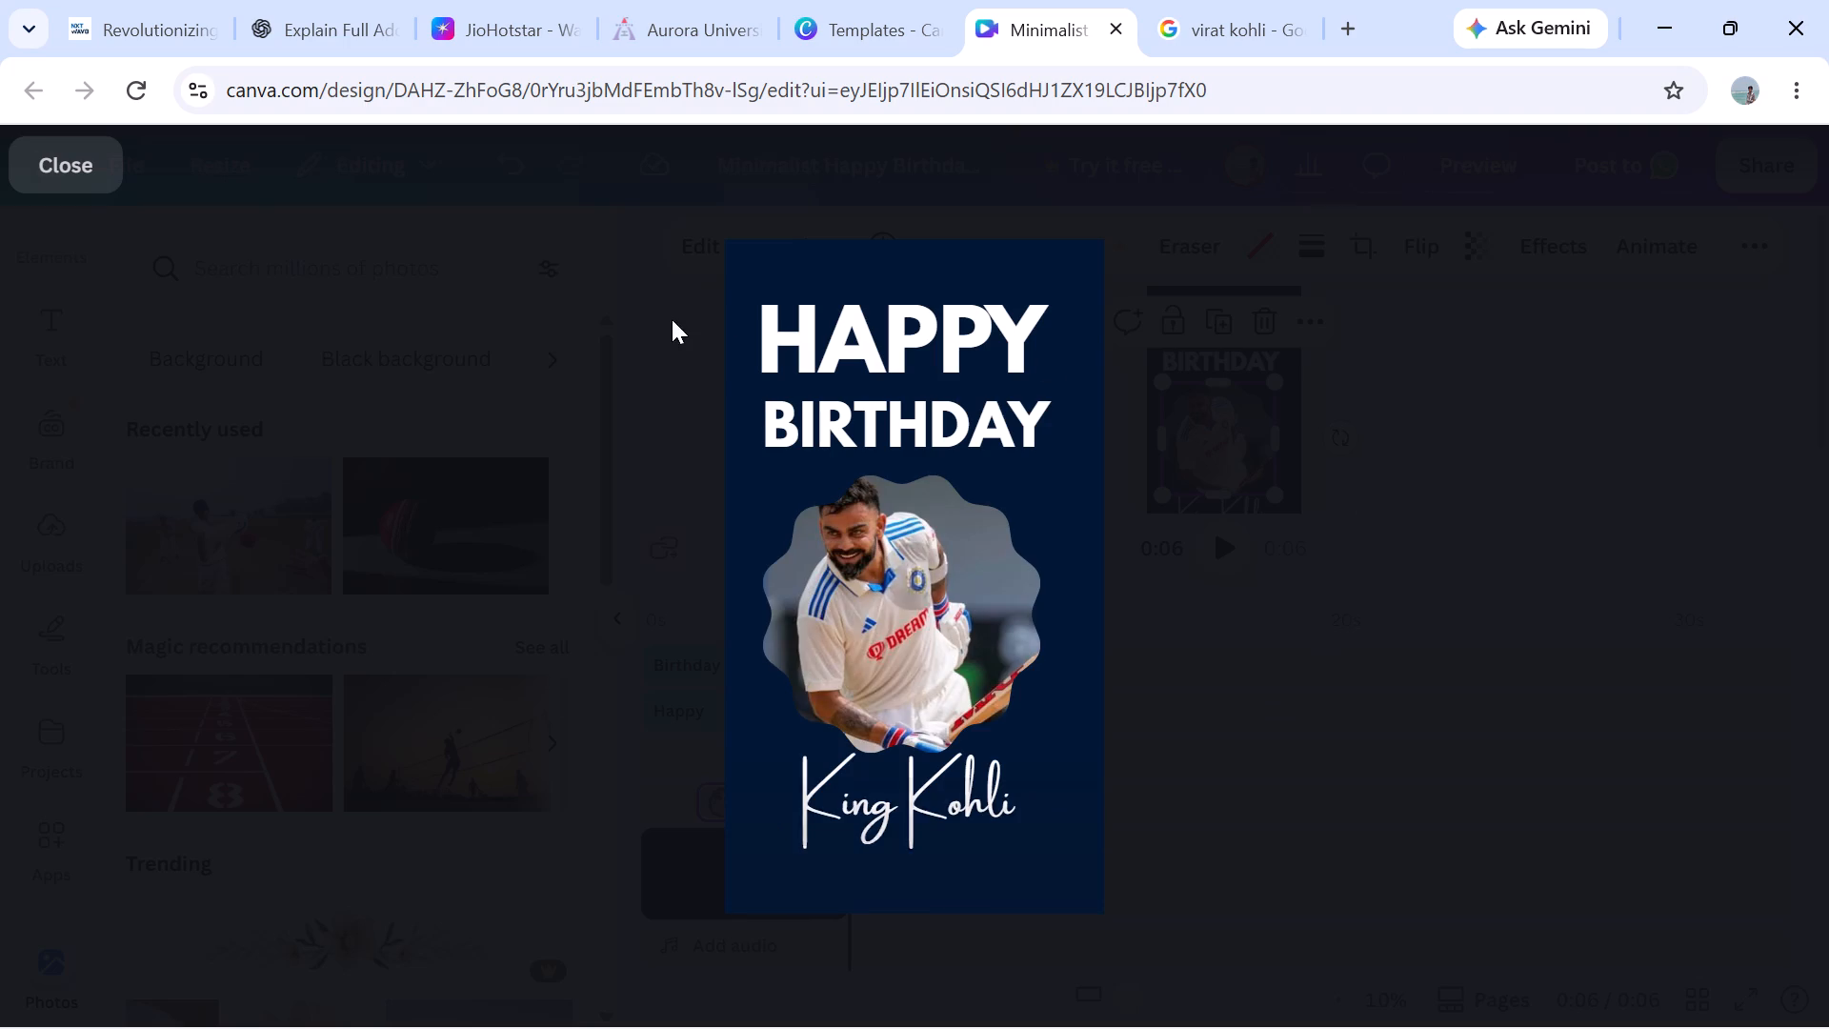
pyautogui.click(58, 173)
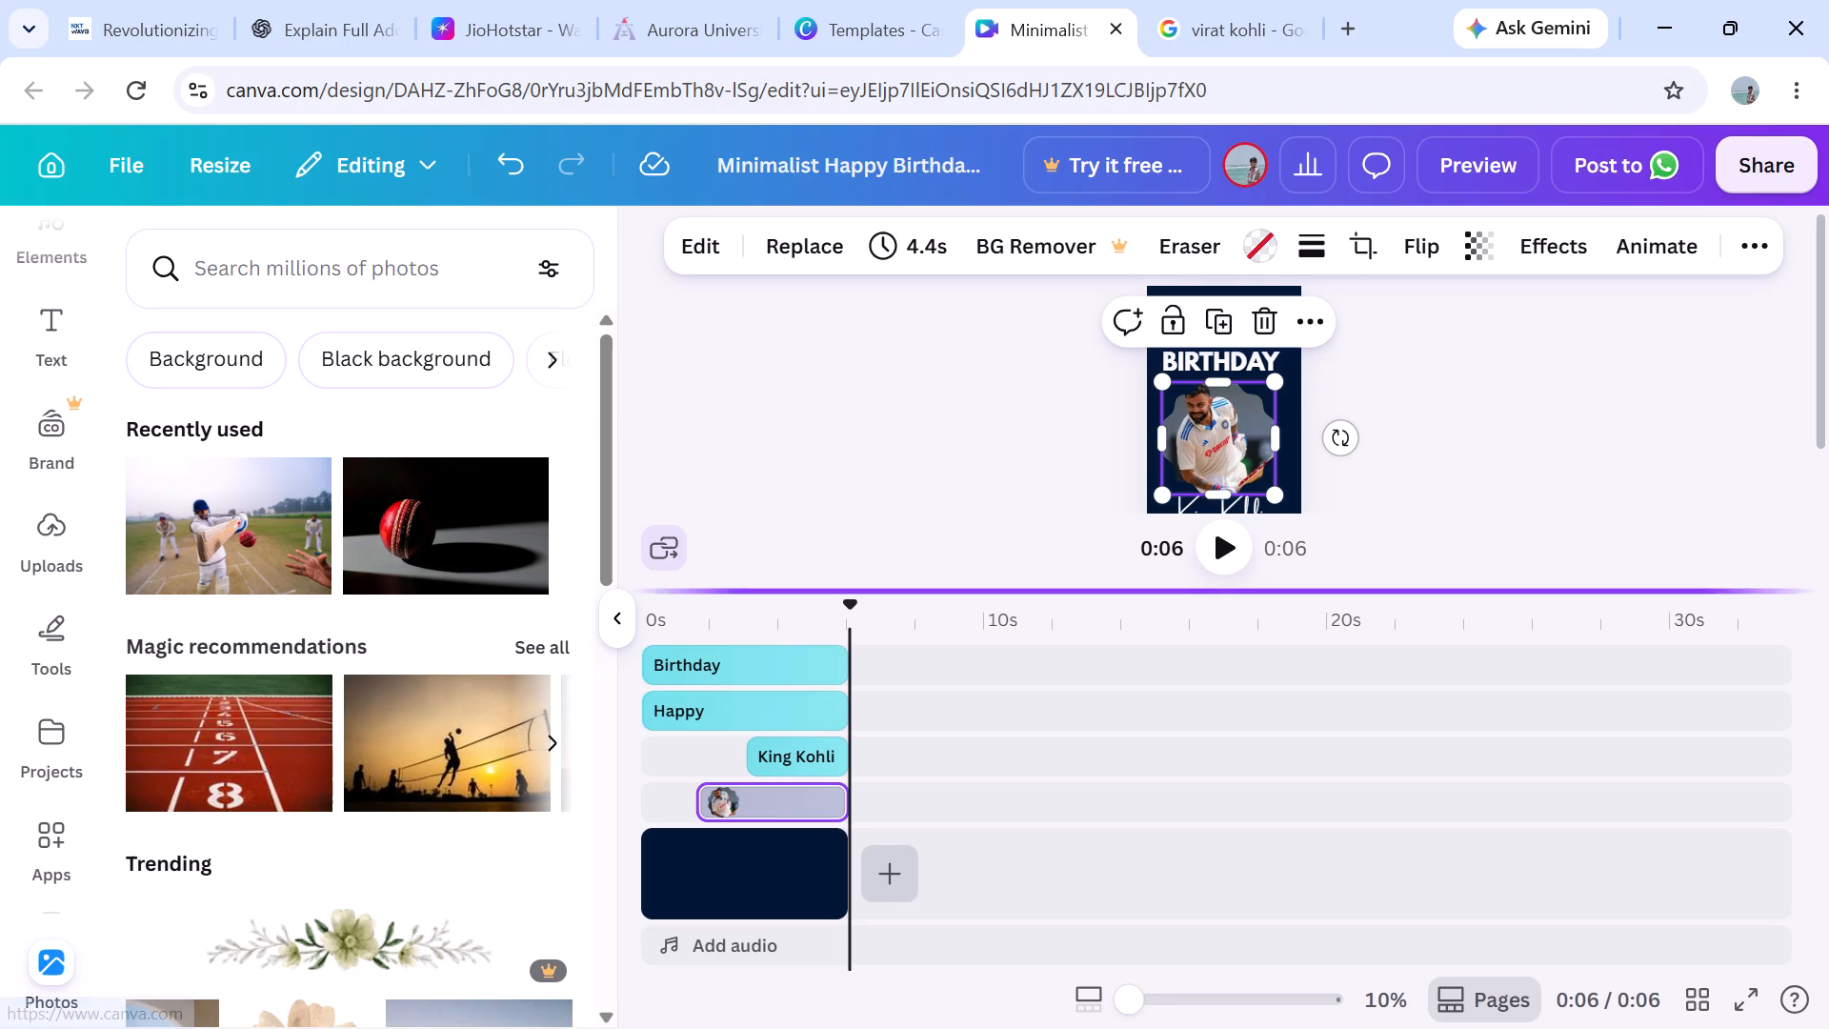
pyautogui.click(1605, 408)
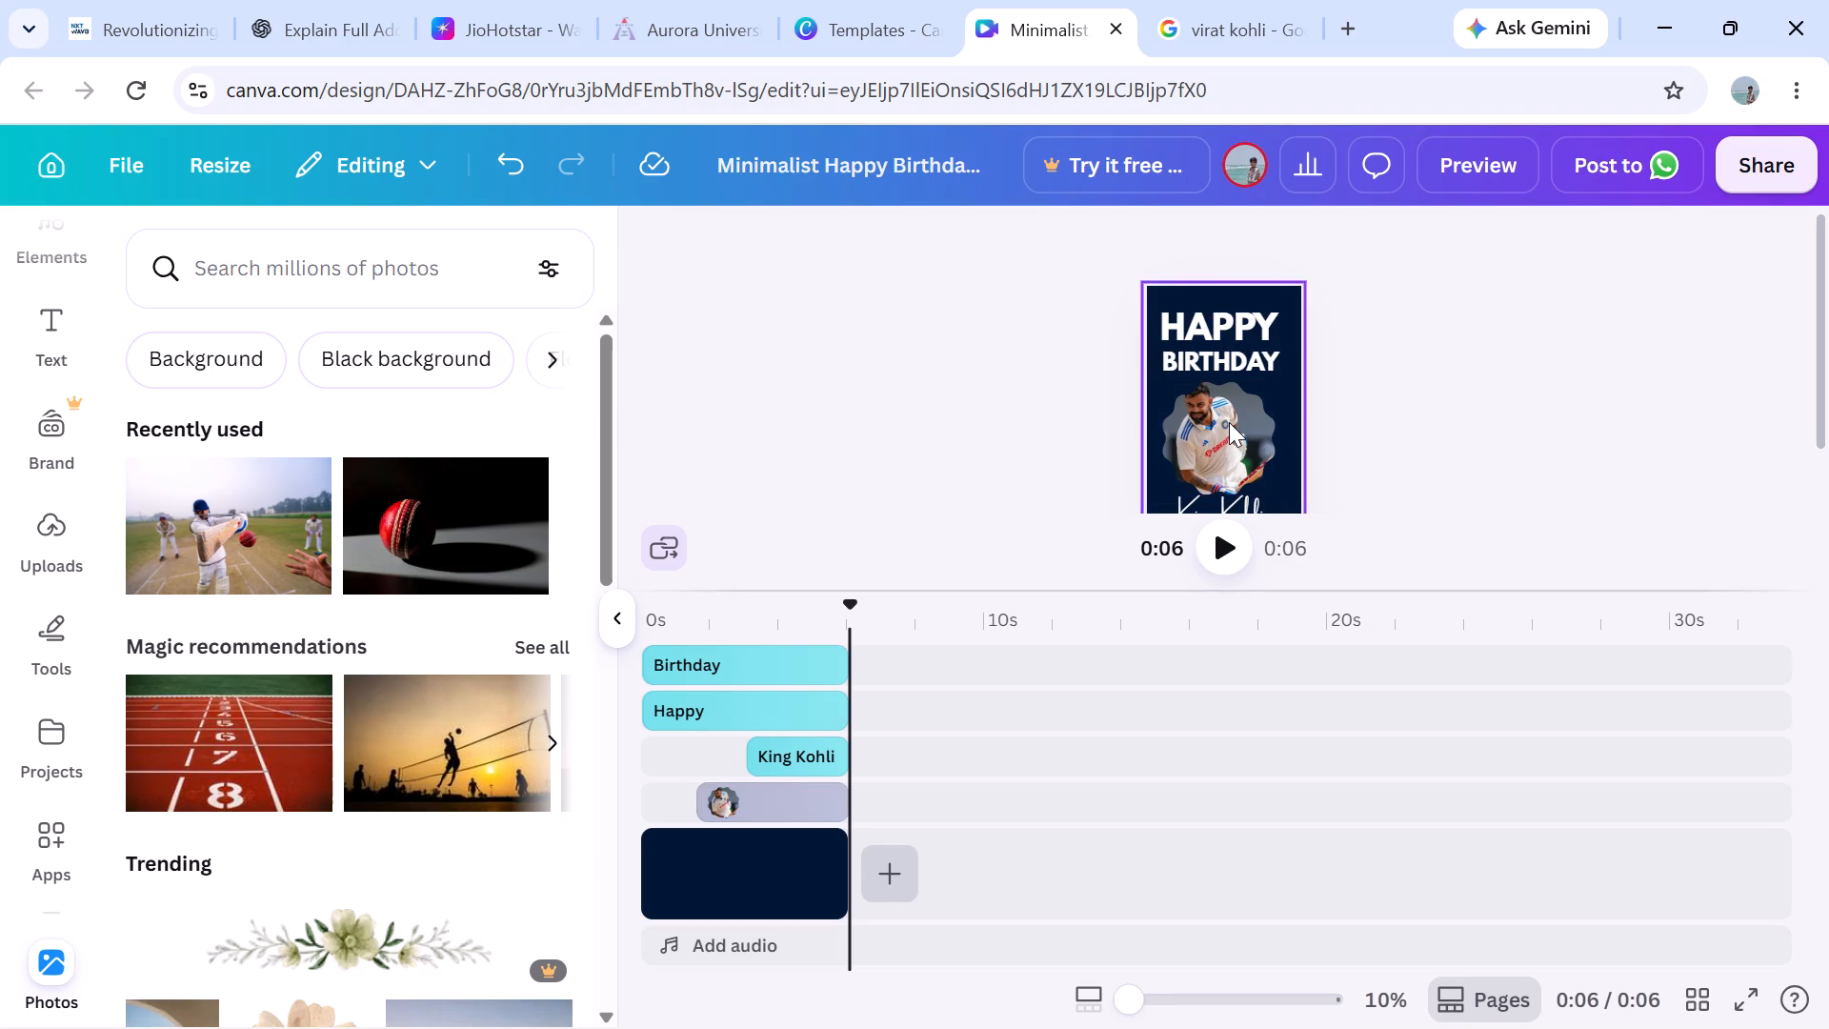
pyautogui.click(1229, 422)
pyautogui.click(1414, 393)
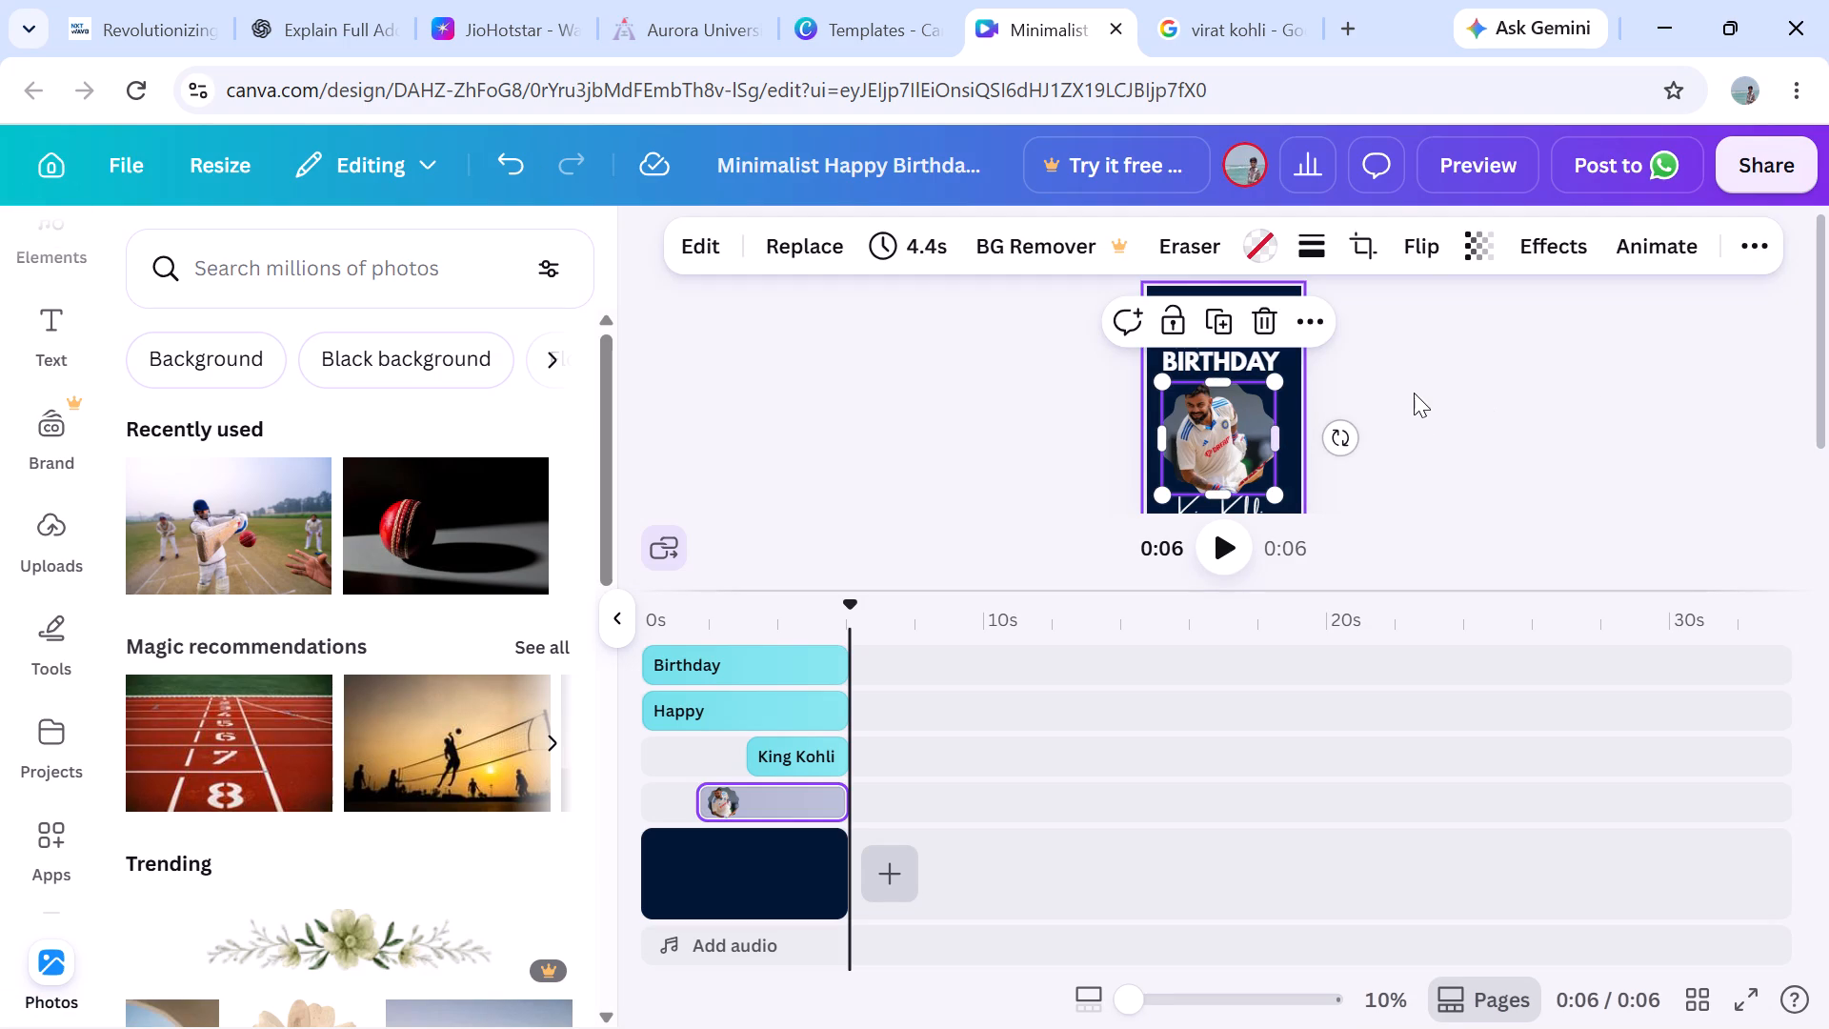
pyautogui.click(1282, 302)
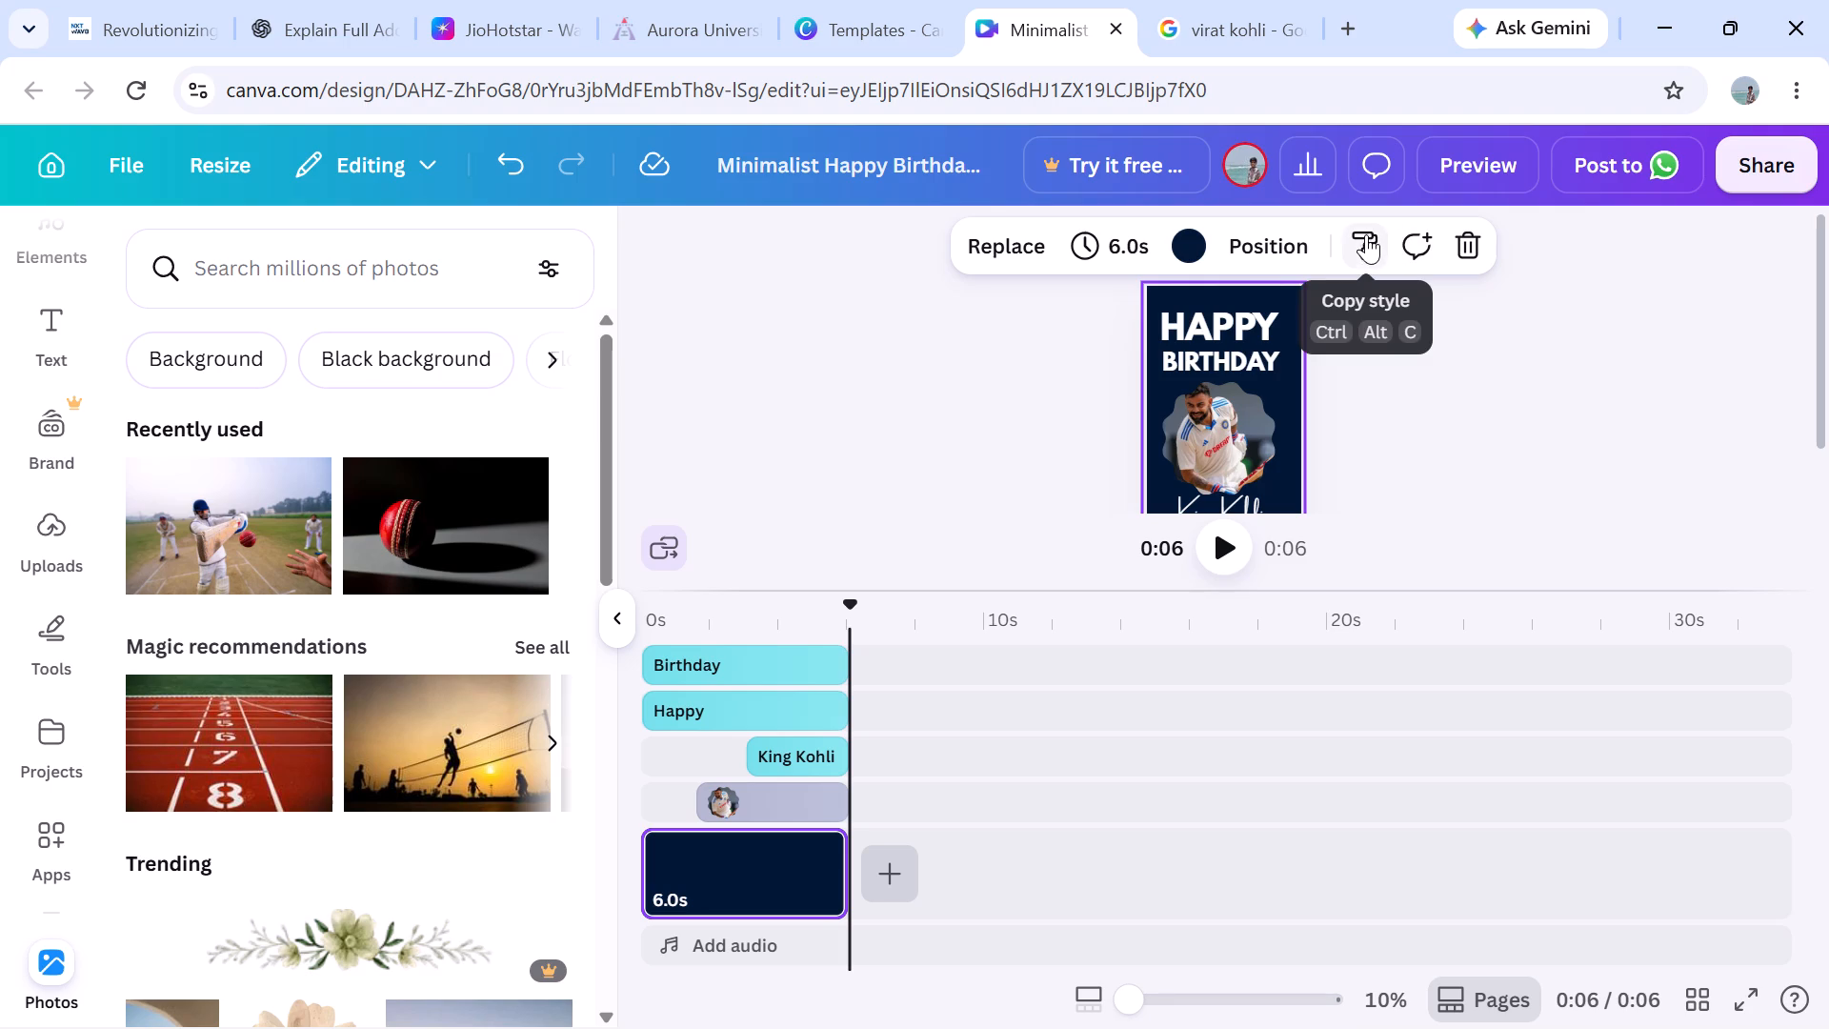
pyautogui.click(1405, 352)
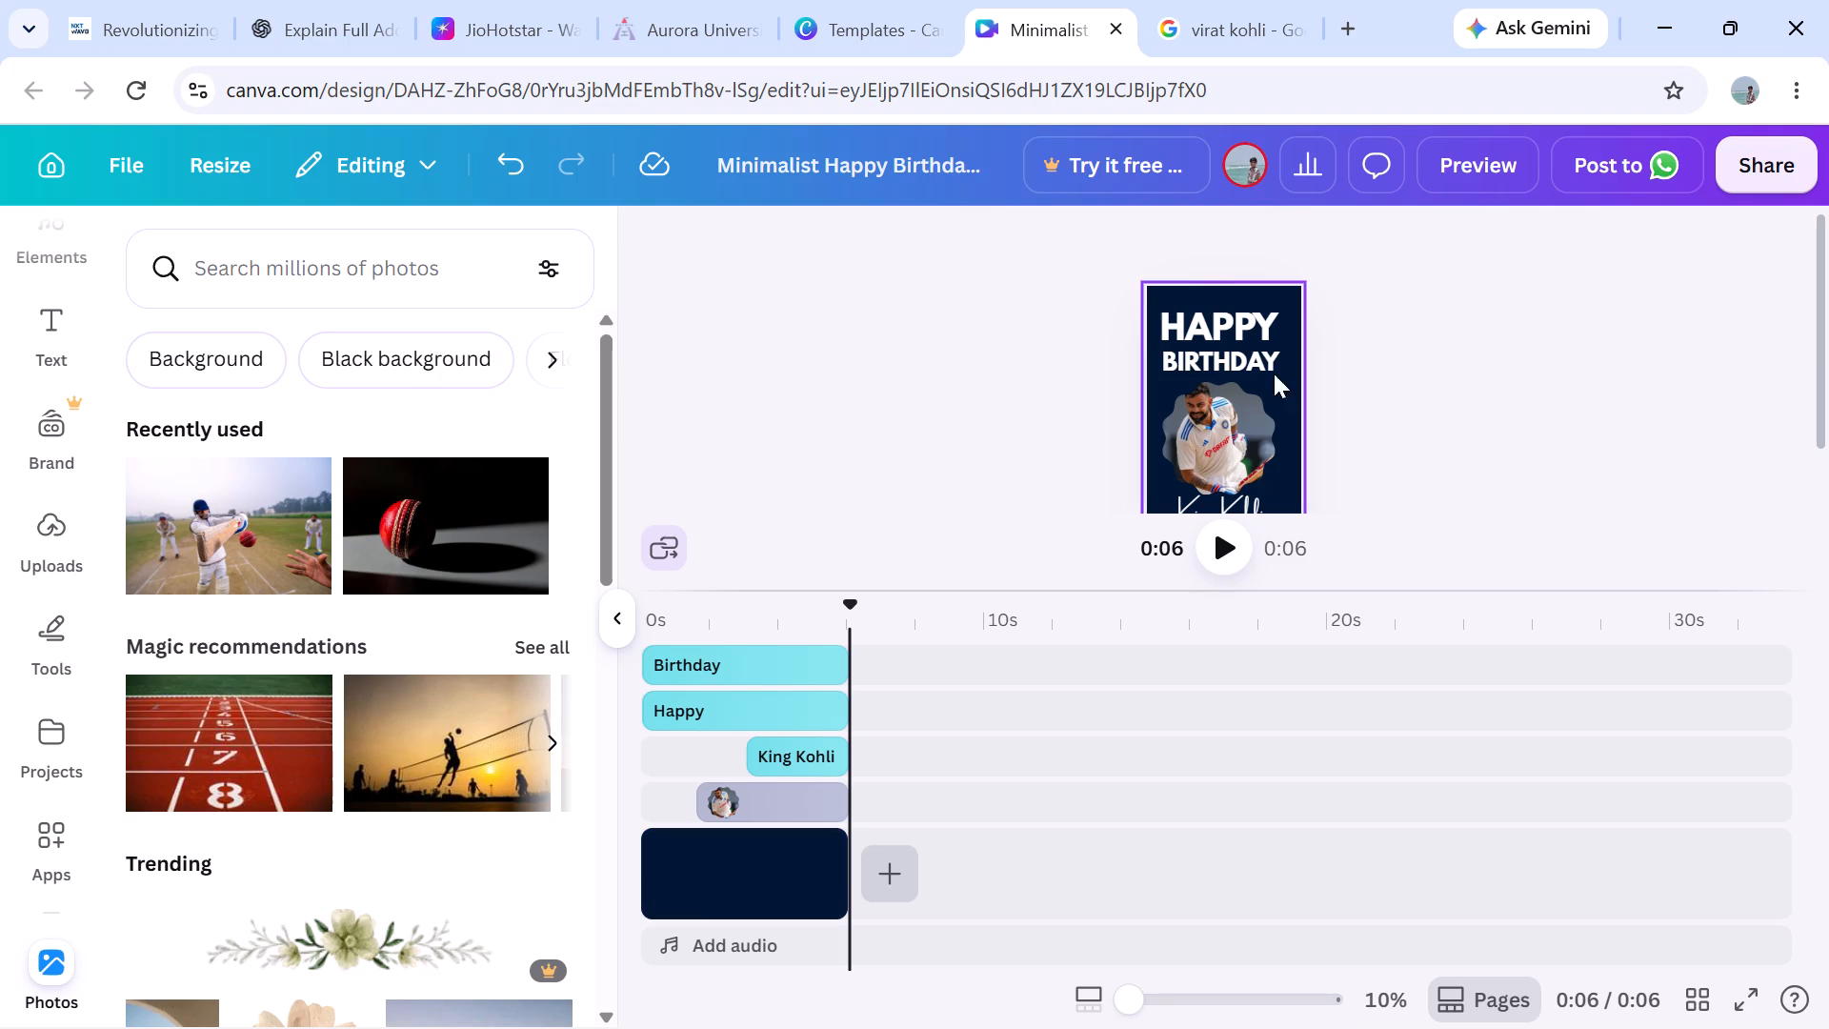
# Apply the Aerobics text effect to the word Birthday above the Kohli photo.
pyautogui.click(1263, 356)
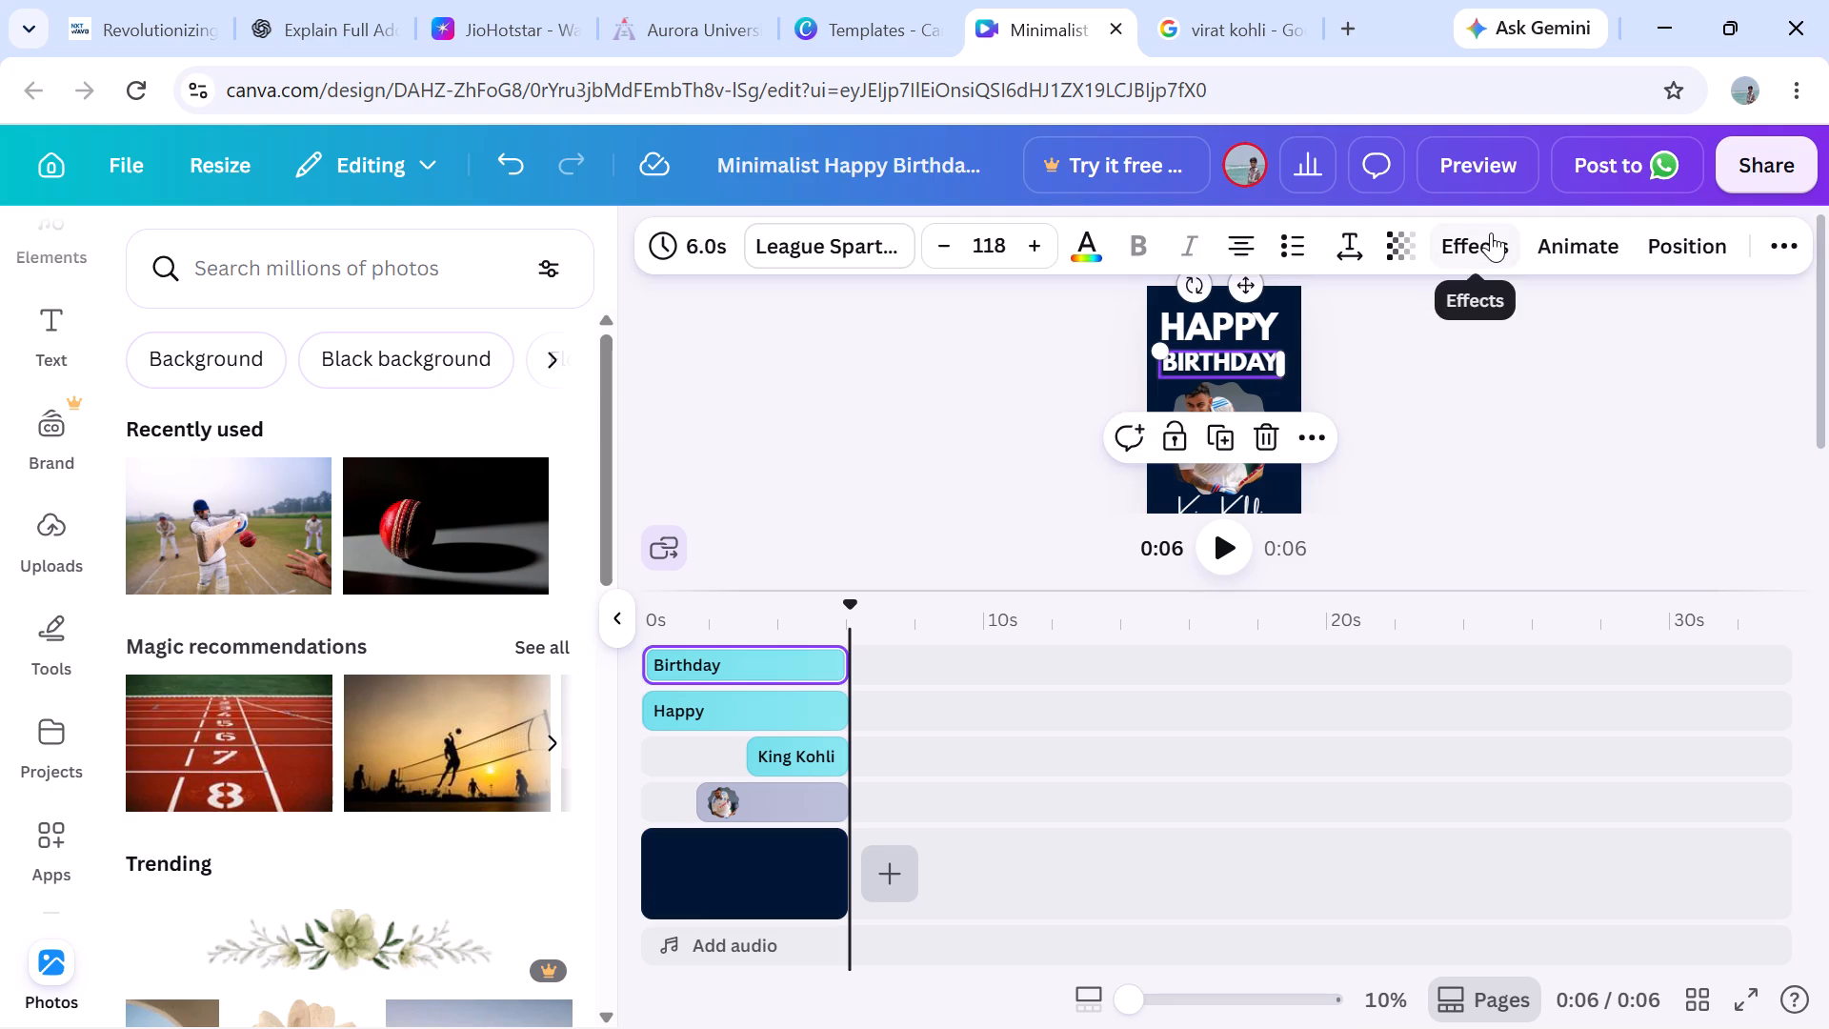
pyautogui.click(1597, 234)
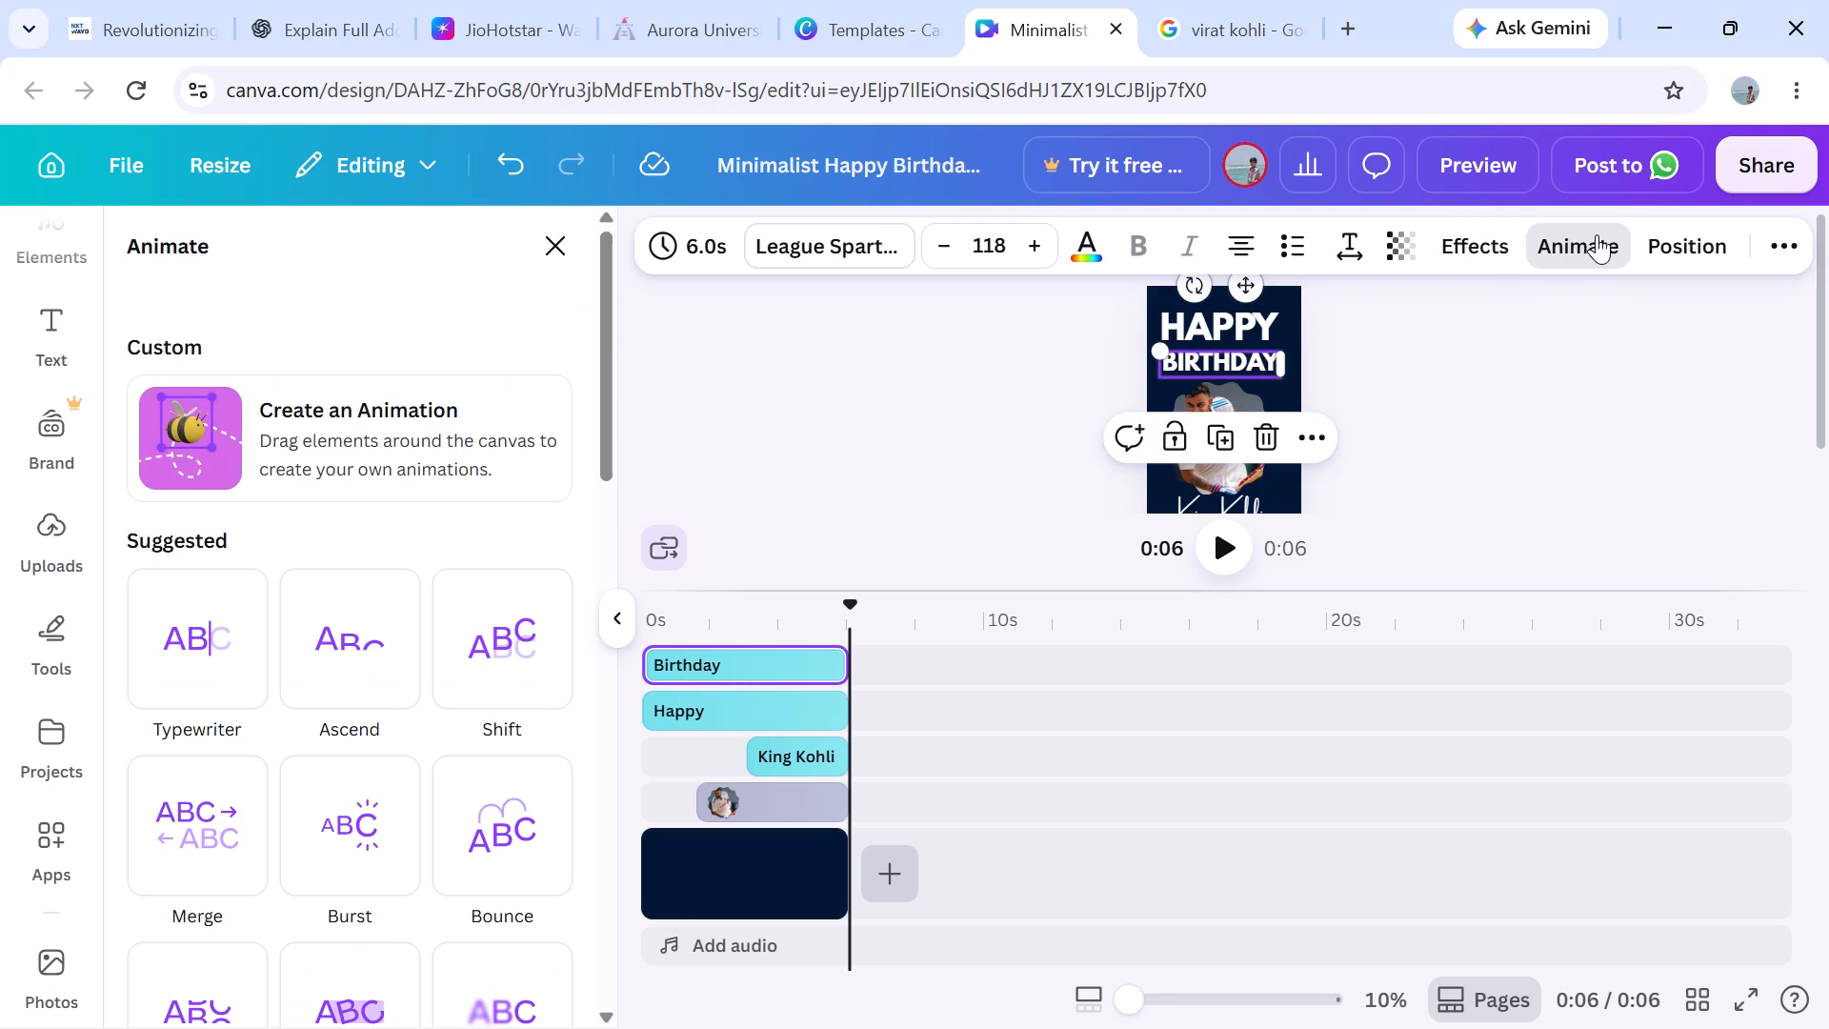
pyautogui.click(1671, 252)
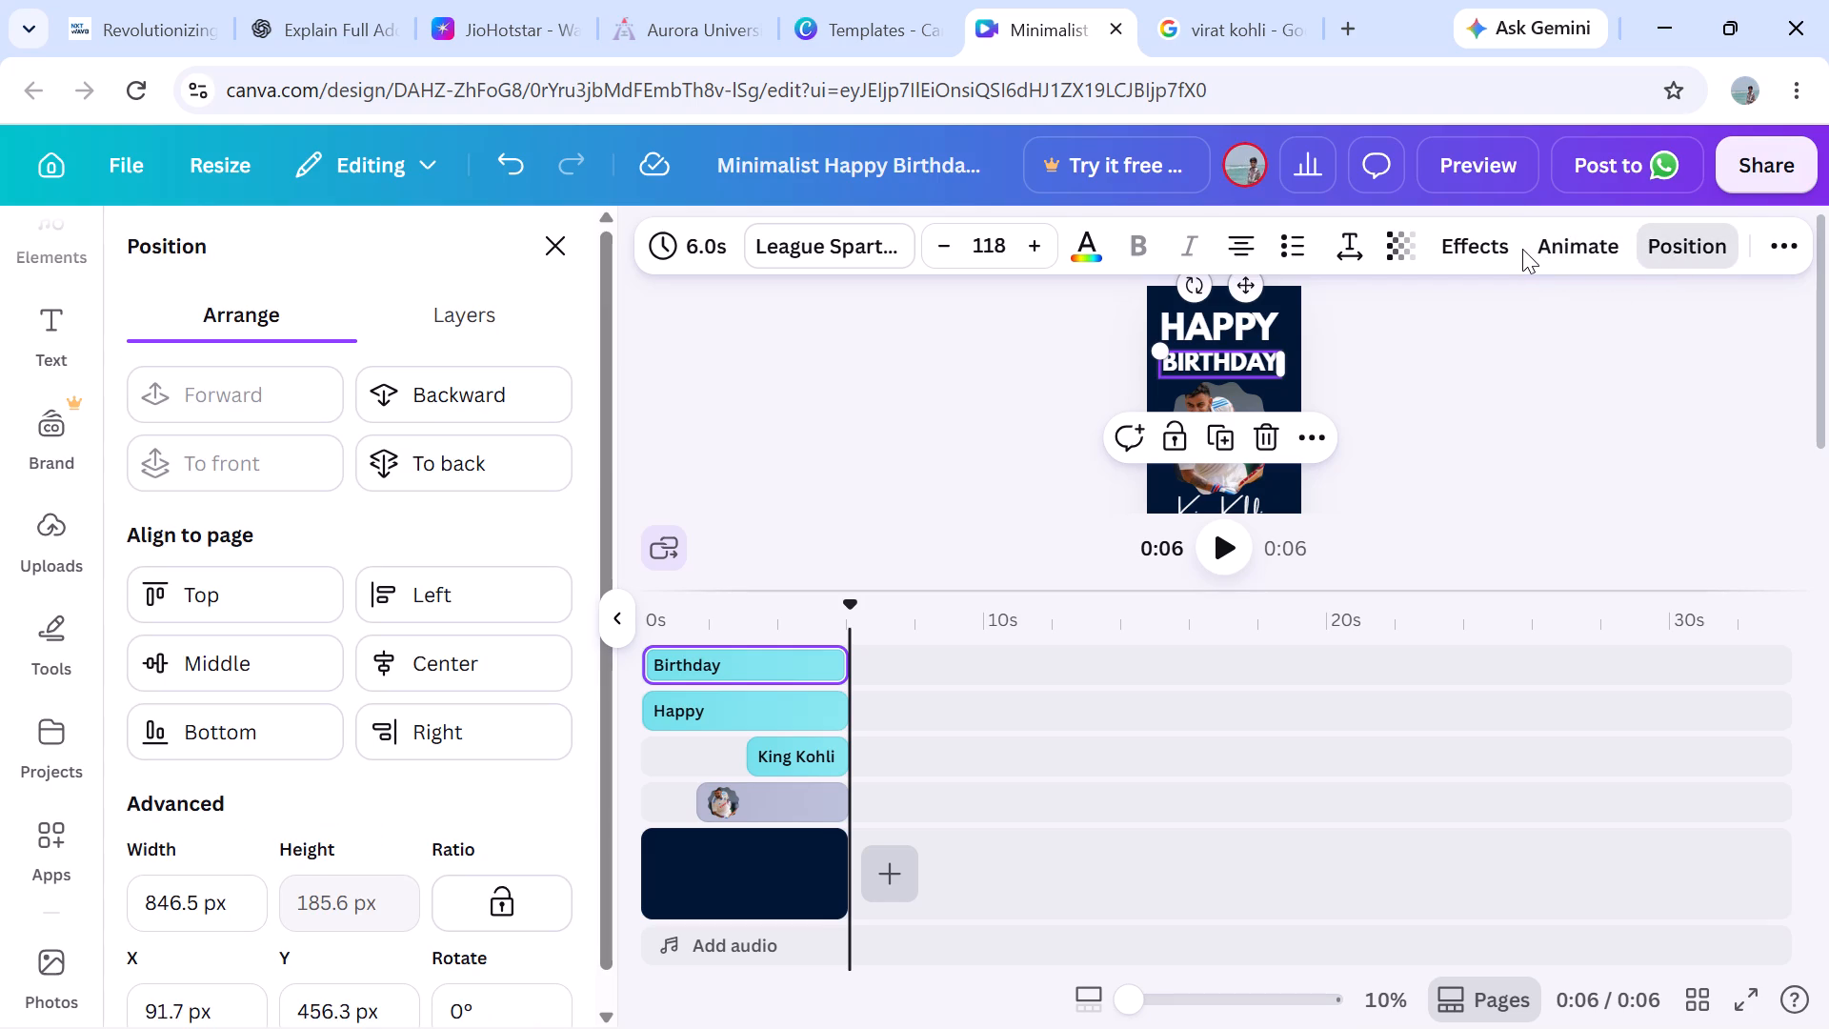
pyautogui.click(1489, 246)
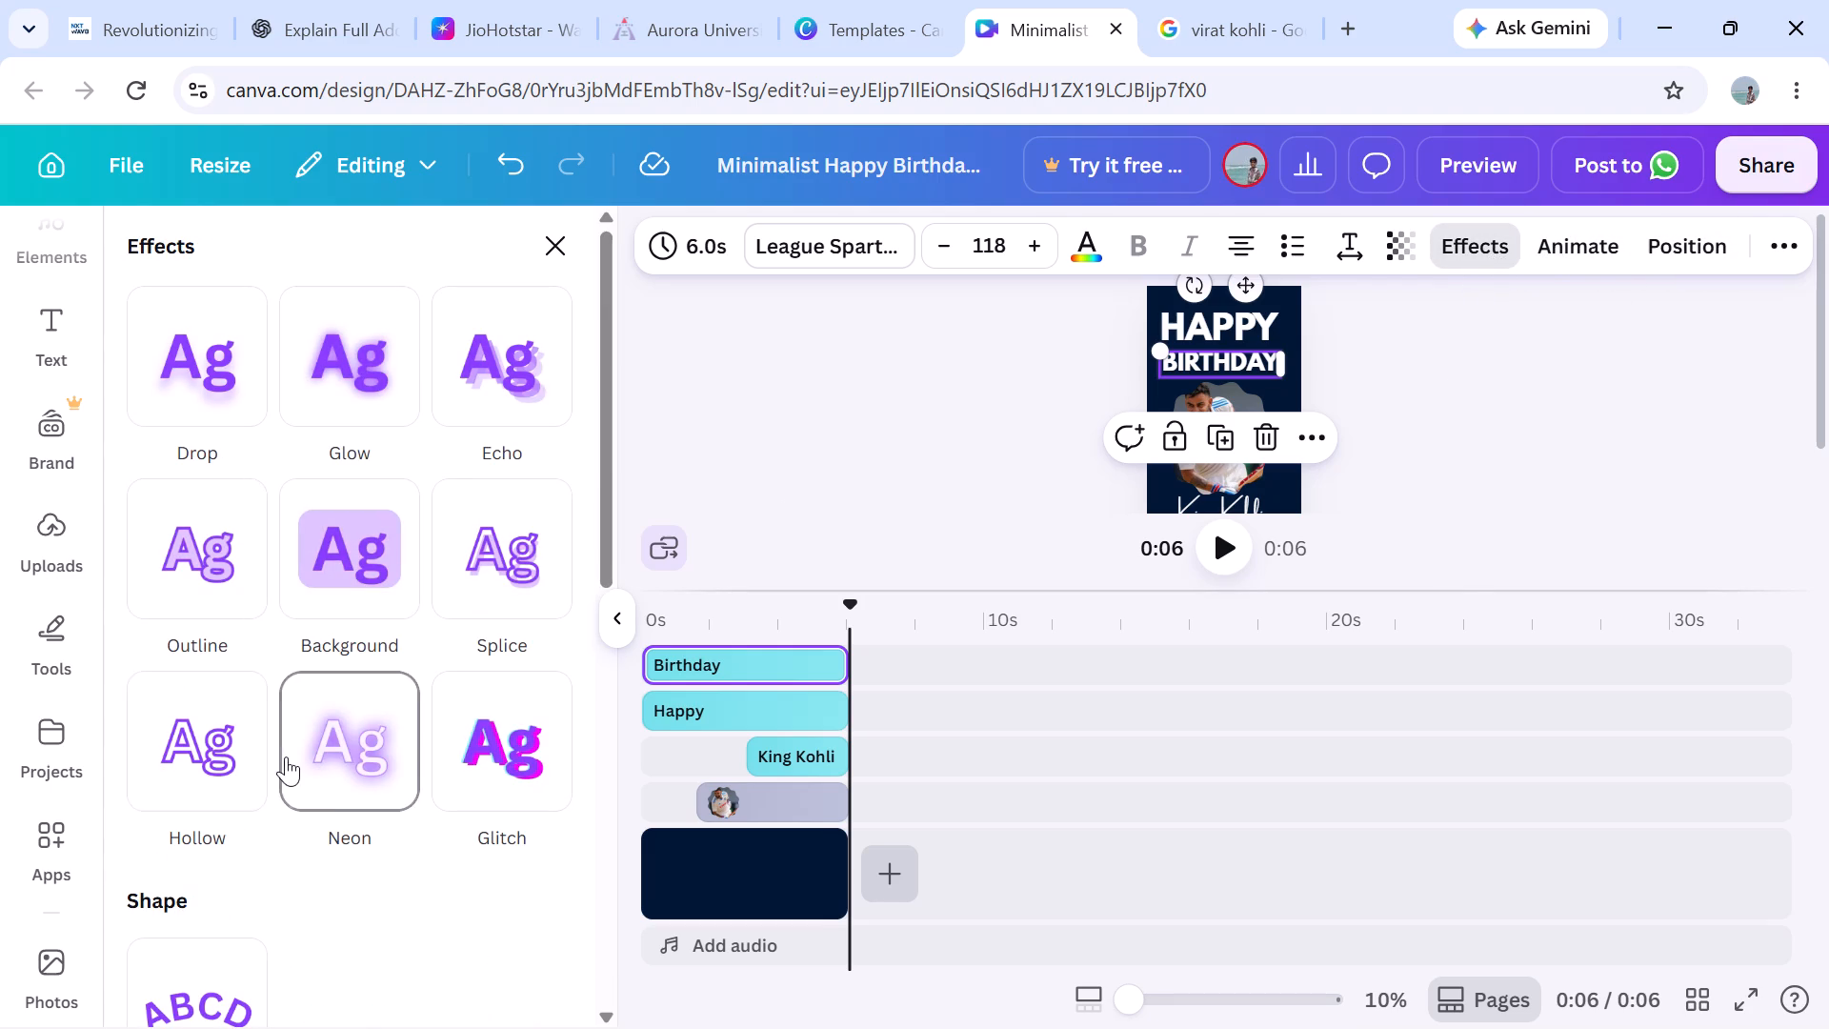
pyautogui.scroll(-5, 286, 757)
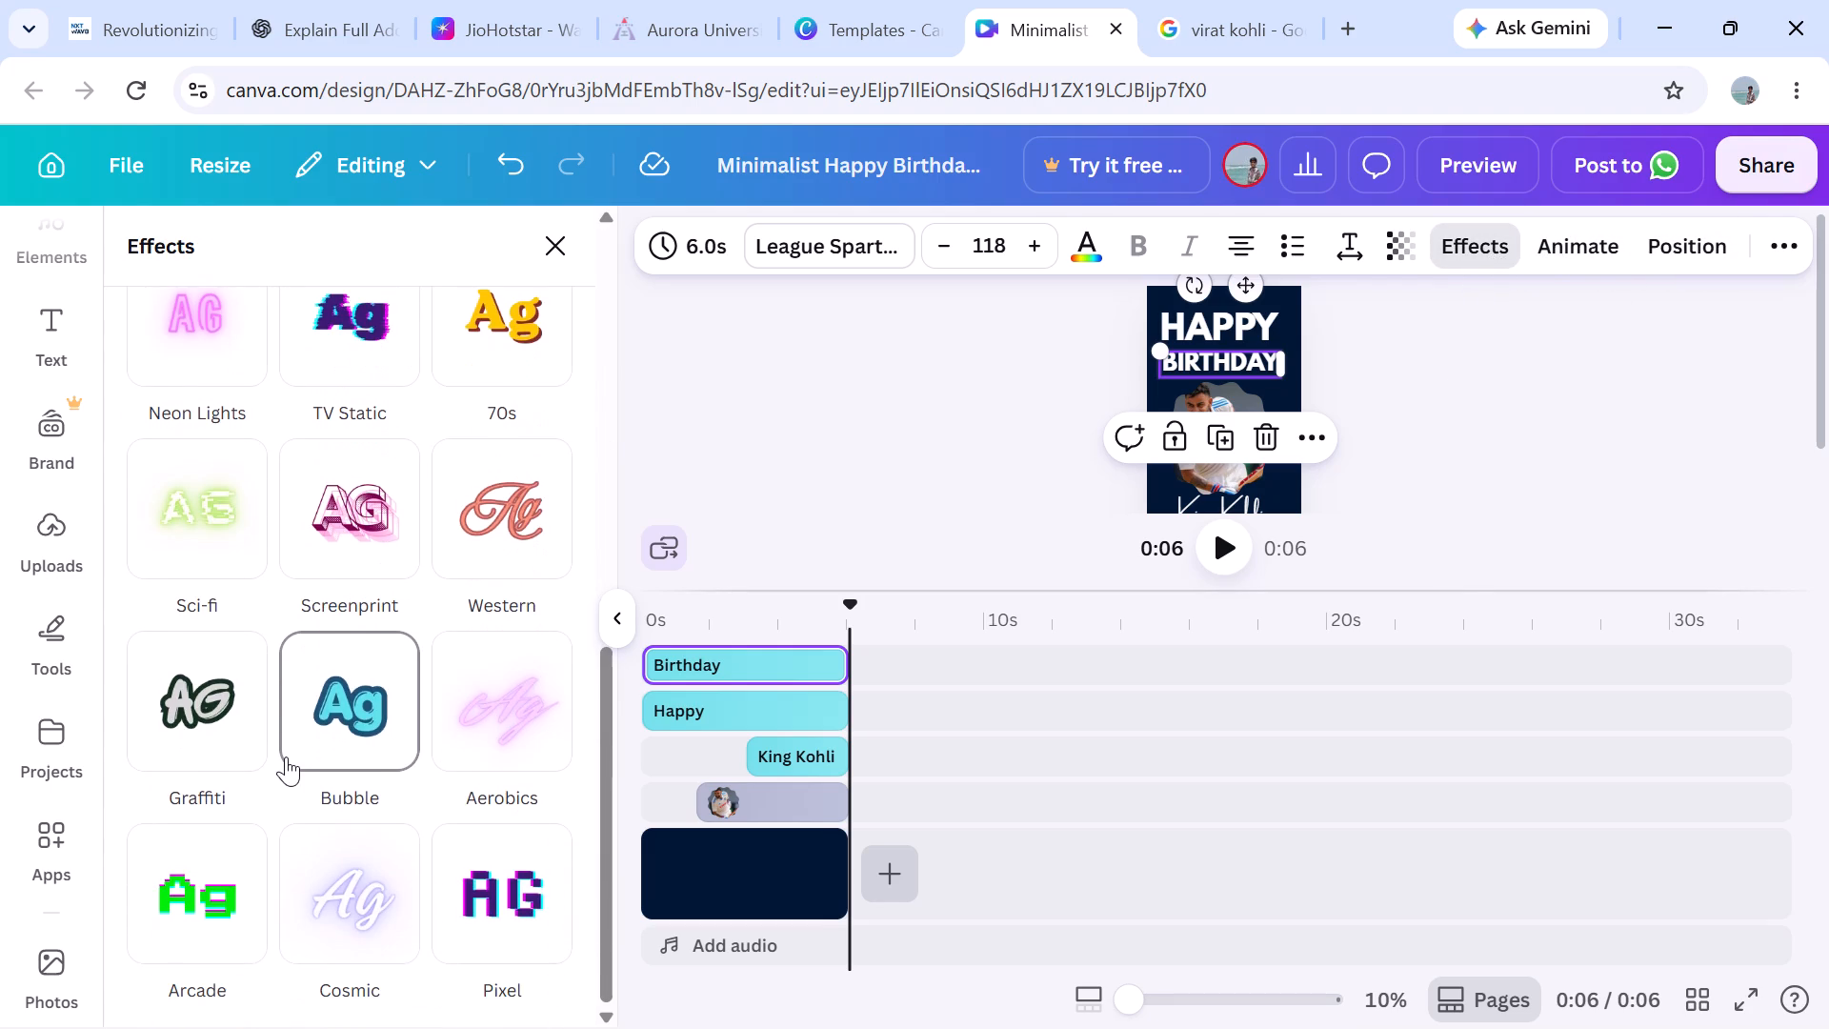
pyautogui.scroll(-1, 286, 757)
pyautogui.click(514, 693)
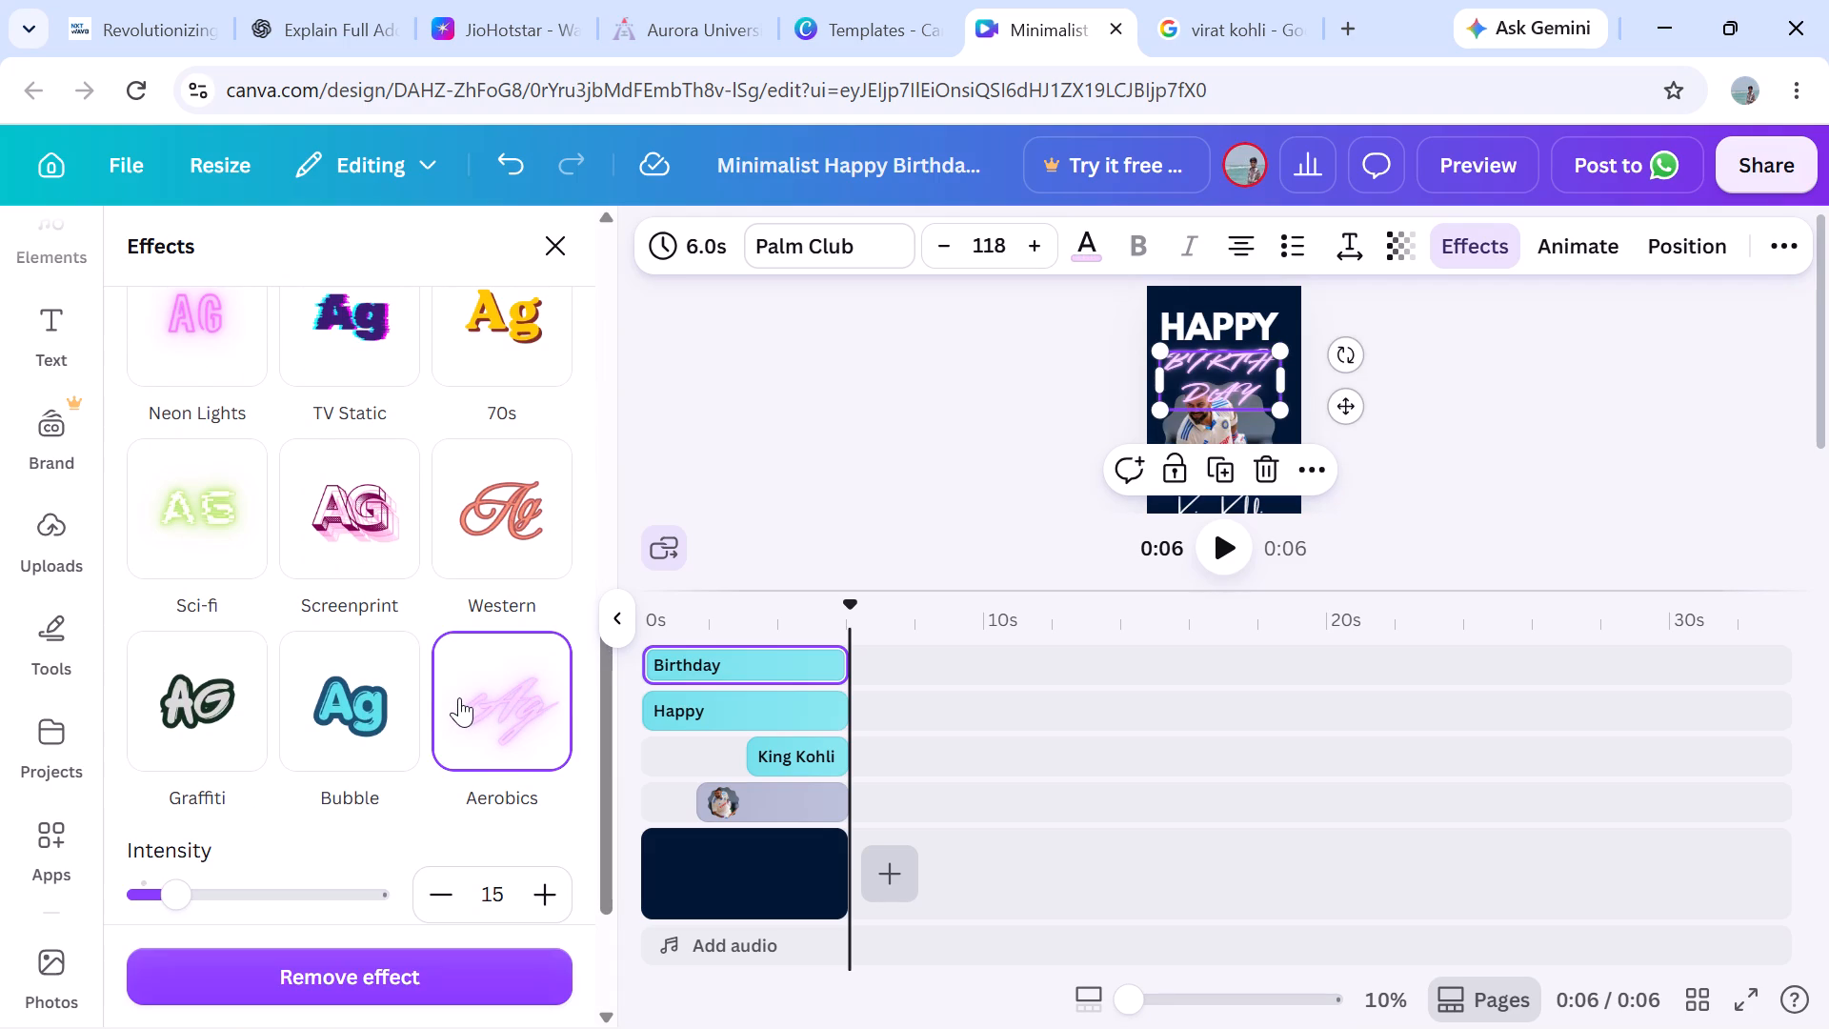
# Undo the Aerobics text effect on the word Birthday.
pyautogui.hotkey('ctrl', 'z')
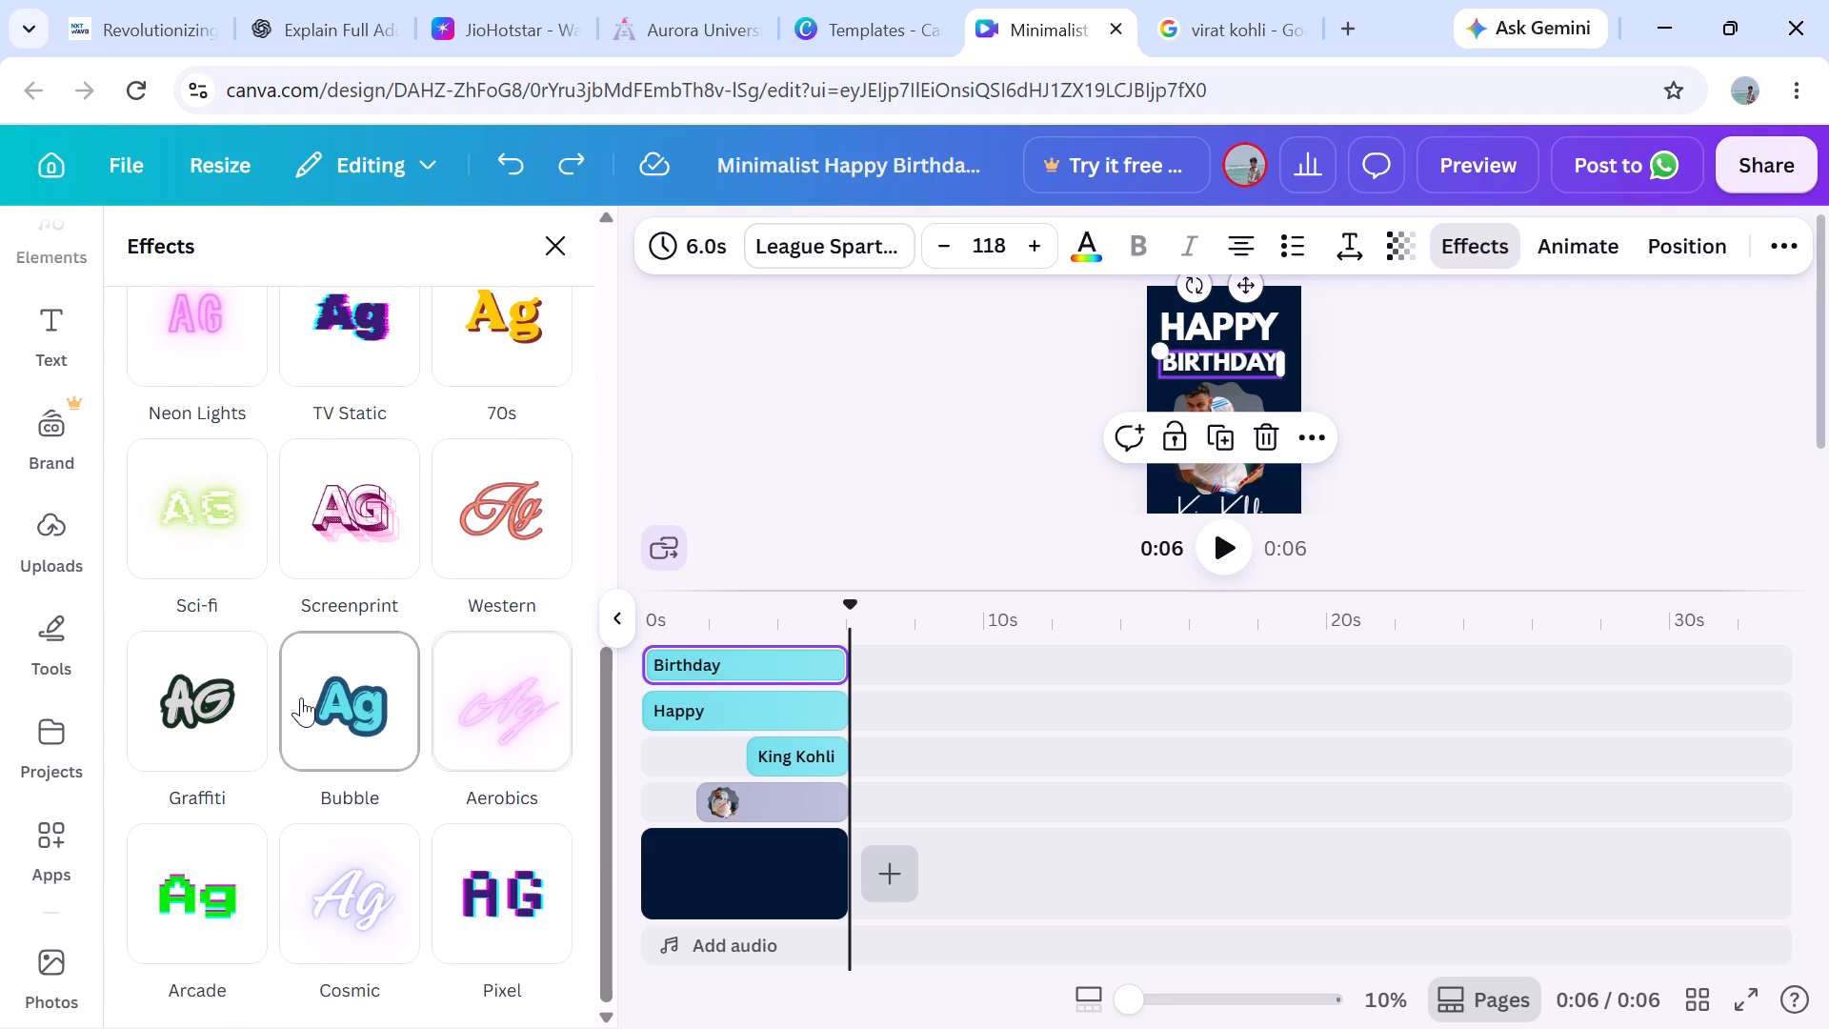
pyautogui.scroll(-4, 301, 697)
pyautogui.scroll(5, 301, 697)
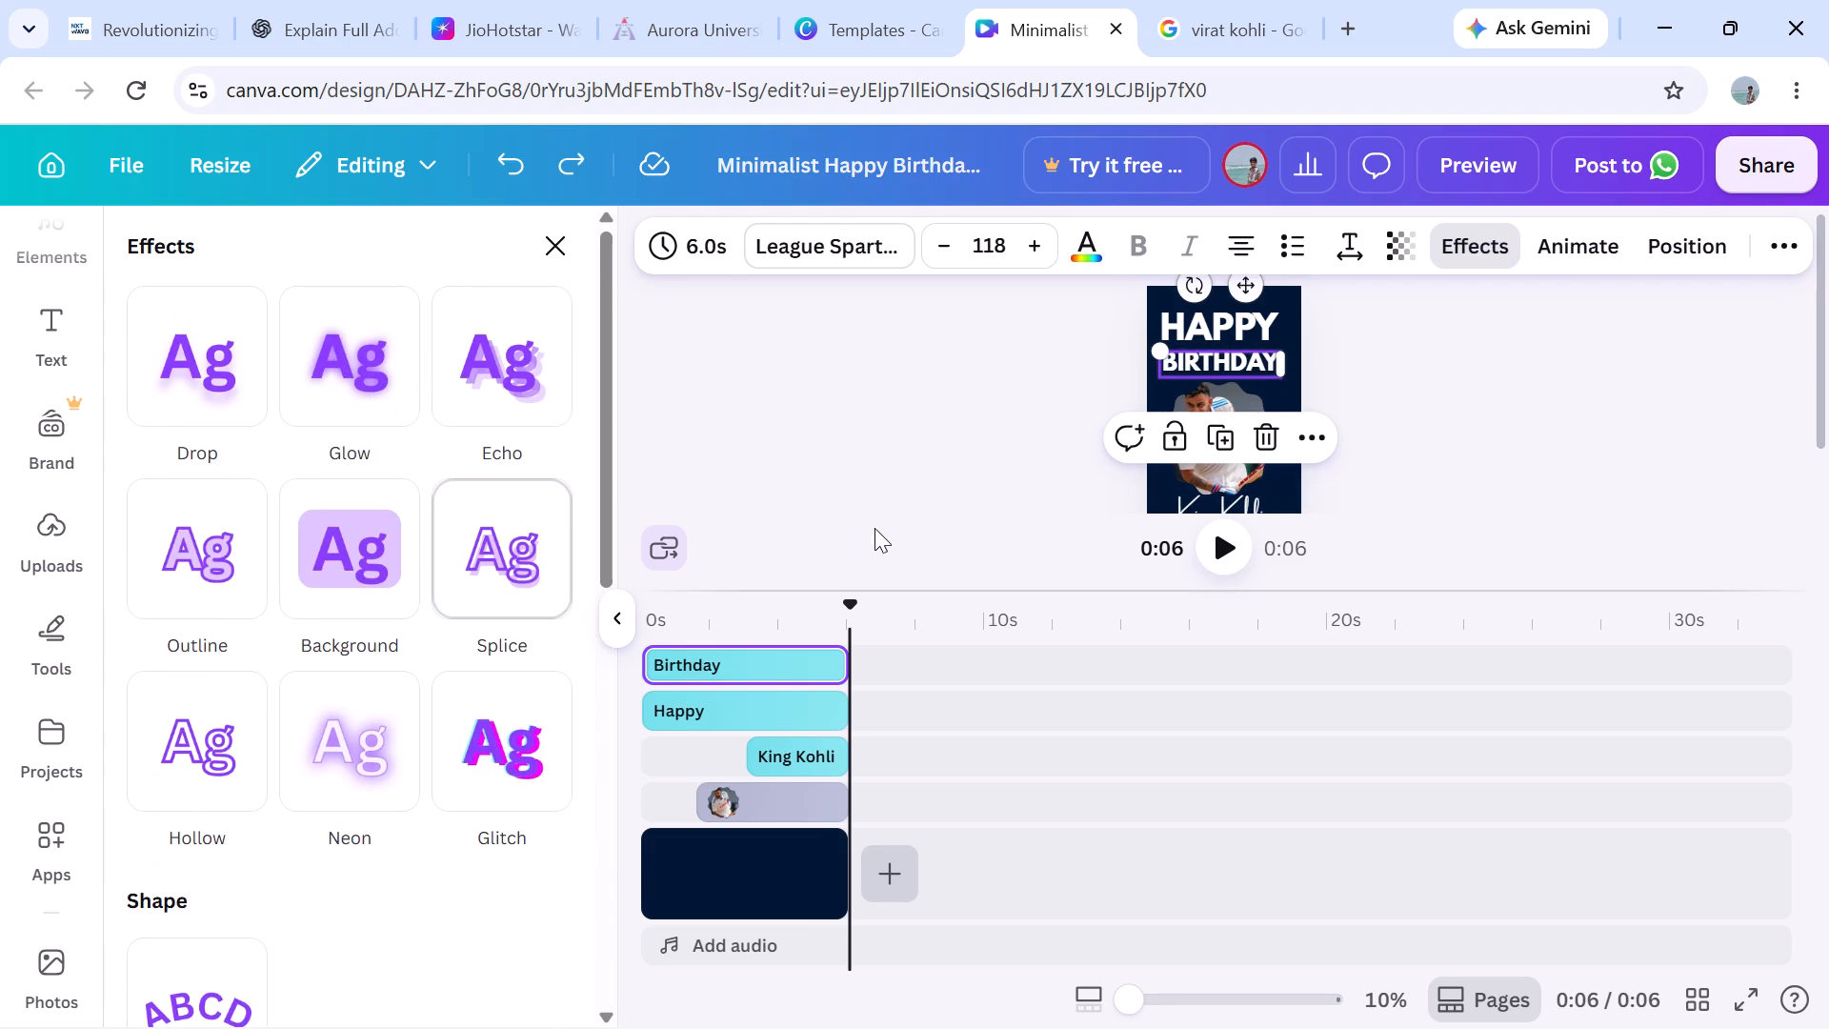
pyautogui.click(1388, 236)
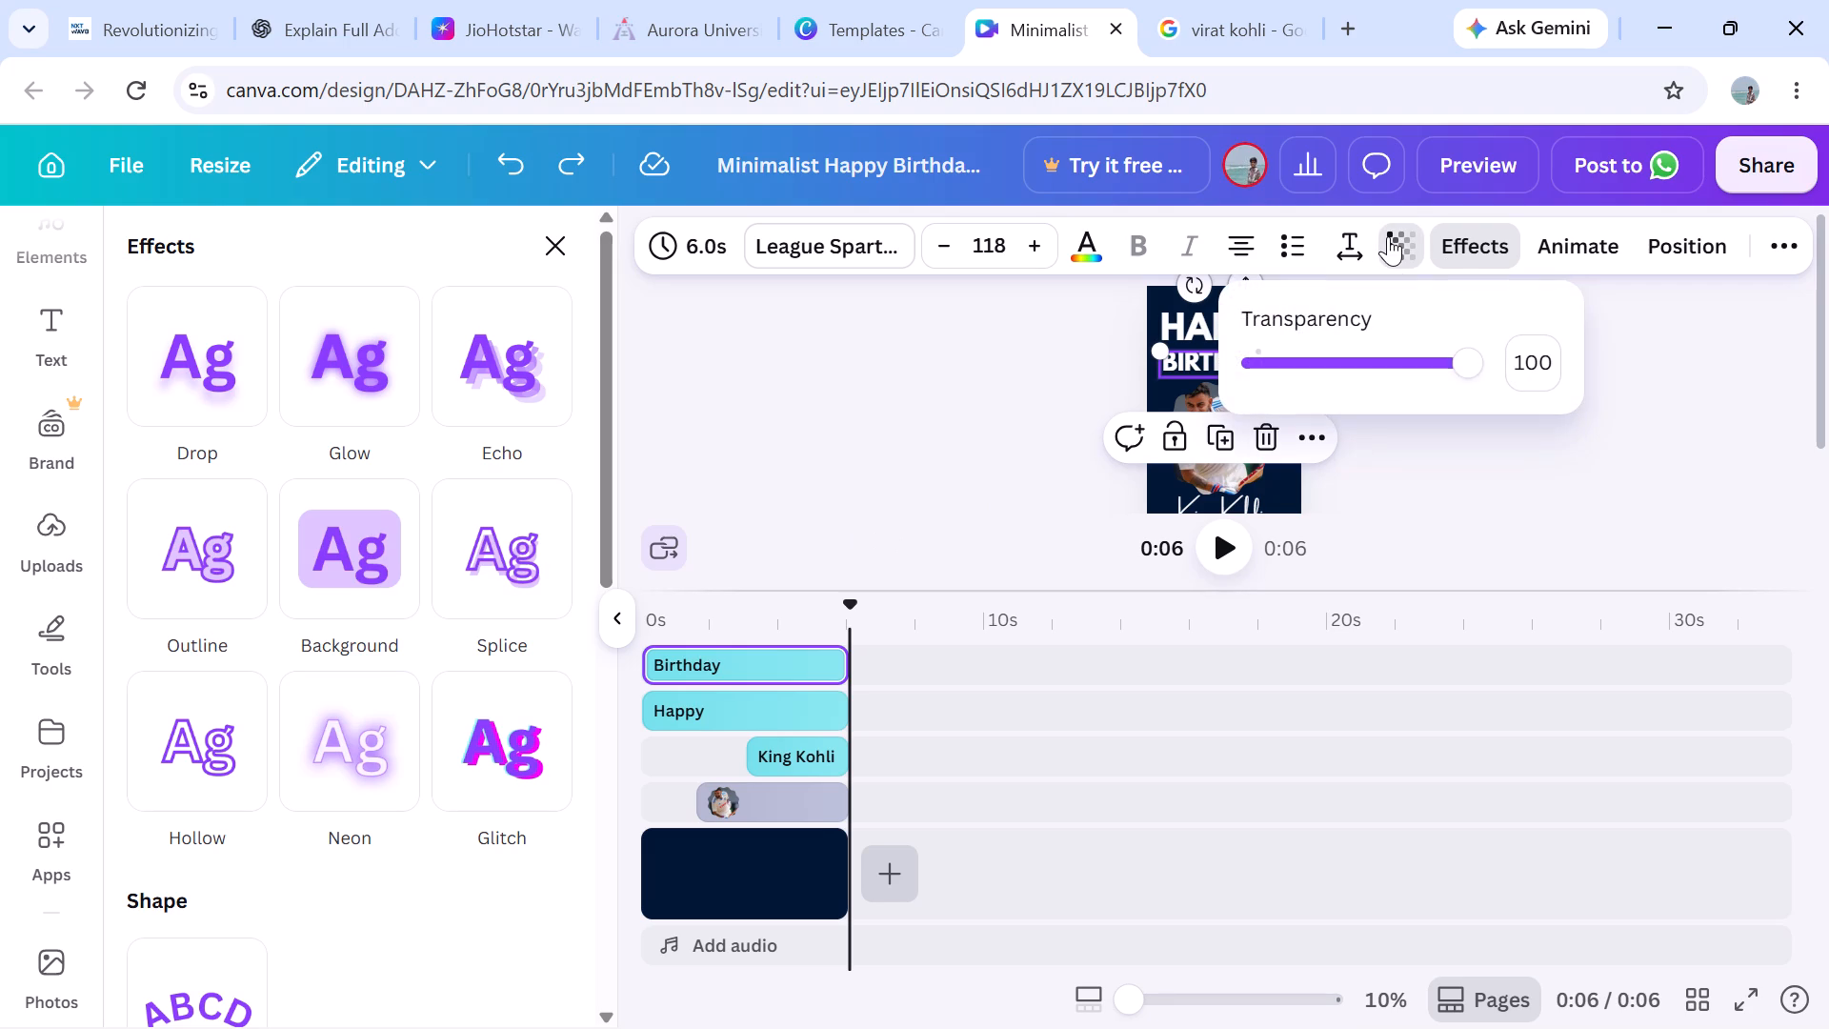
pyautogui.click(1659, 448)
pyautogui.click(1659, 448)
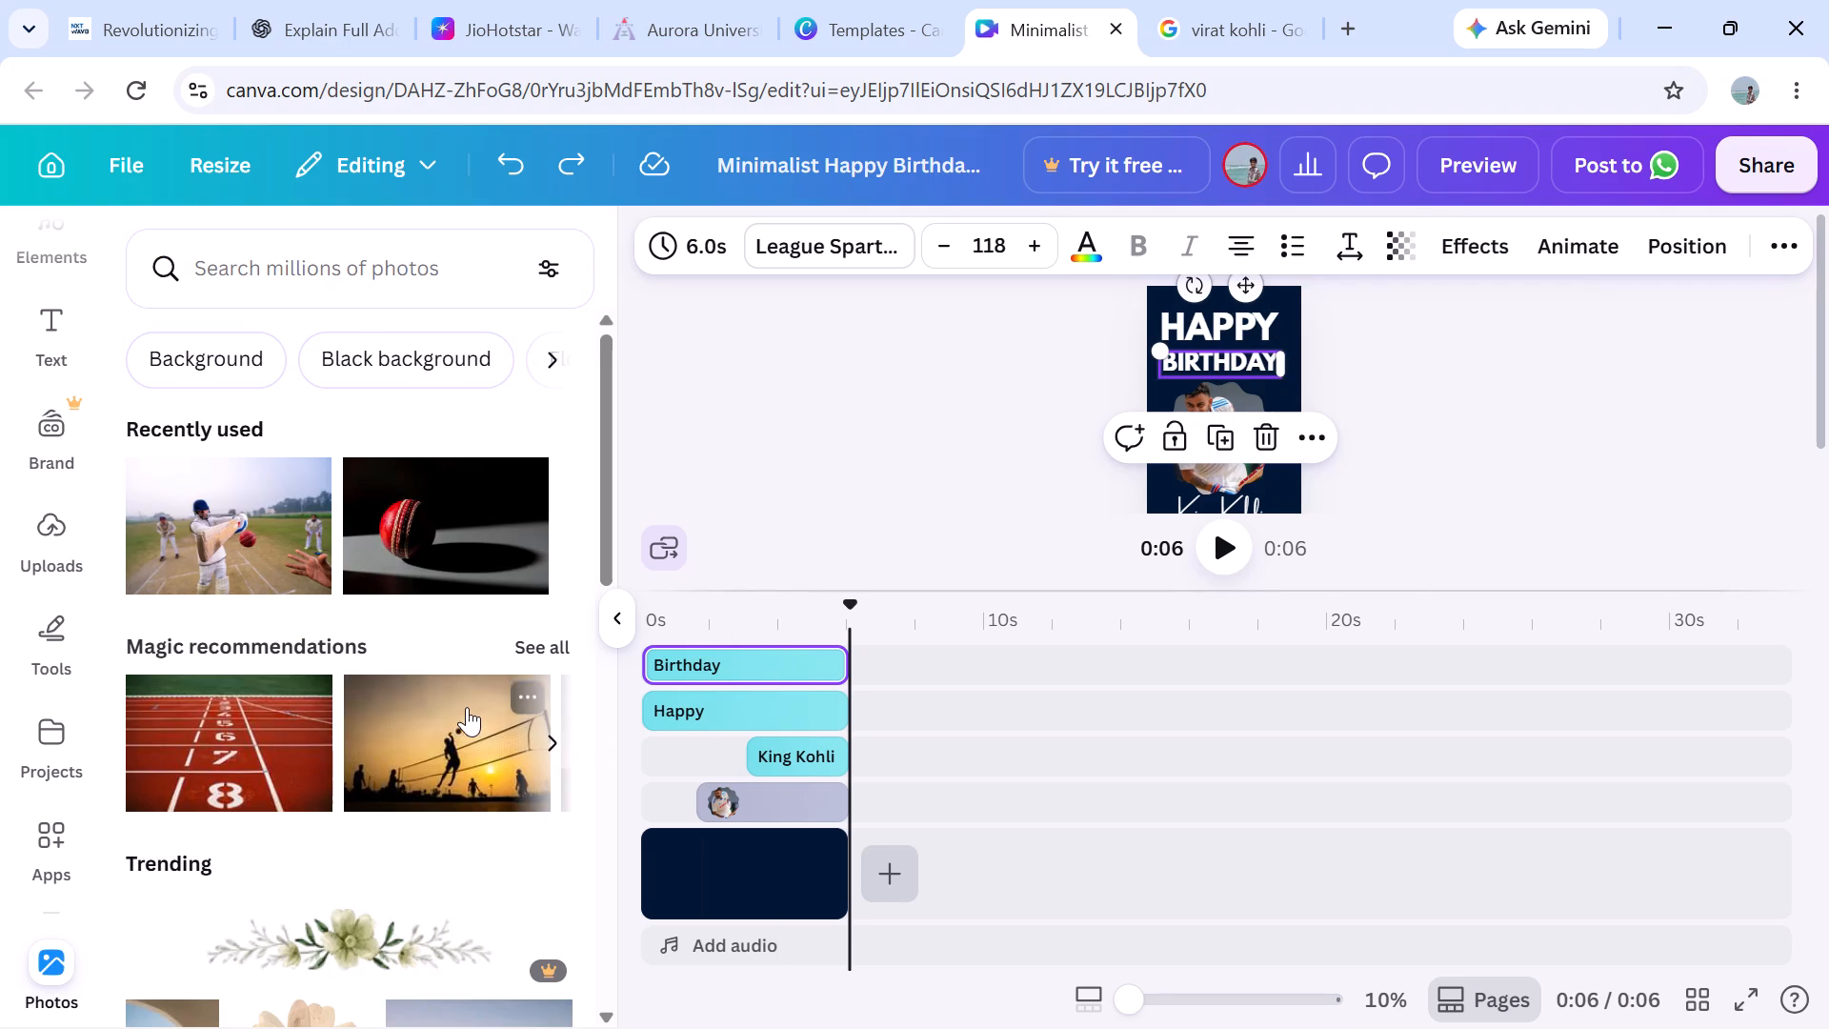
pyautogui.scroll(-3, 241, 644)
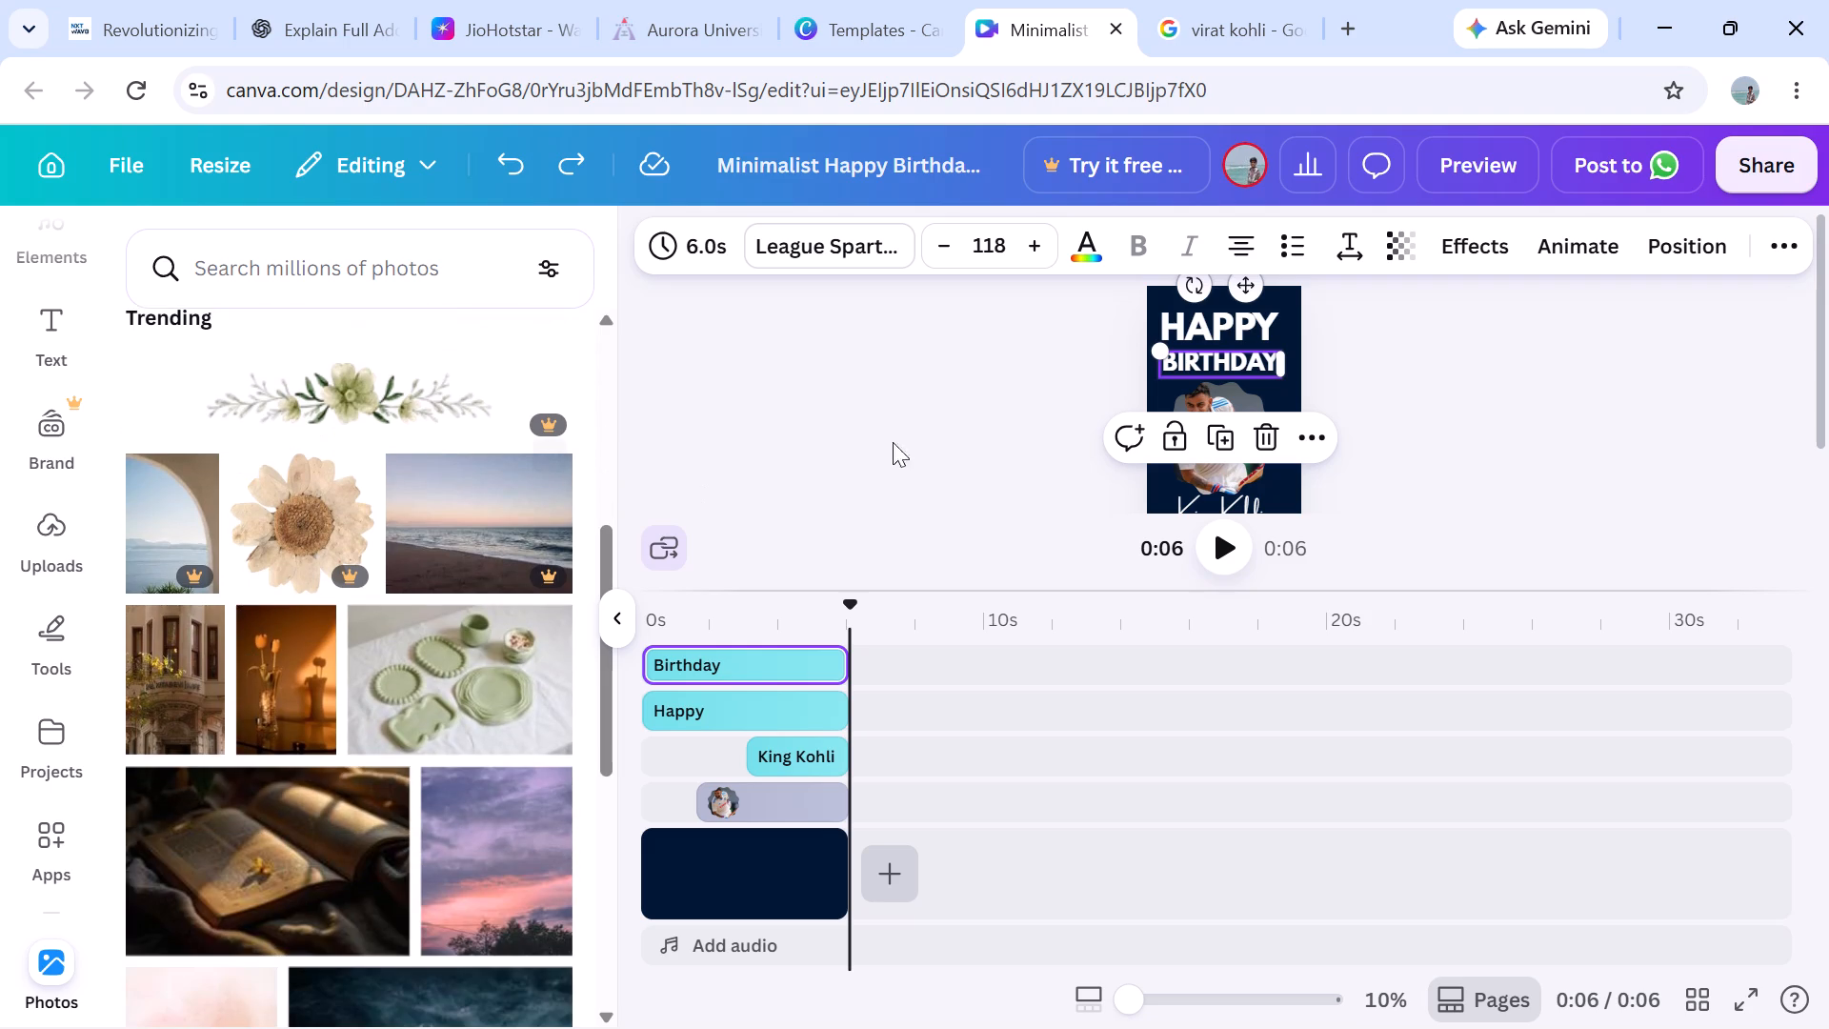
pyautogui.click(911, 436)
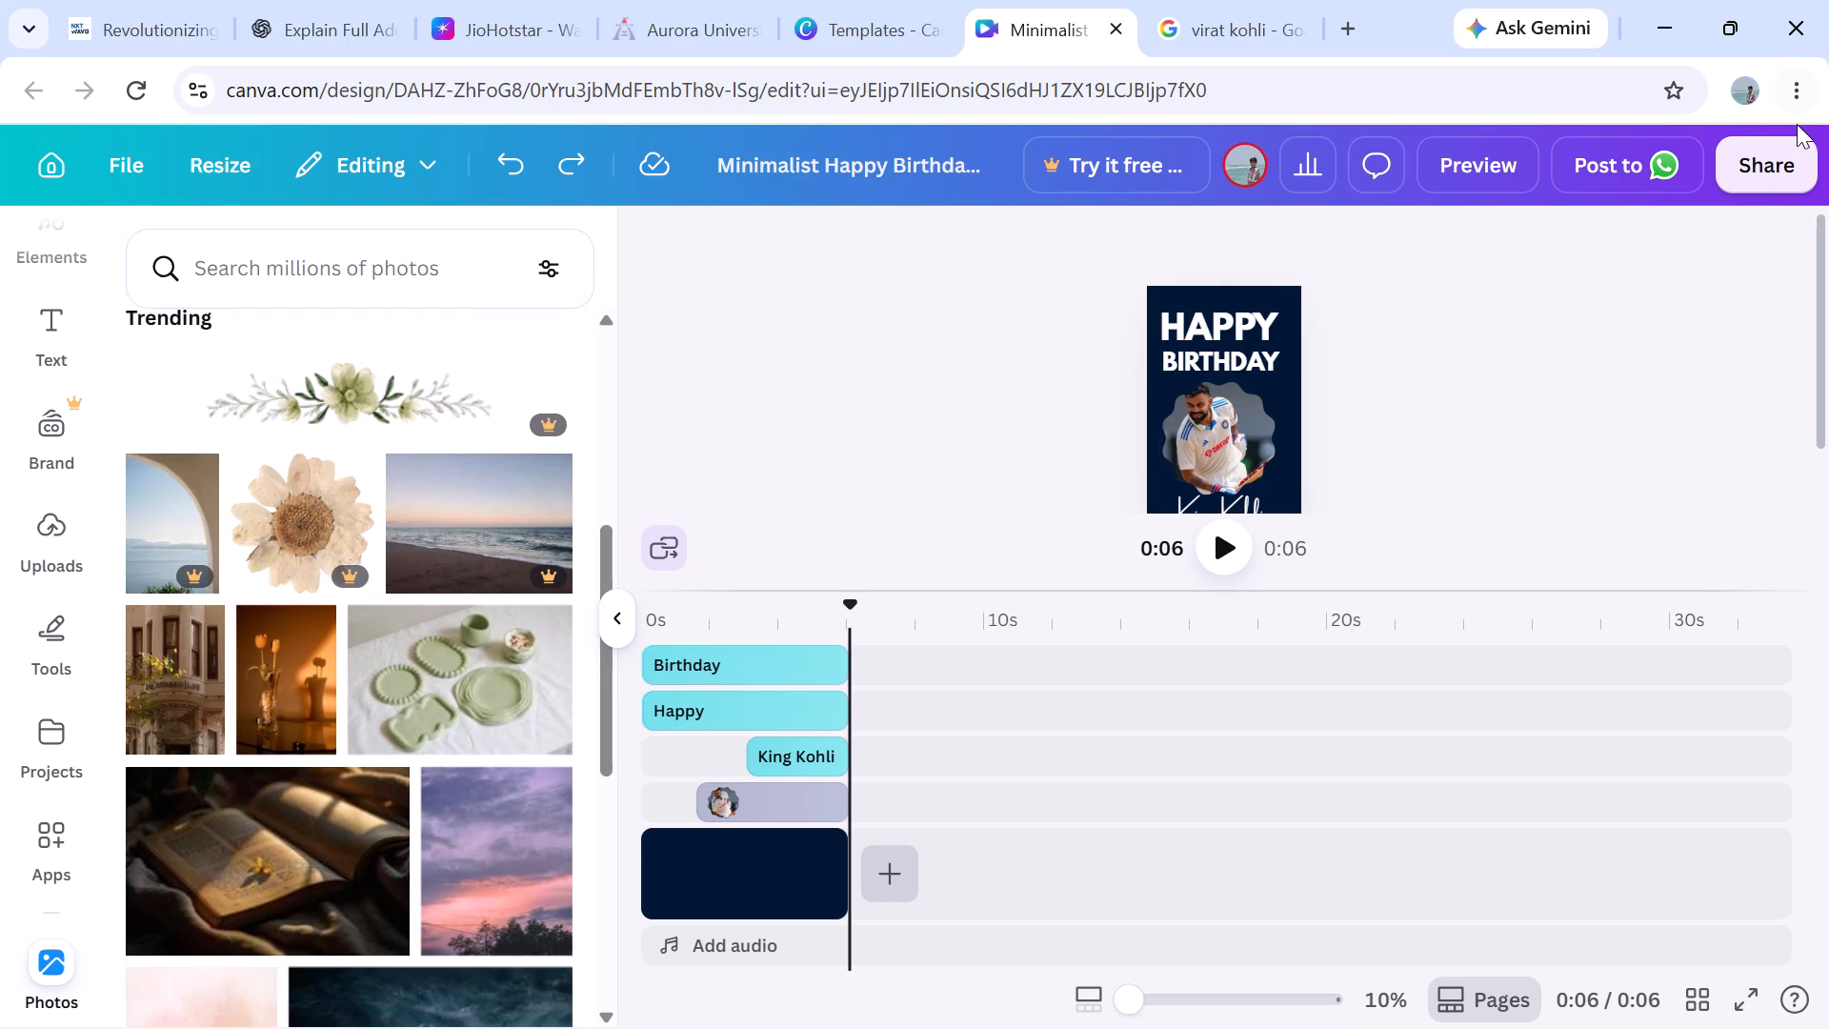
# Look through the design's sharing and download options, and close them without choosing one.
pyautogui.click(1777, 169)
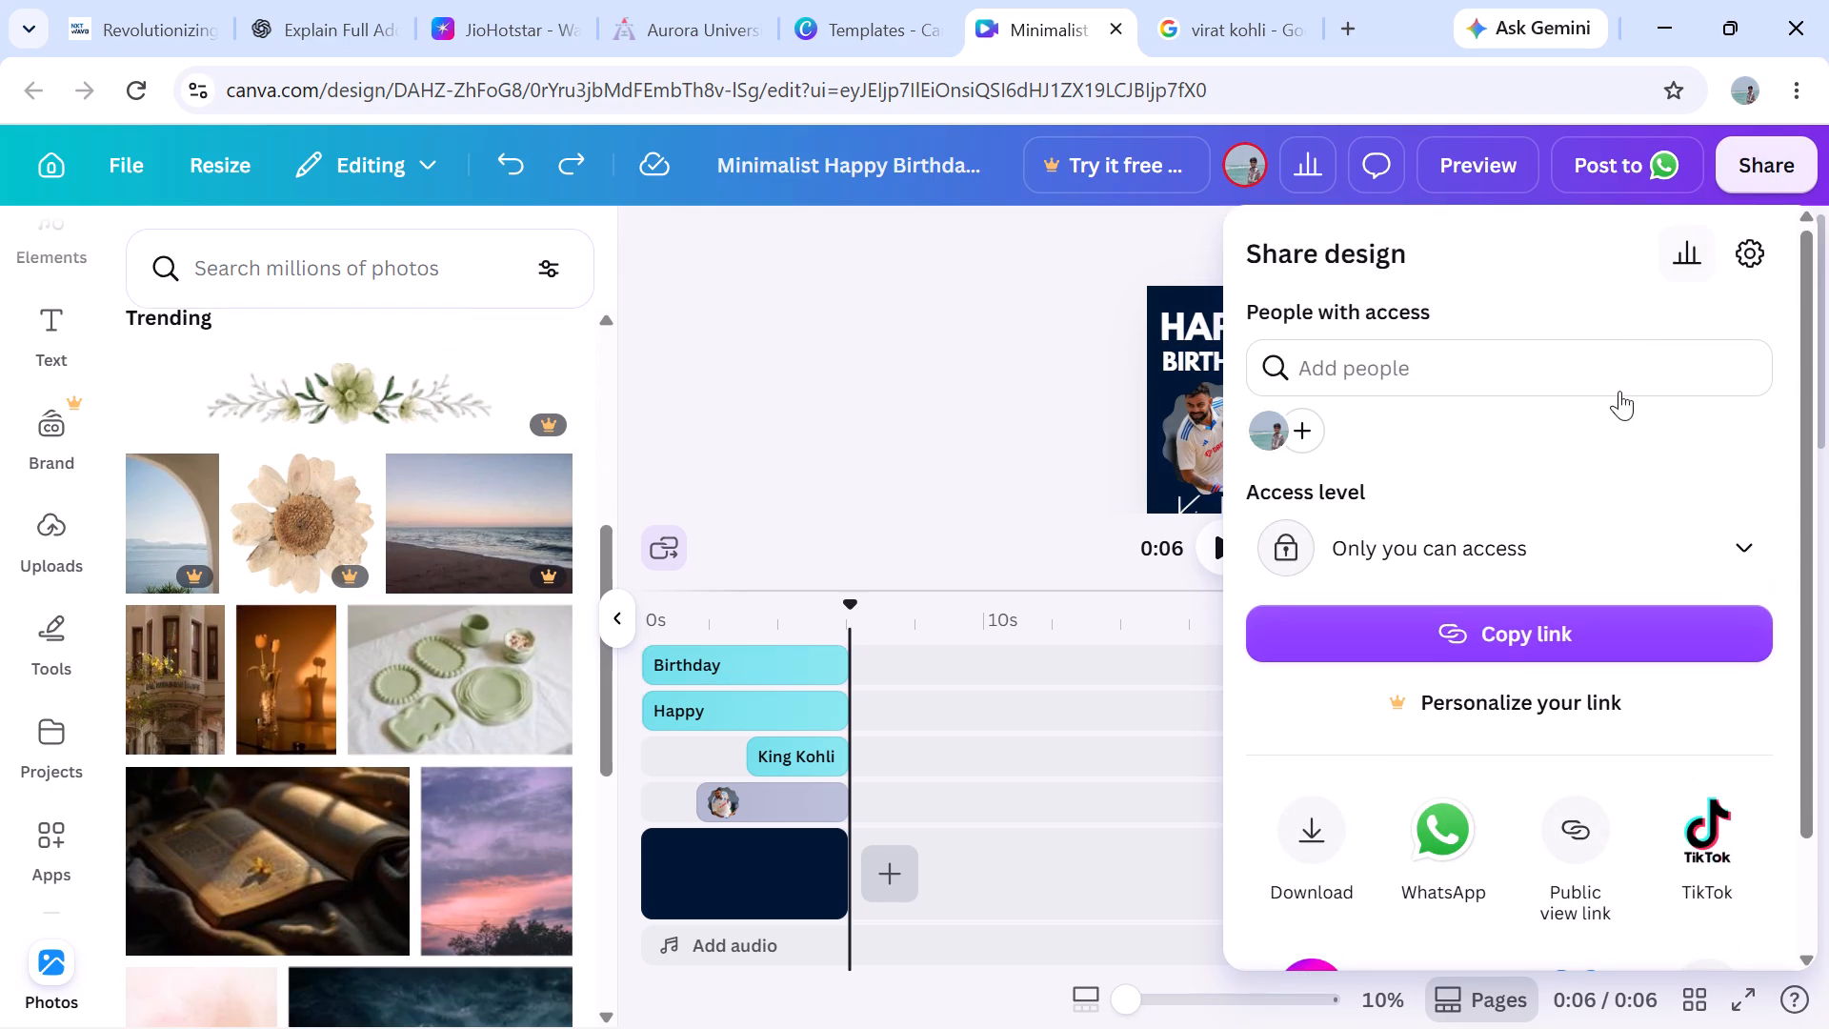
pyautogui.scroll(-2, 1472, 717)
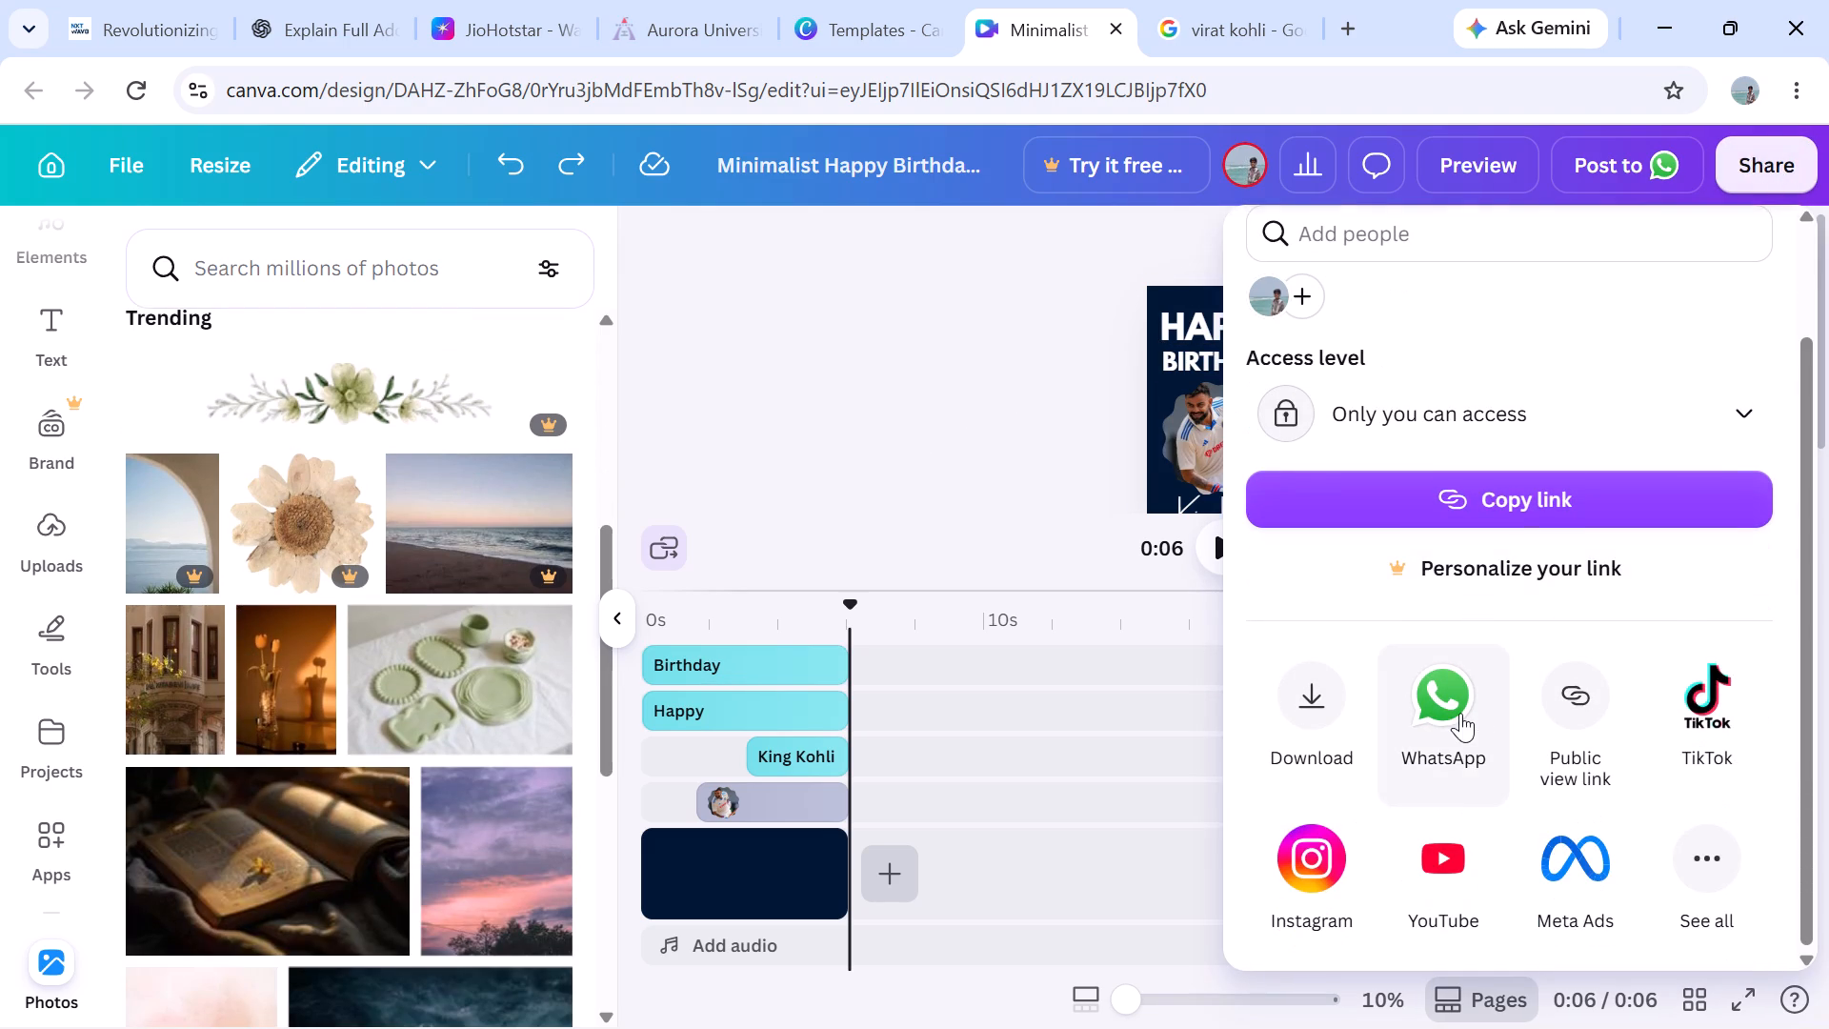
pyautogui.click(998, 417)
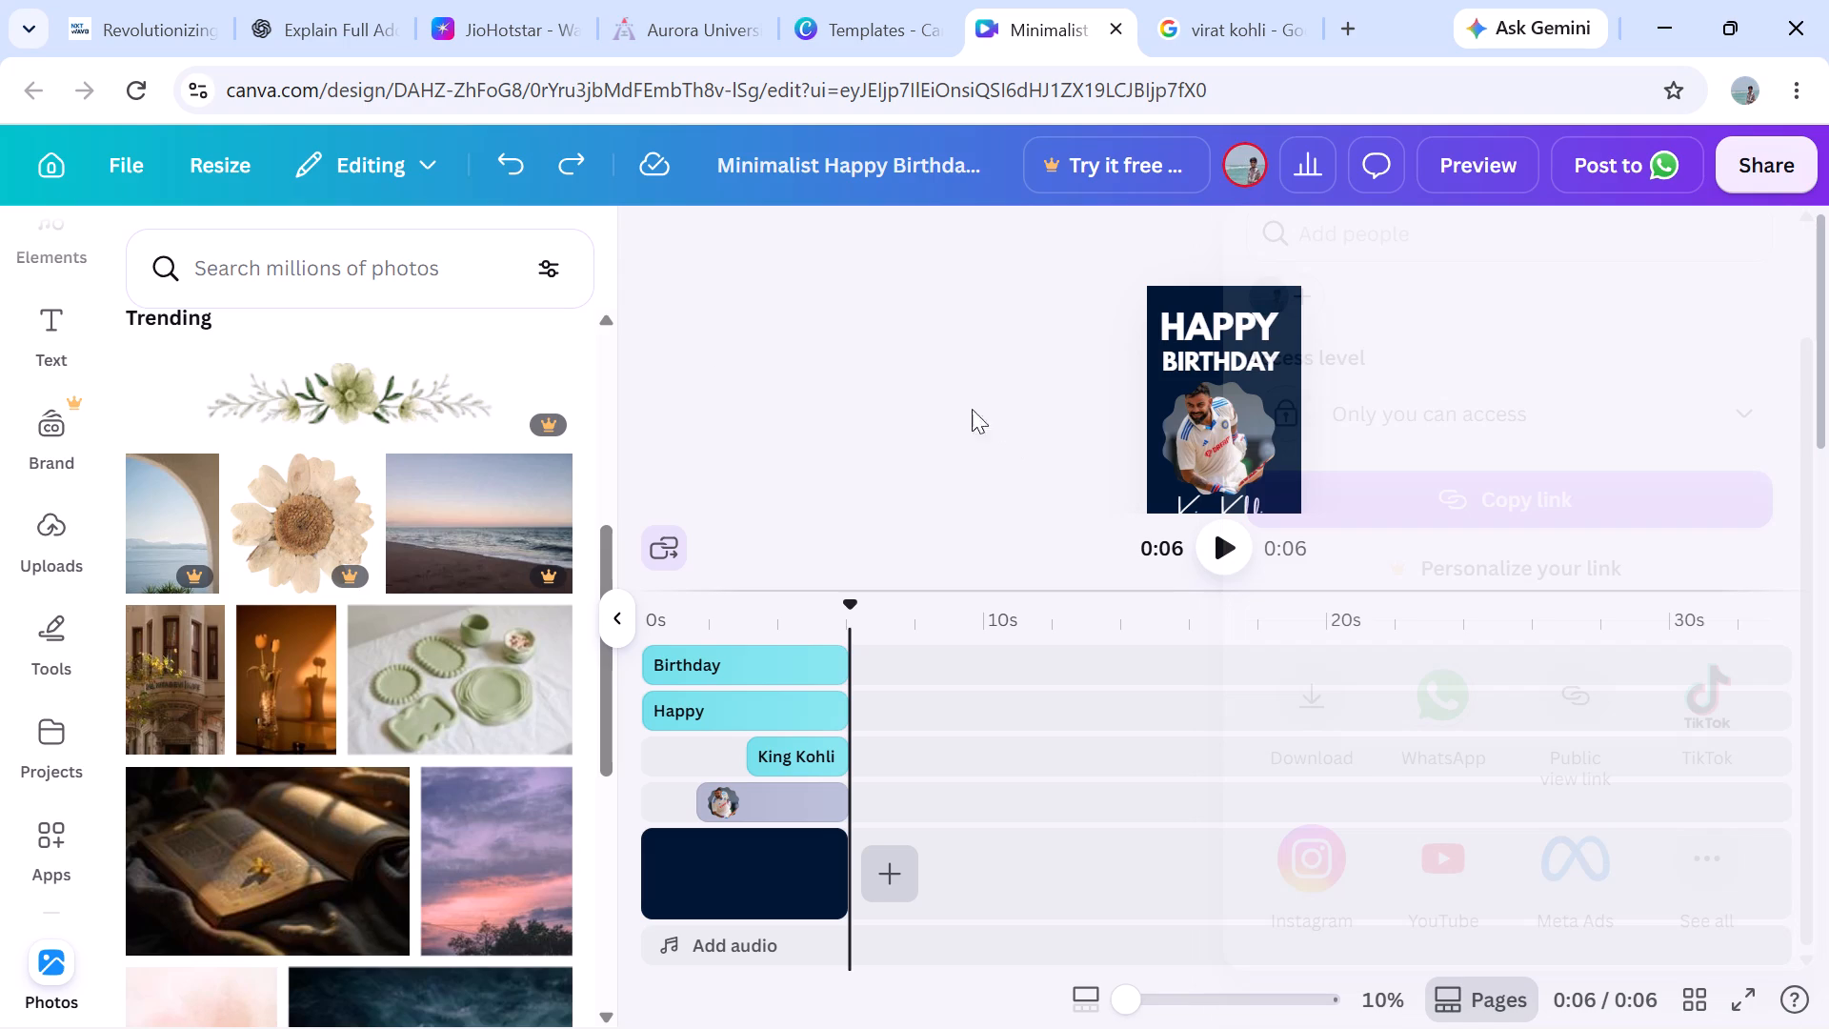